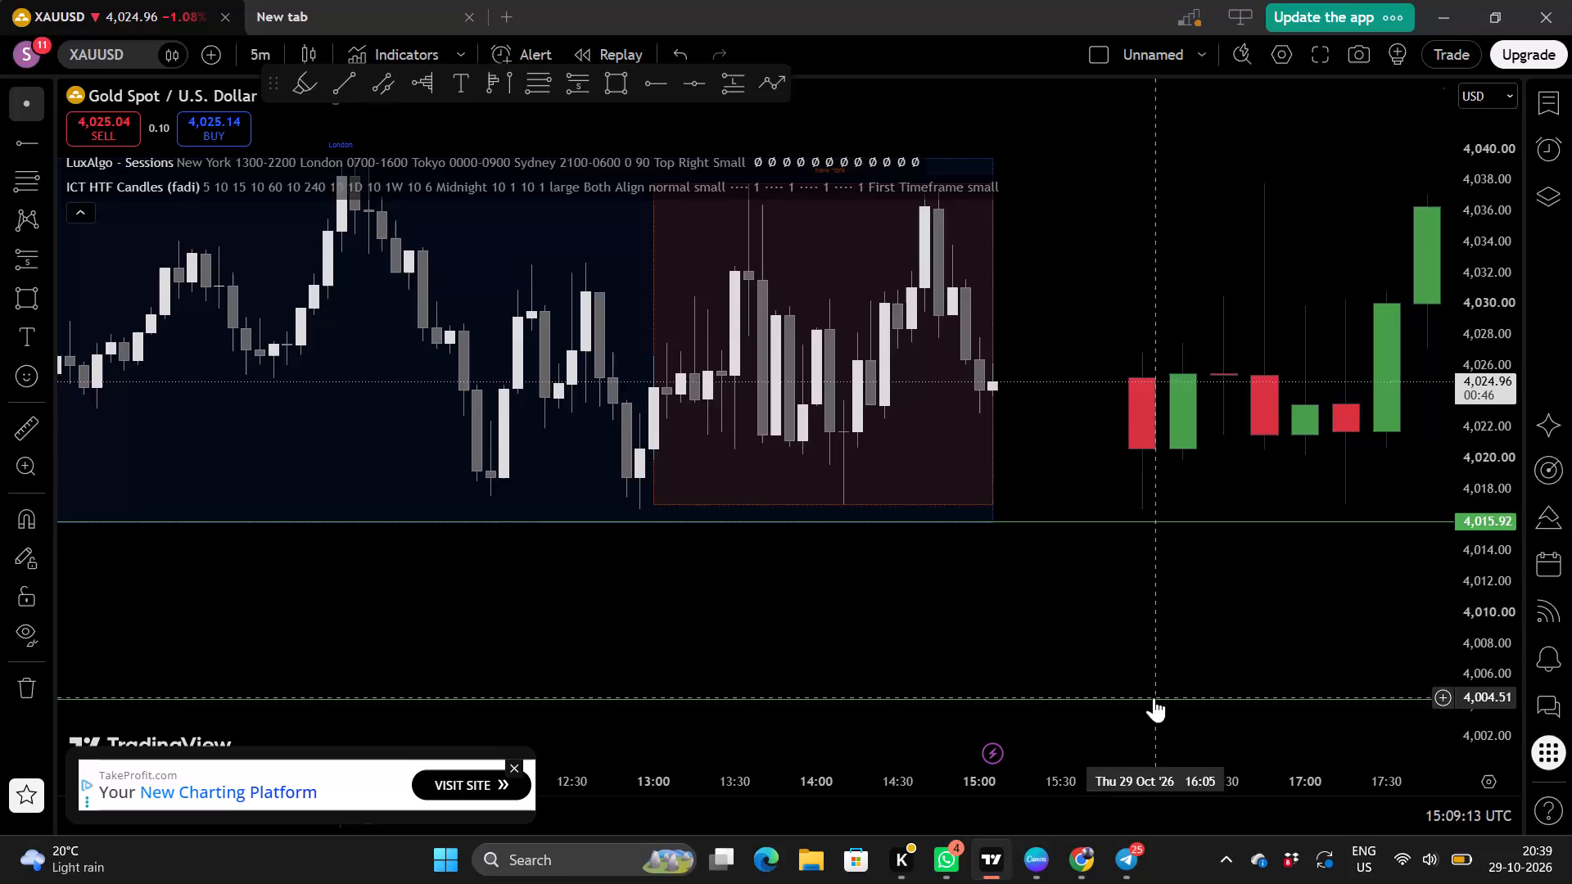
Examine the XAUUSD 5-minute chart's price action across the sessions from 26 to 29 October, including the marked horizontal levels.
scroll(1474, 435, "up", 5)
scroll(1155, 611, "up", 1)
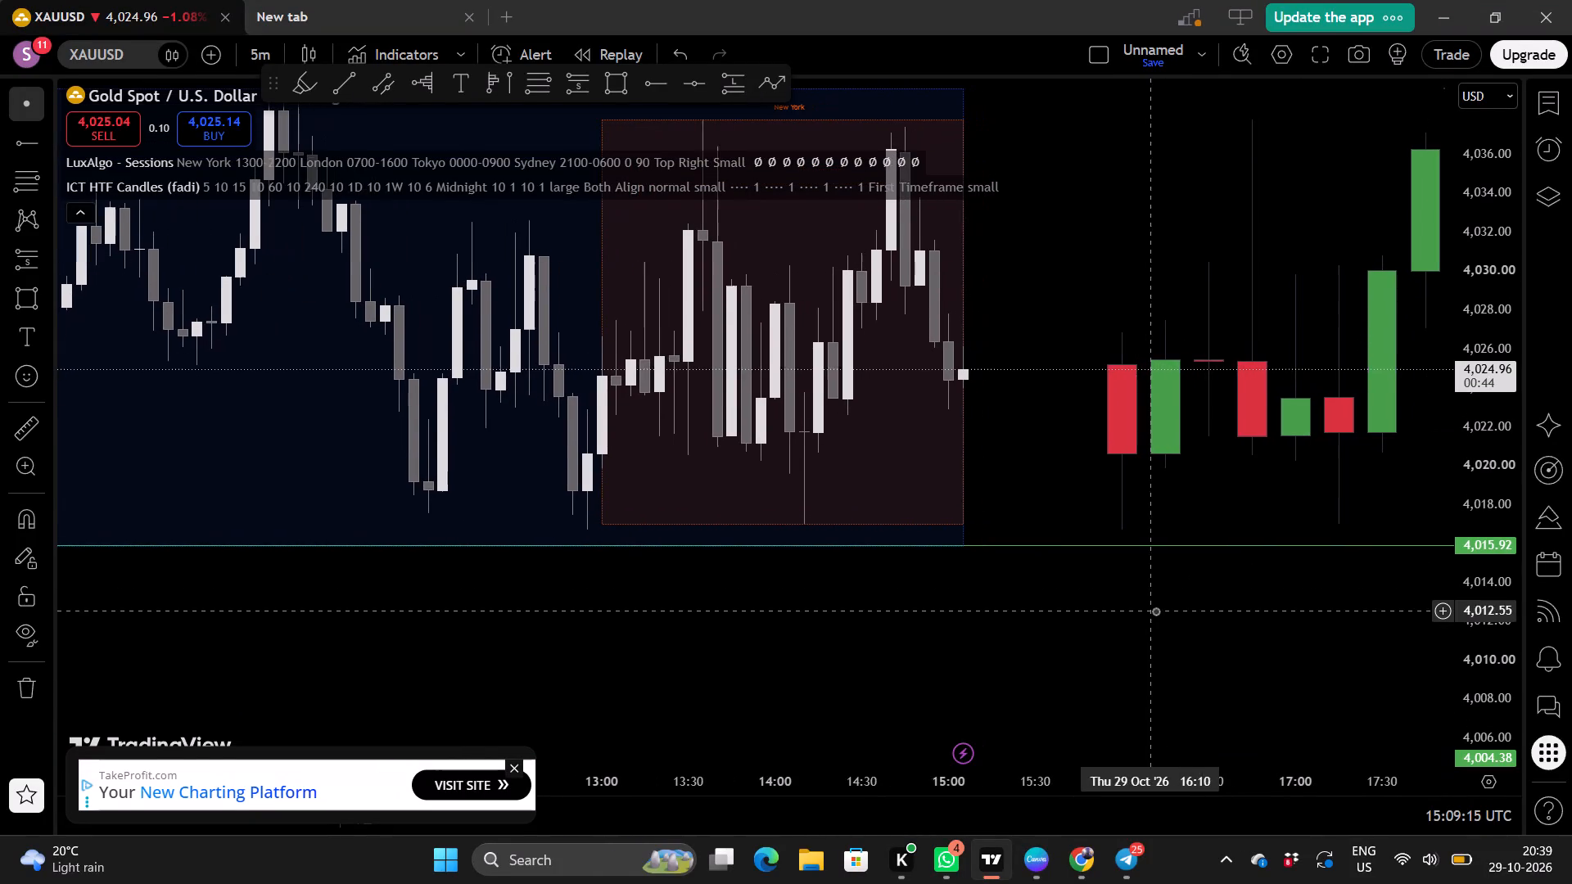
left_click_drag(1036, 411, 942, 571)
scroll(942, 571, "down", 2)
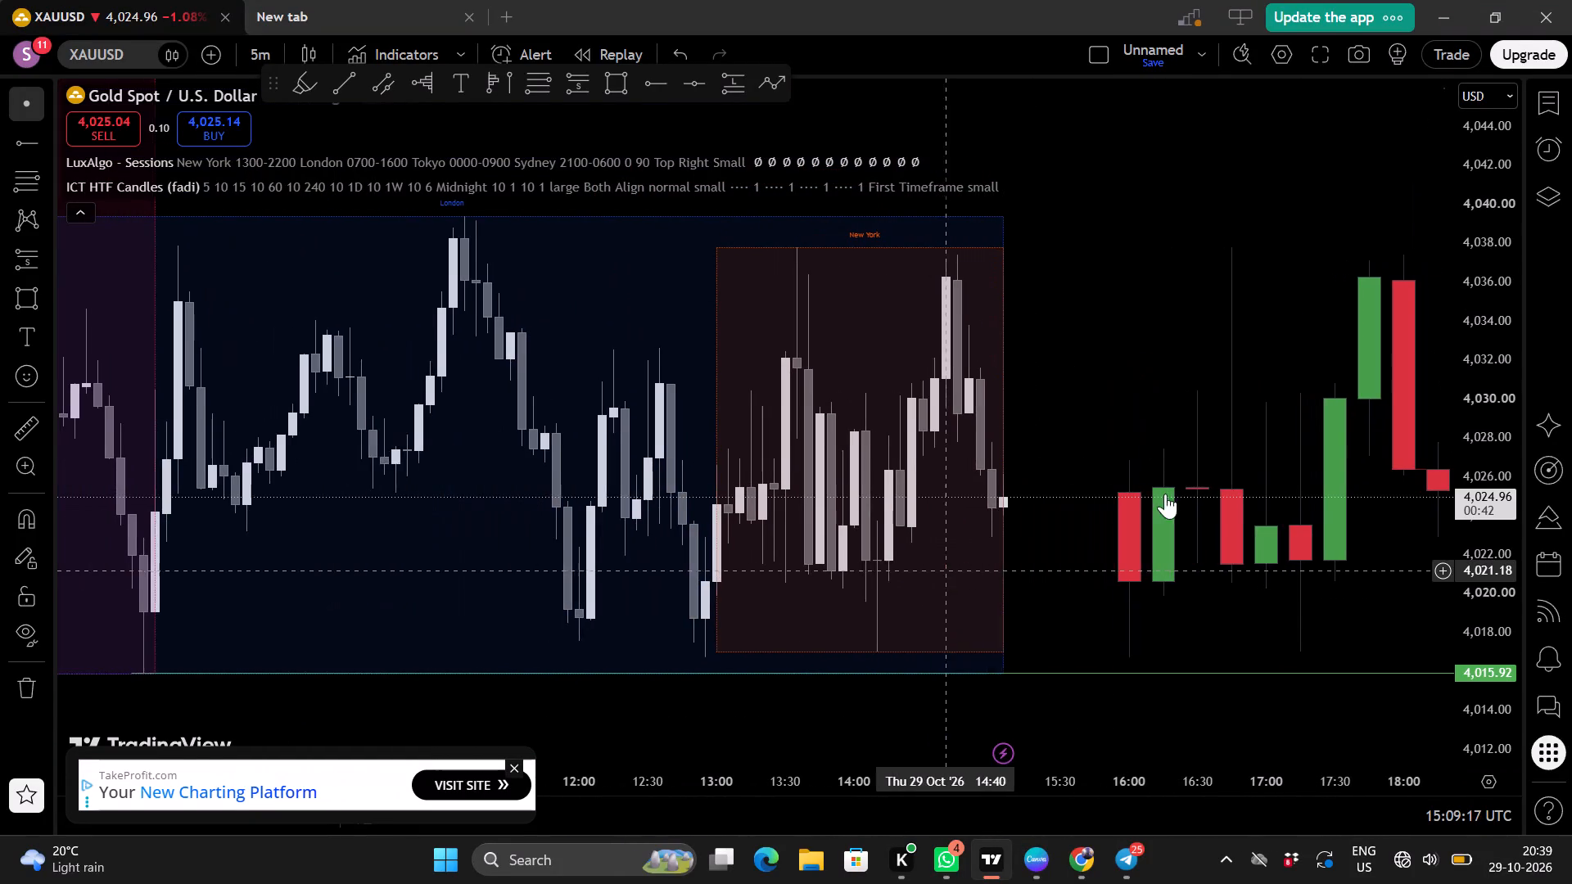
scroll(1497, 482, "down", 7)
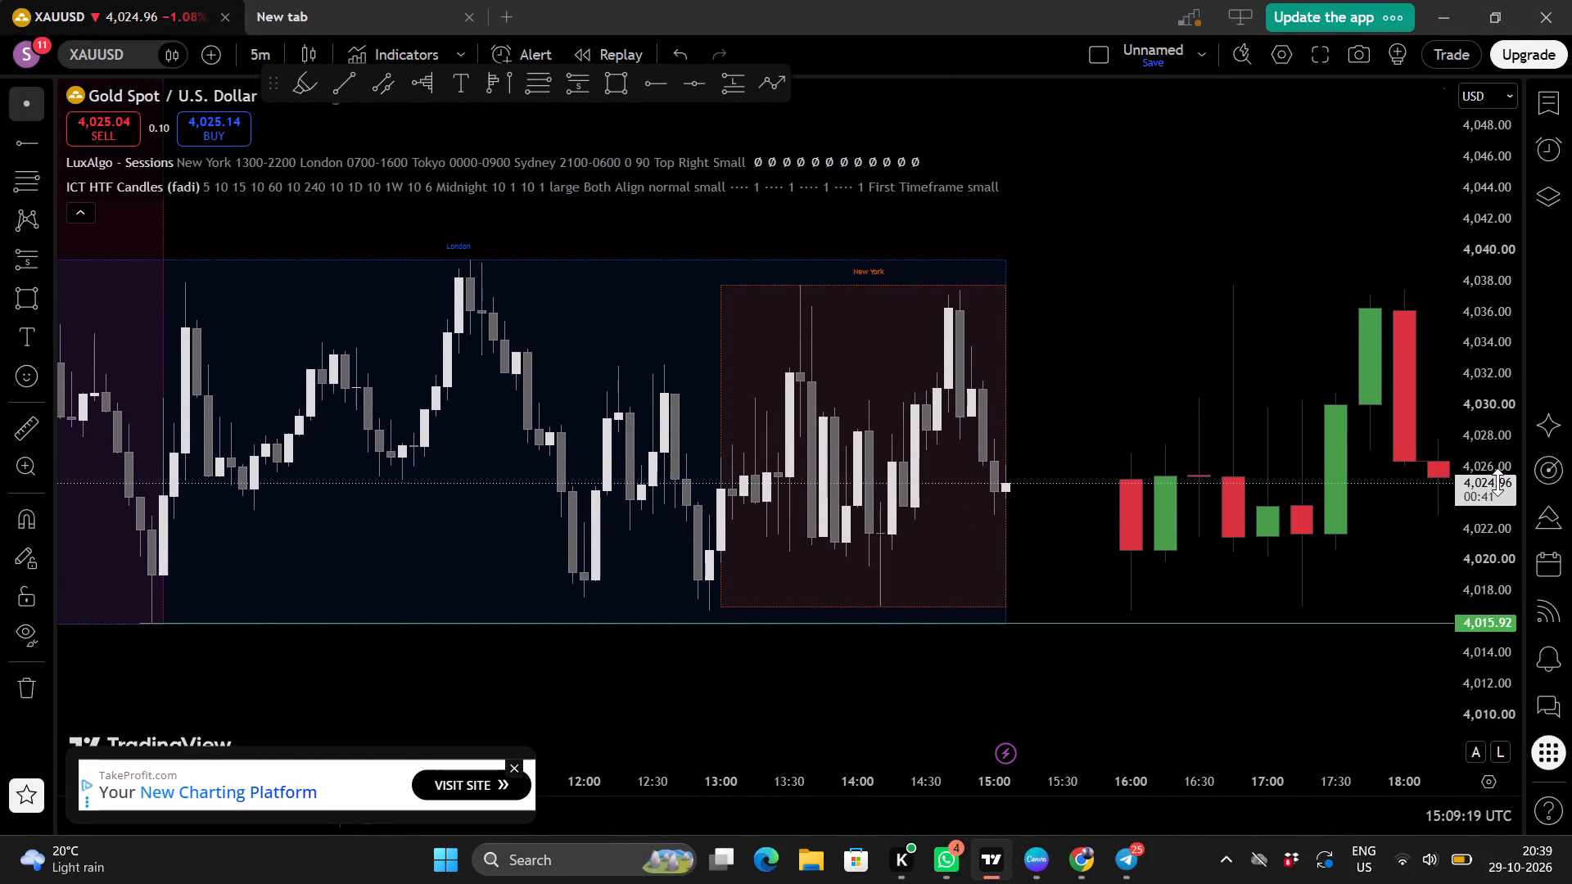
scroll(986, 512, "down", 2)
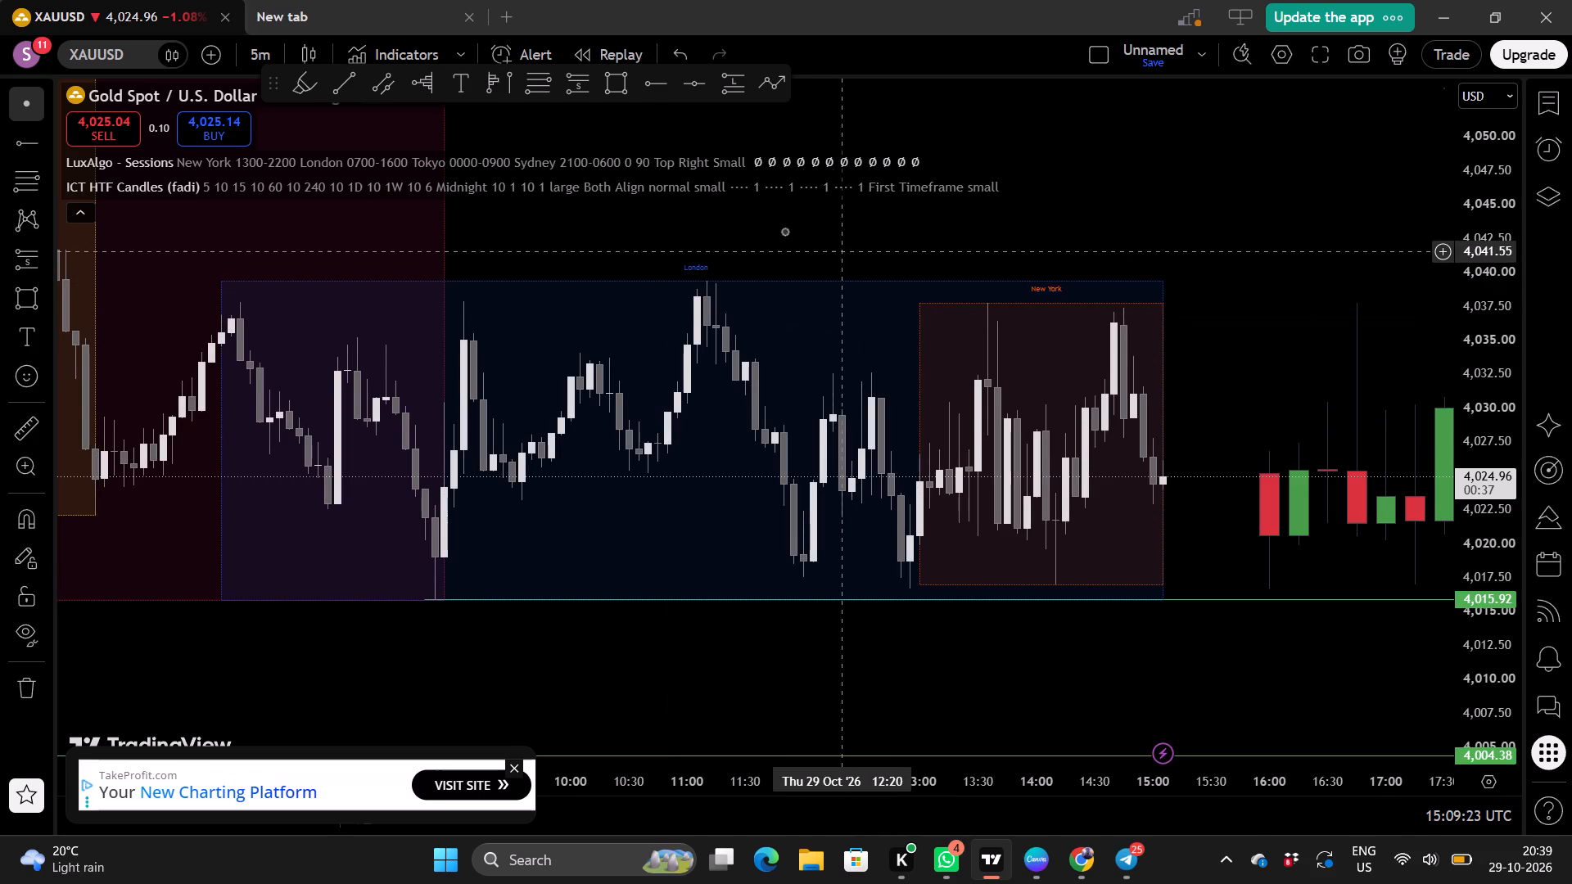
left_click_drag(765, 225, 855, 371)
scroll(855, 371, "down", 1)
scroll(774, 355, "down", 1)
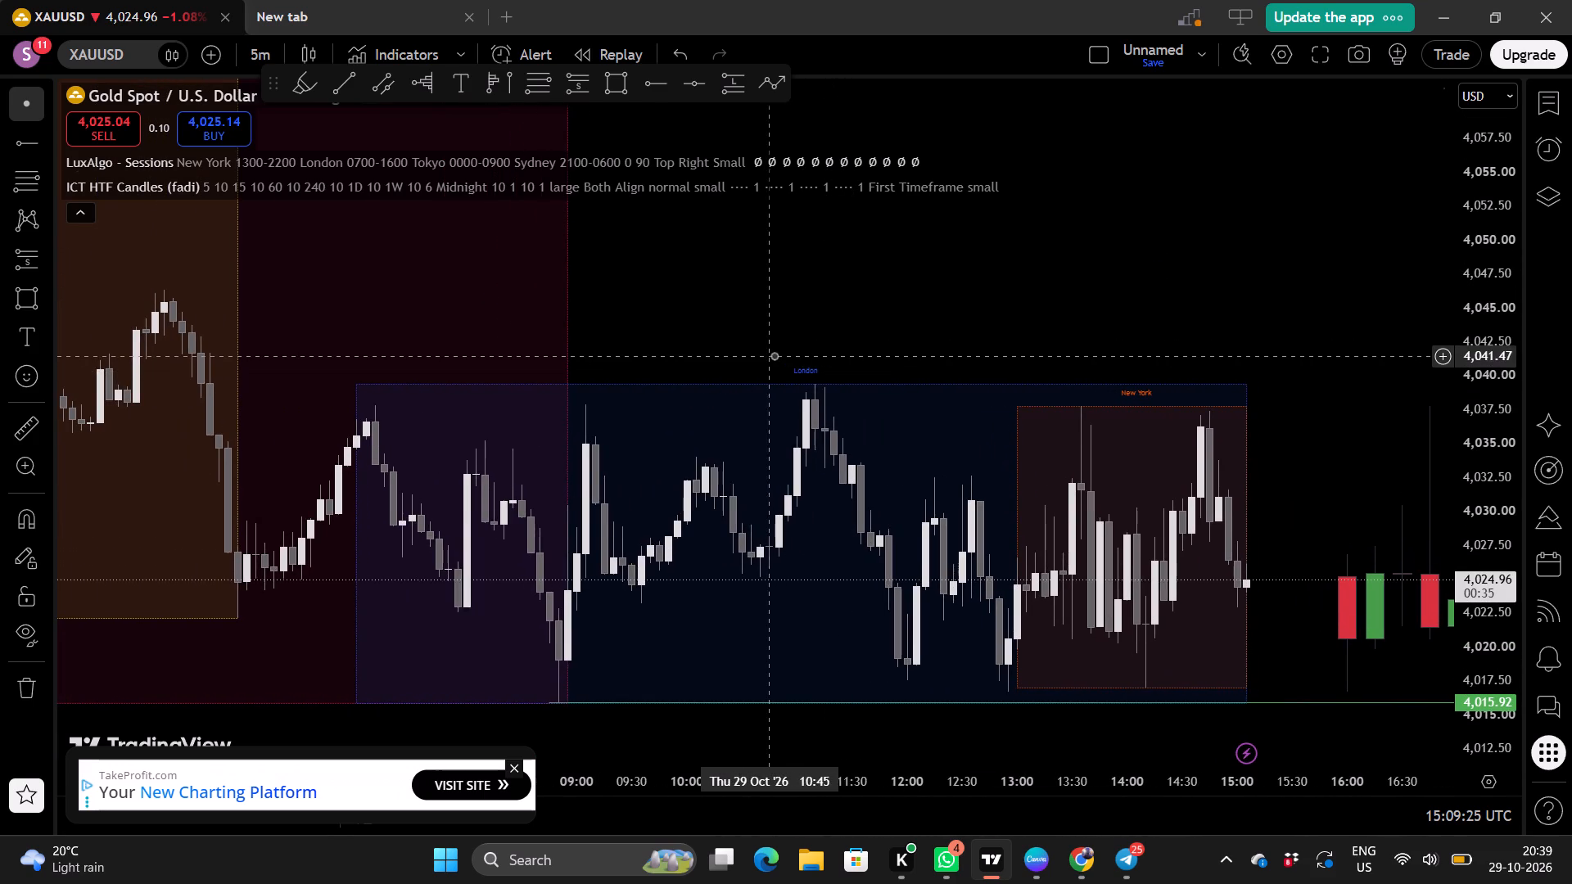
scroll(774, 355, "down", 2)
scroll(1468, 485, "down", 3)
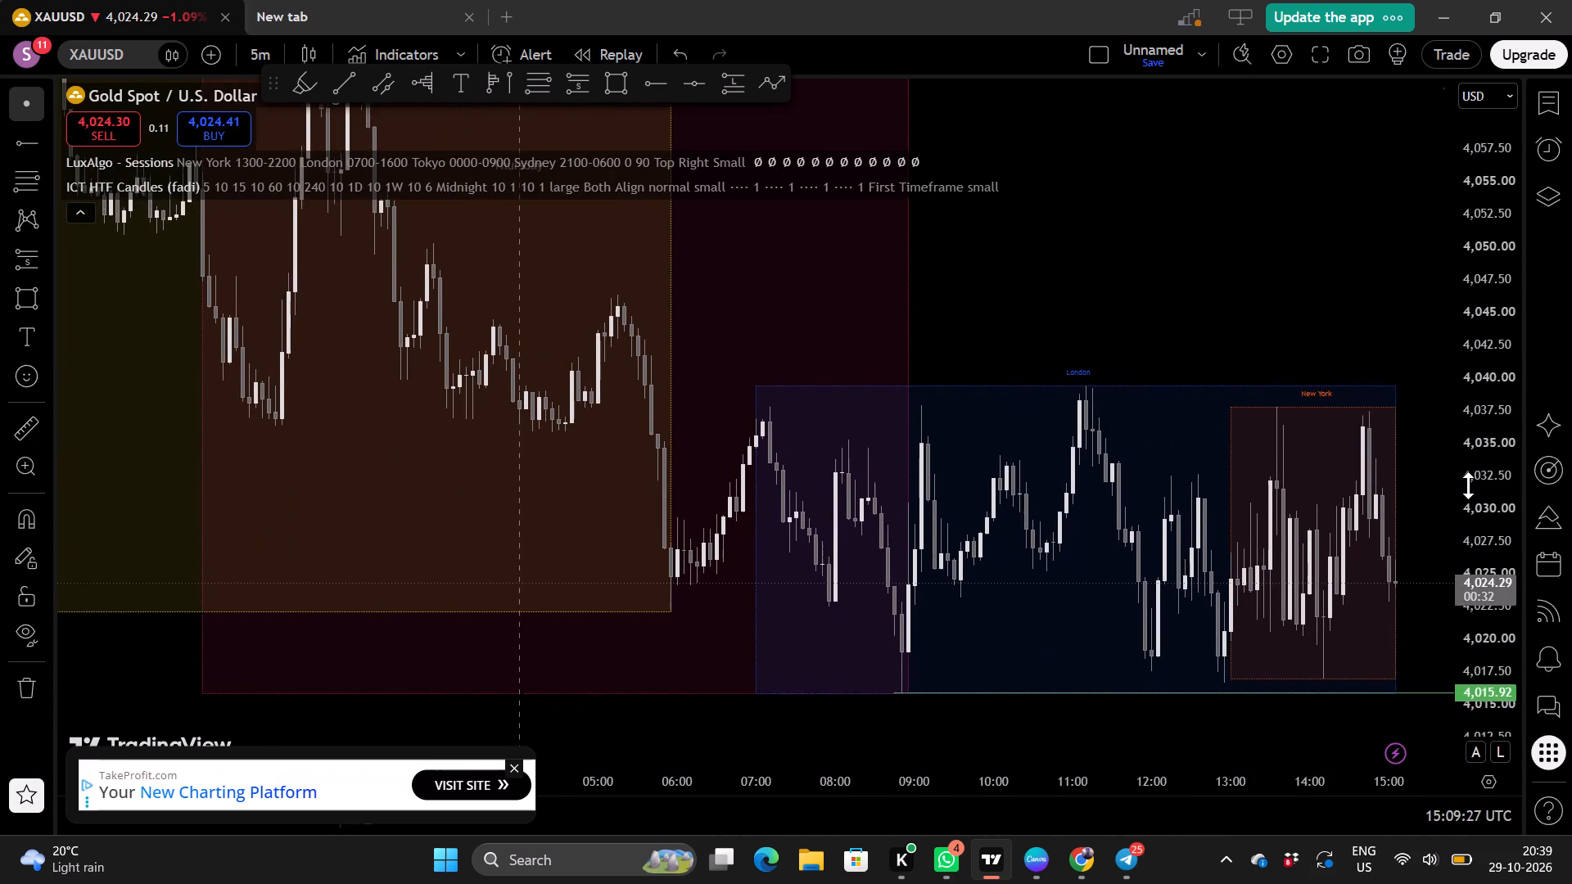
scroll(1468, 485, "down", 5)
scroll(1043, 566, "down", 4)
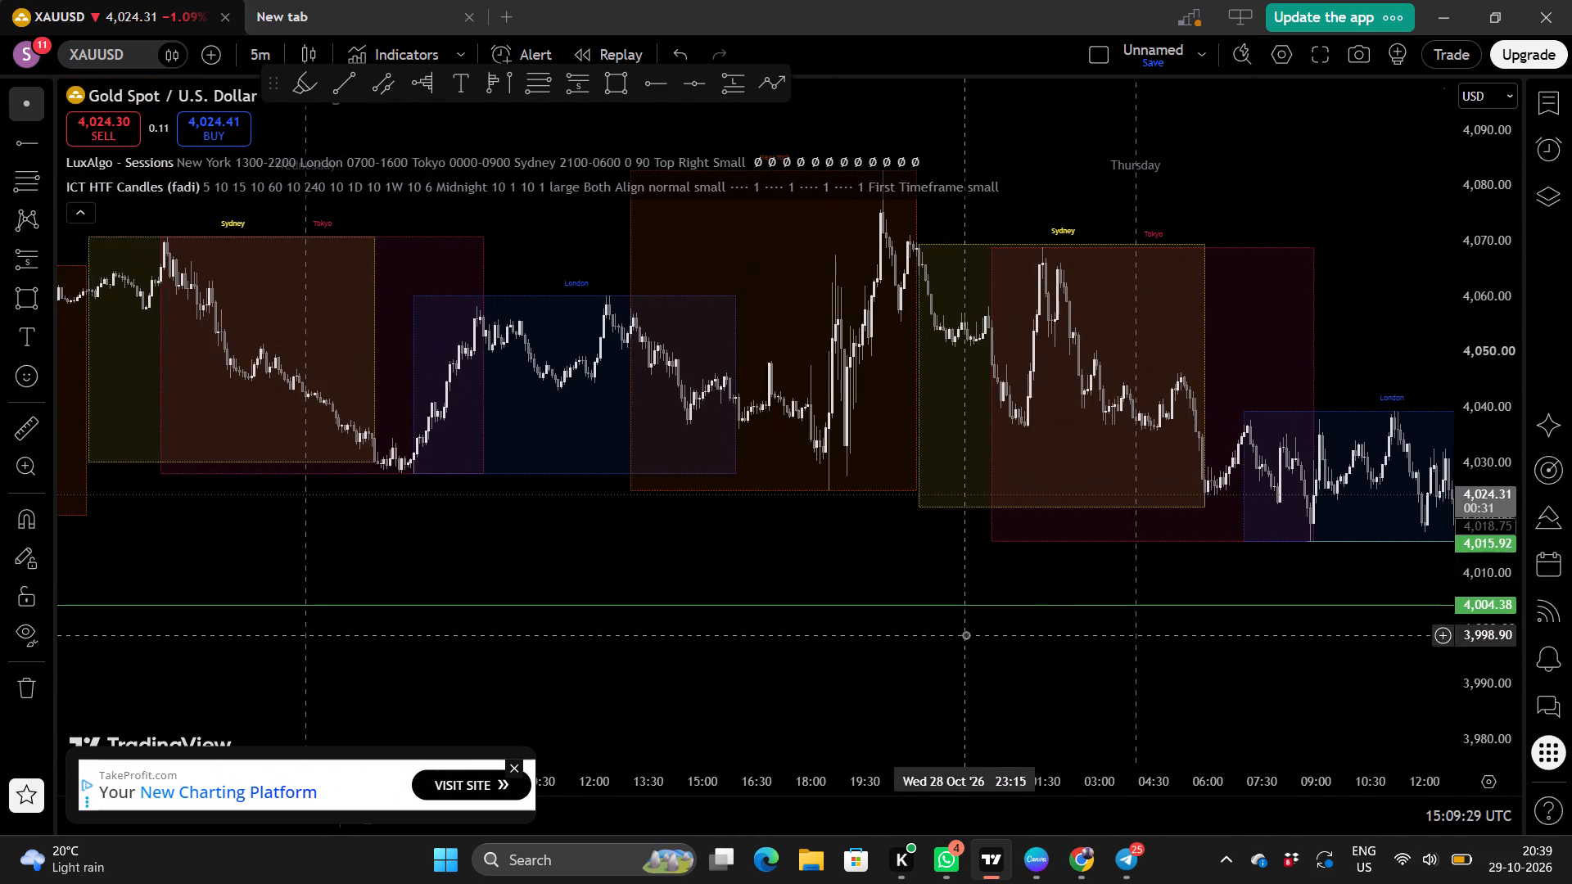
left_click_drag(965, 634, 1068, 316)
scroll(1081, 442, "down", 7)
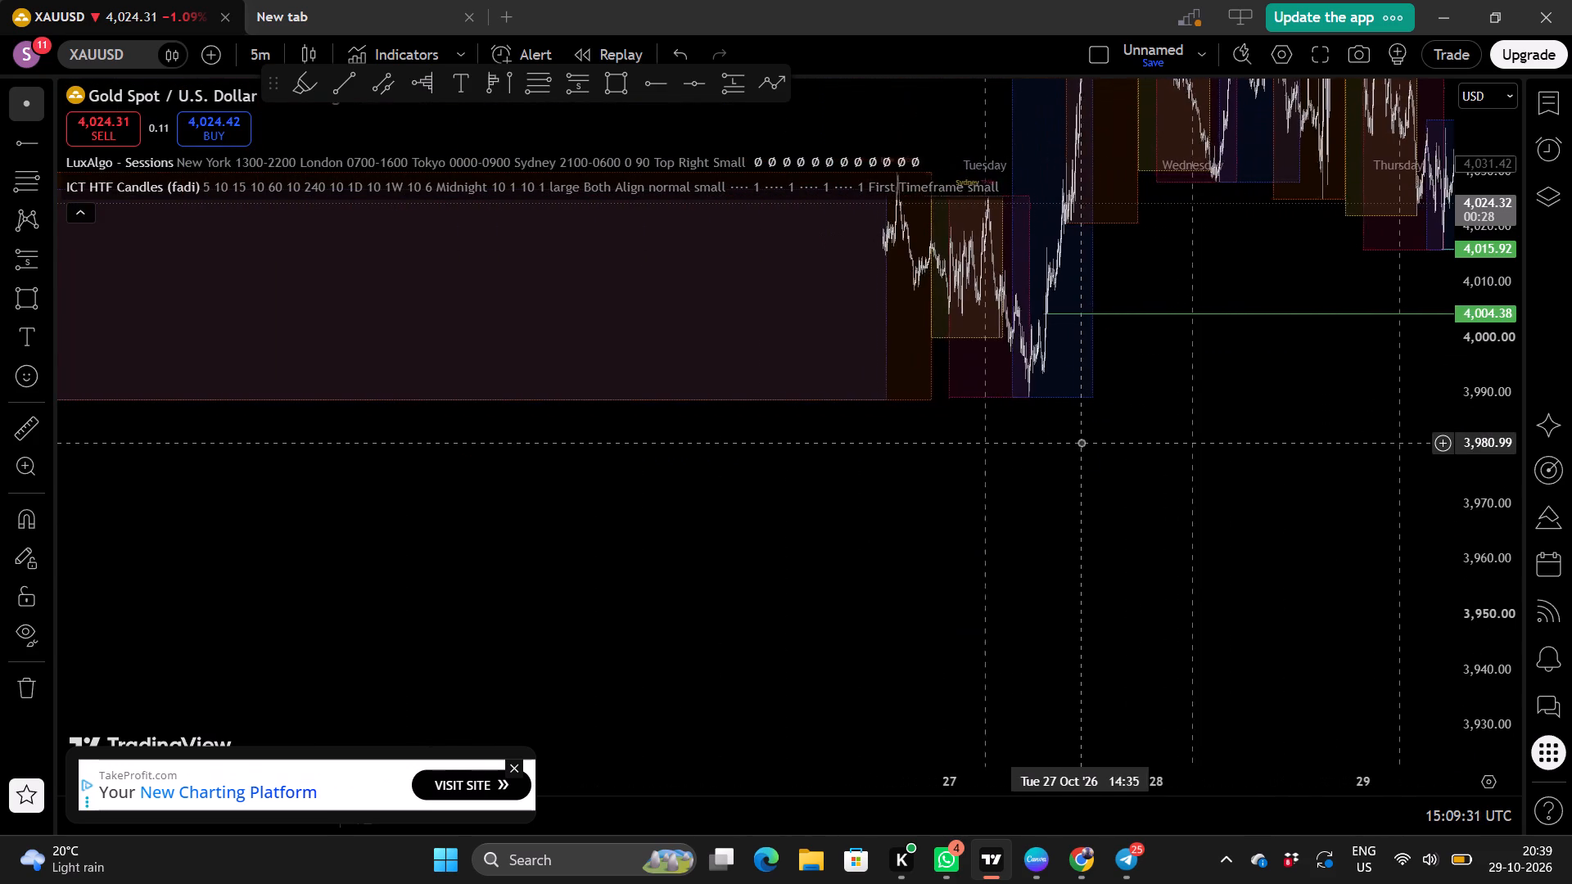
scroll(1081, 442, "down", 4)
left_click_drag(1134, 510, 748, 597)
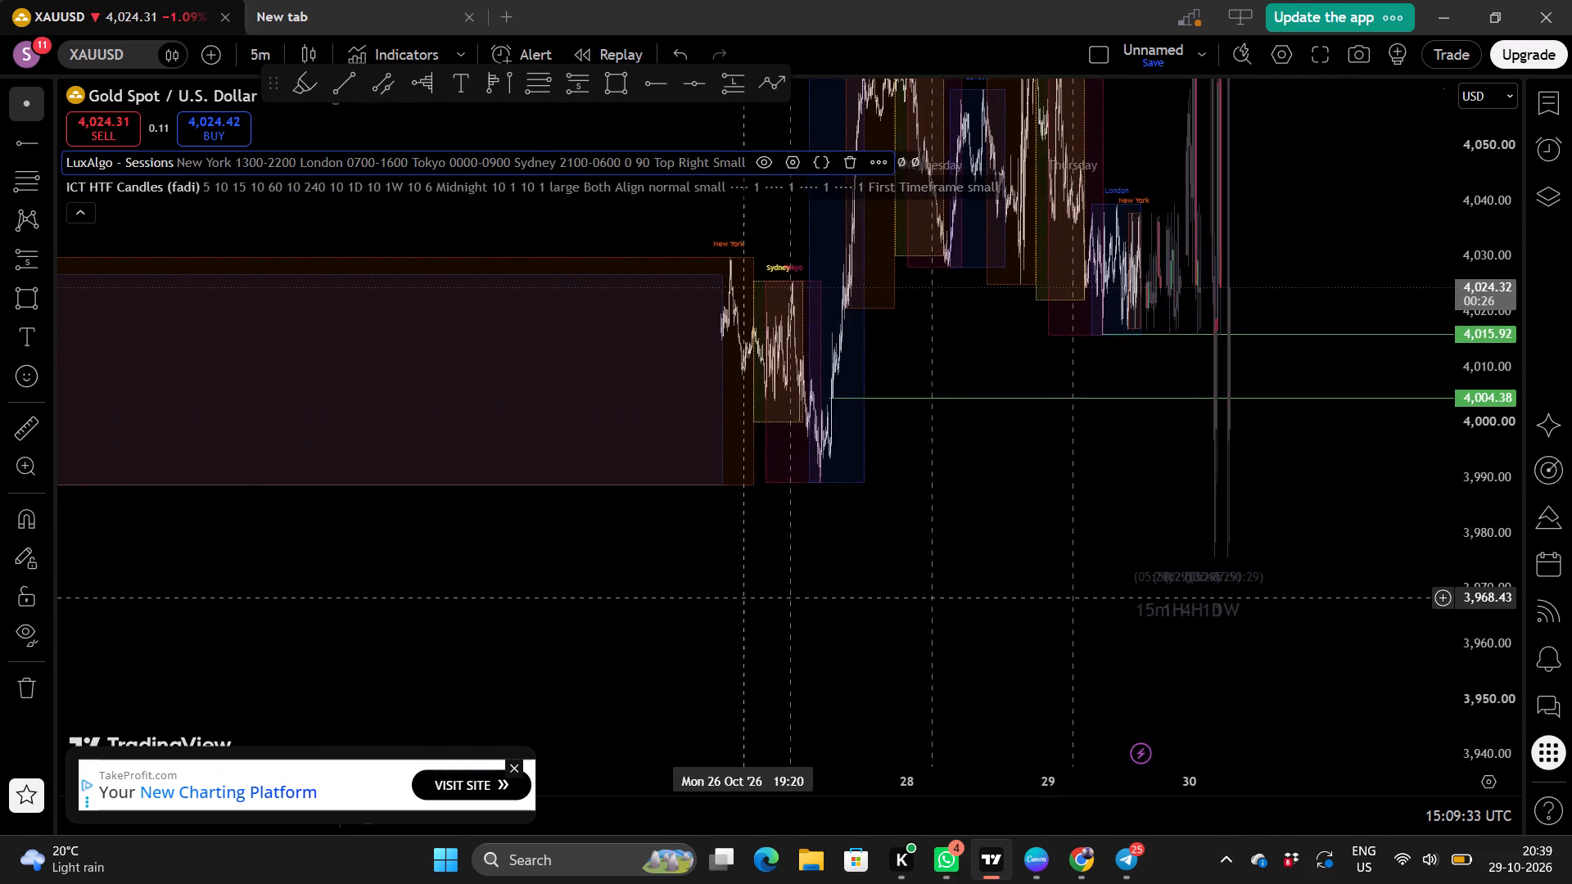
left_click_drag(748, 597, 531, 541)
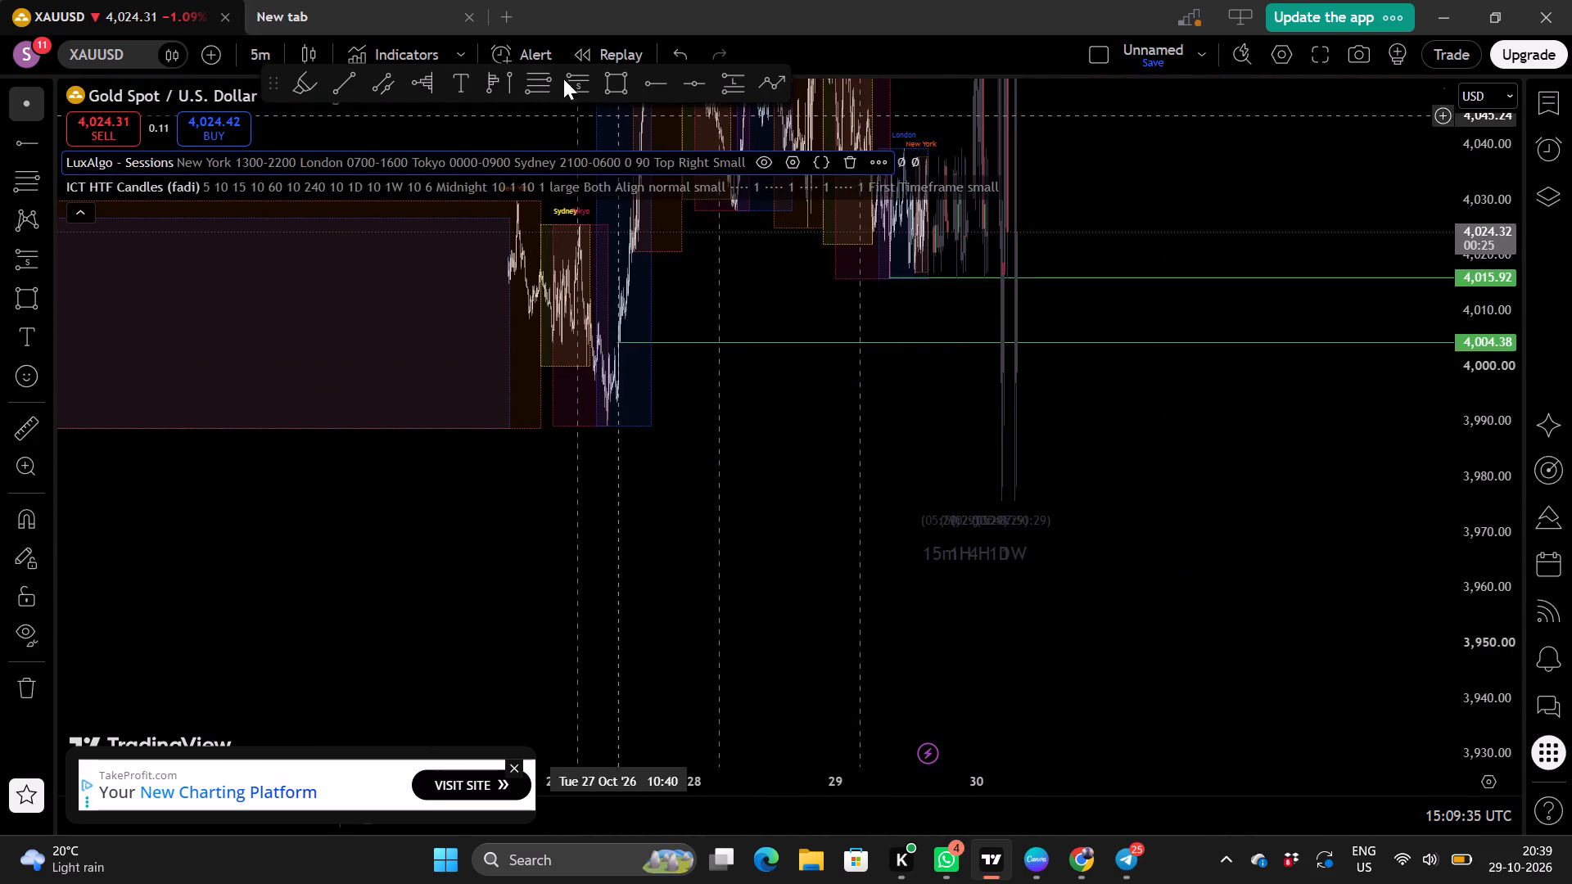
Change the XAUUSD chart interval to 15 minutes.
left_click(264, 52)
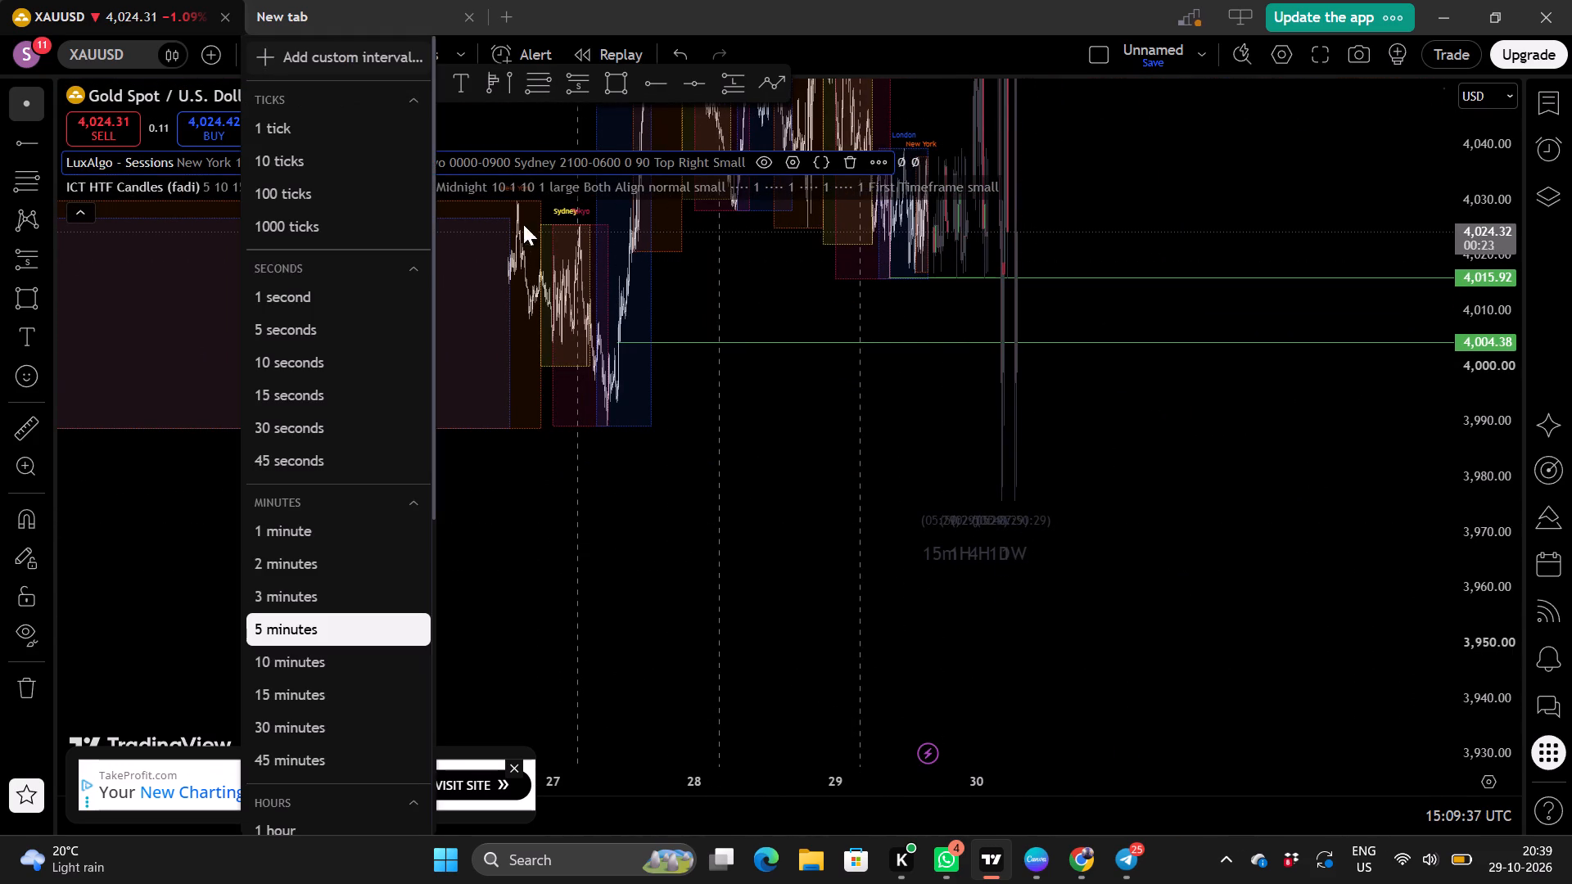
left_click(712, 455)
scroll(775, 452, "up", 7)
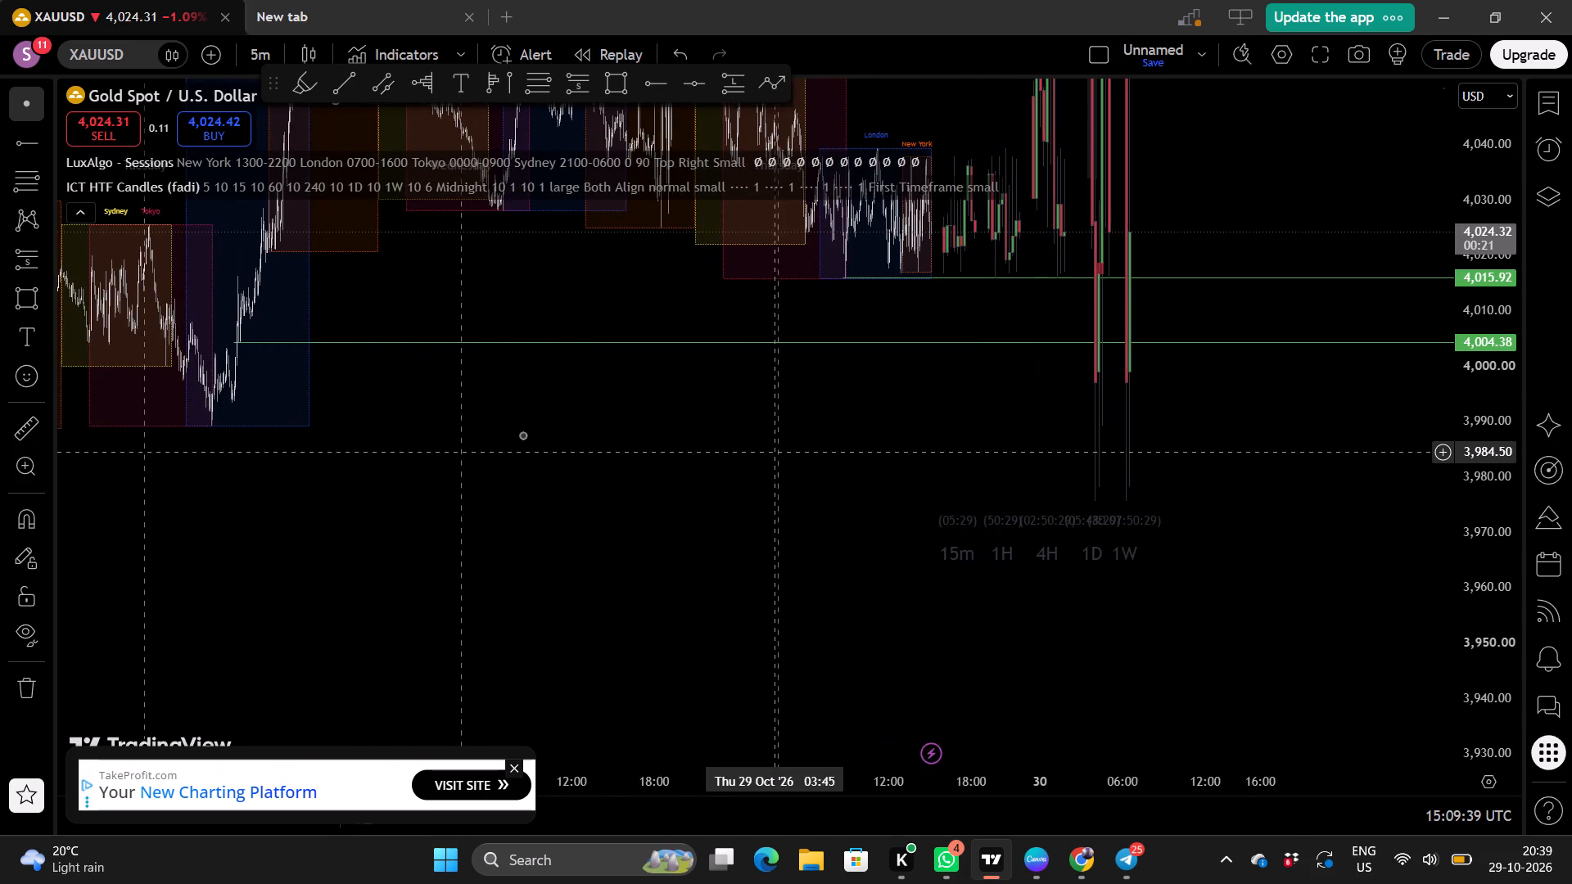
left_click_drag(522, 435, 735, 586)
scroll(735, 586, "up", 2)
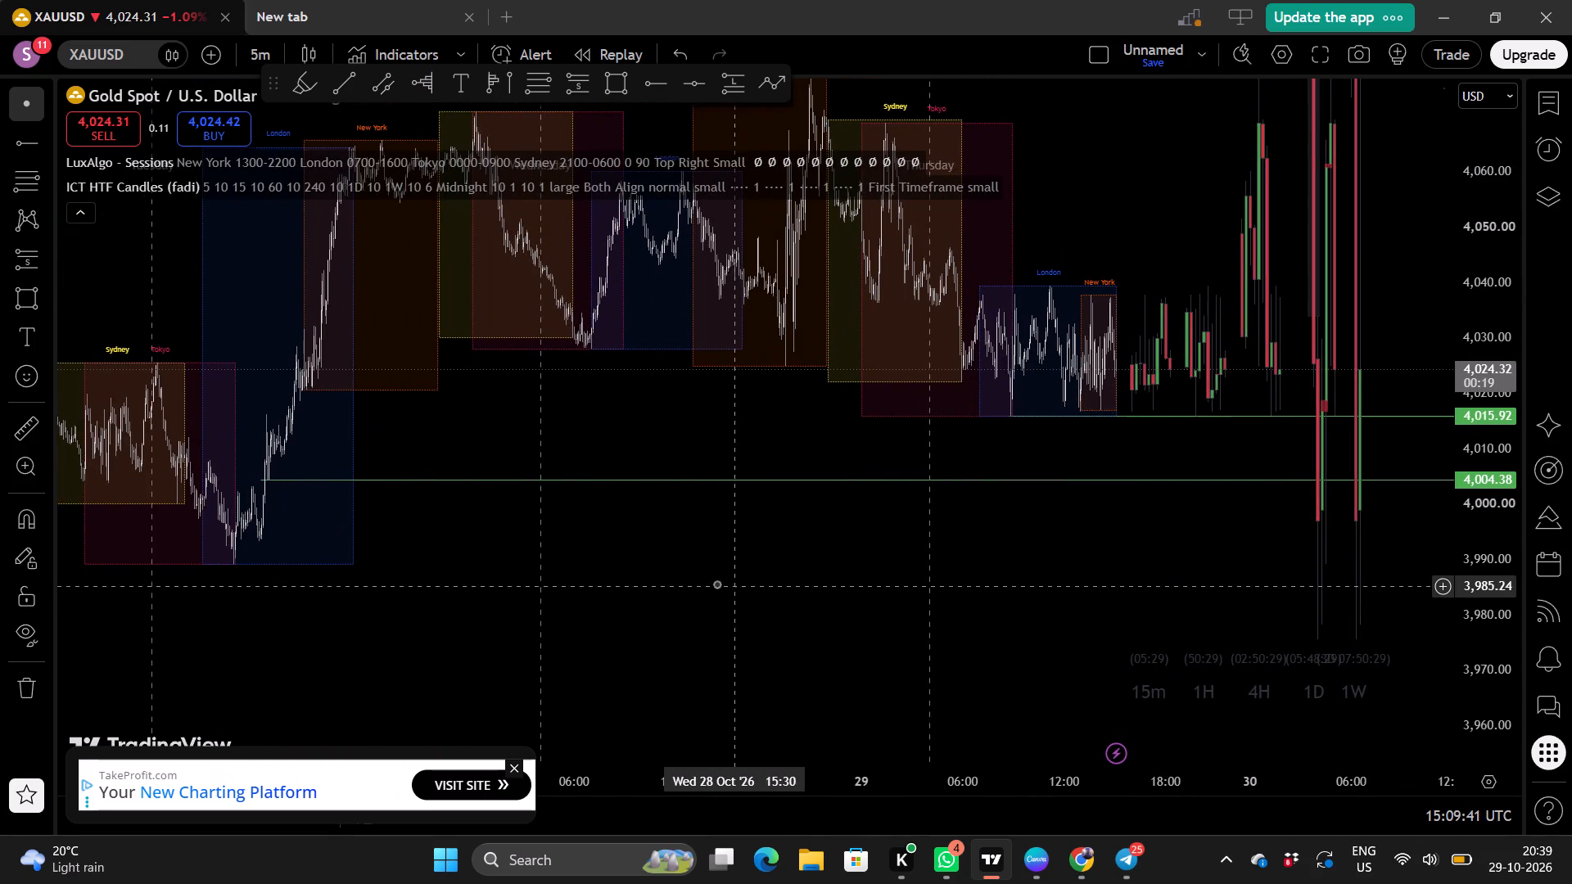
scroll(709, 584, "up", 1)
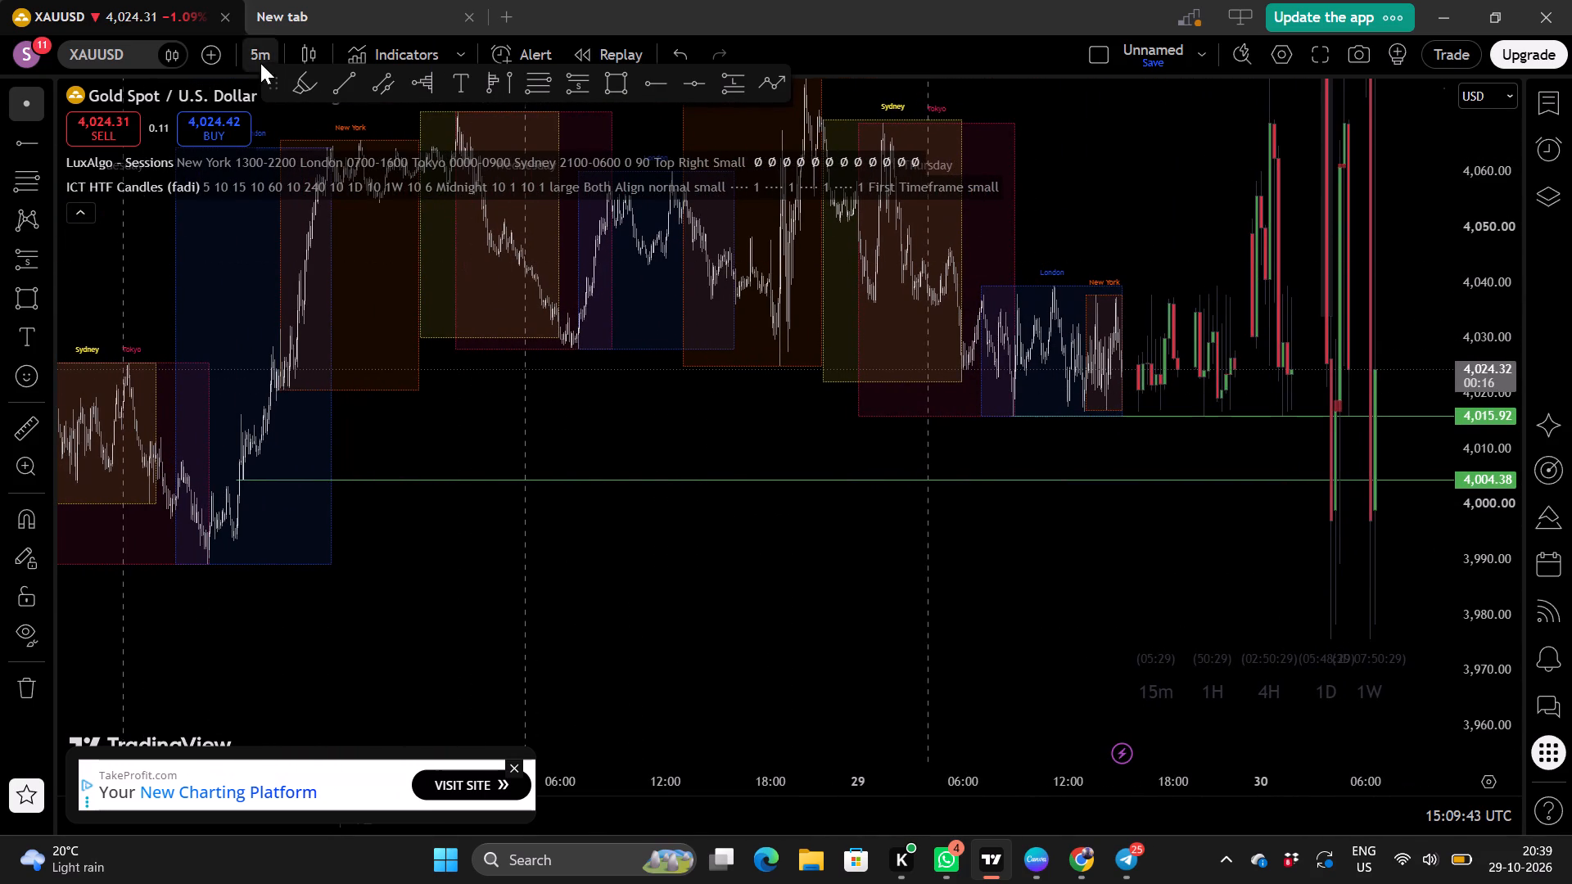
left_click(261, 63)
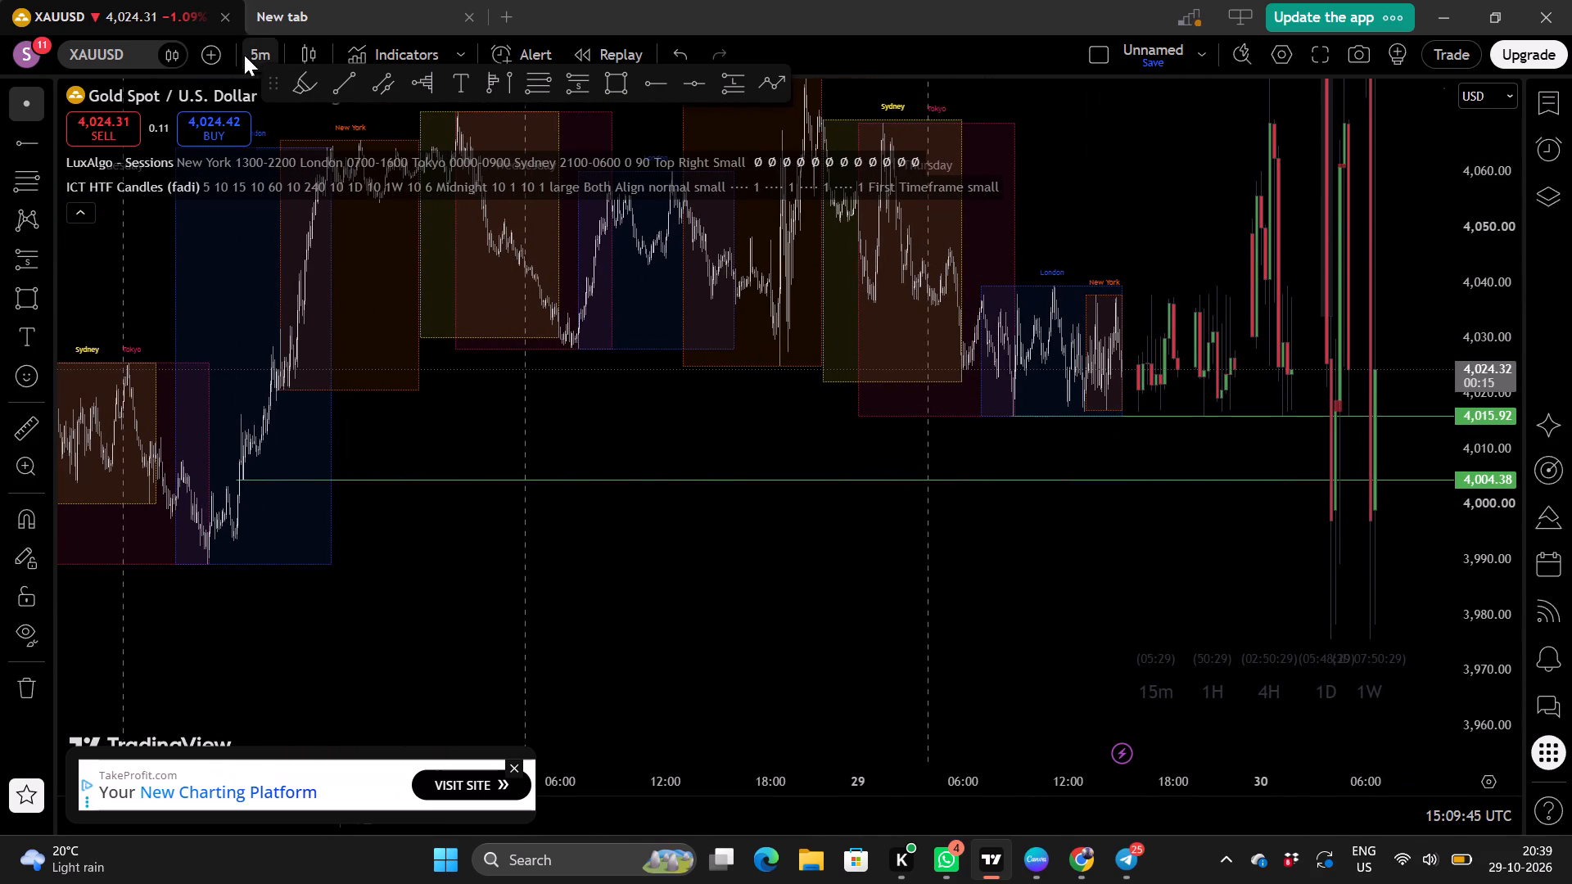
left_click(256, 60)
scroll(296, 482, "down", 1)
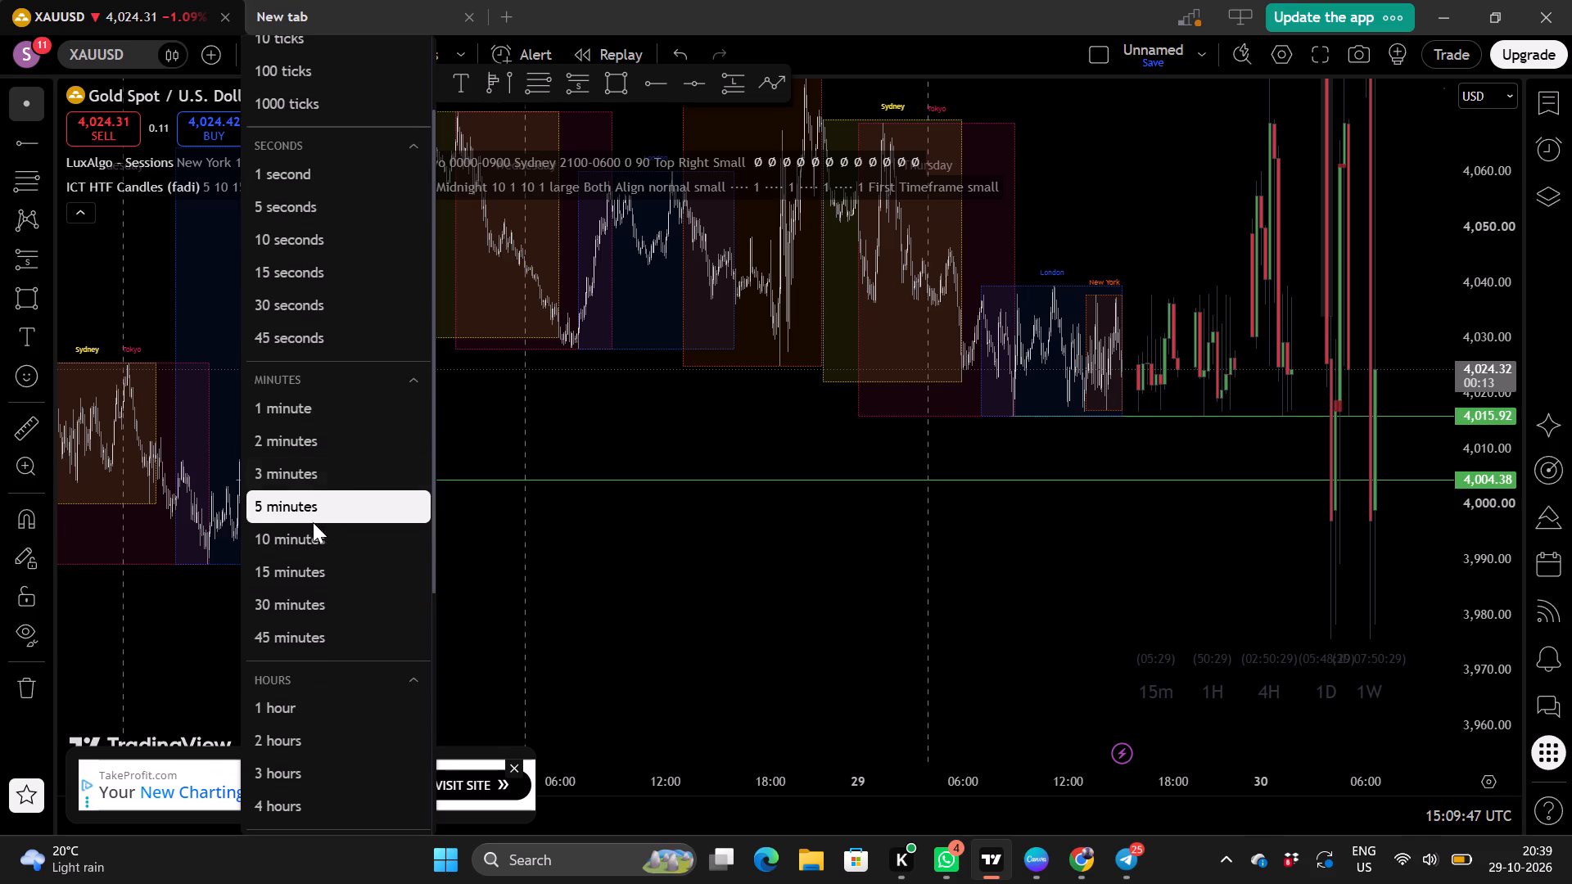
left_click(316, 569)
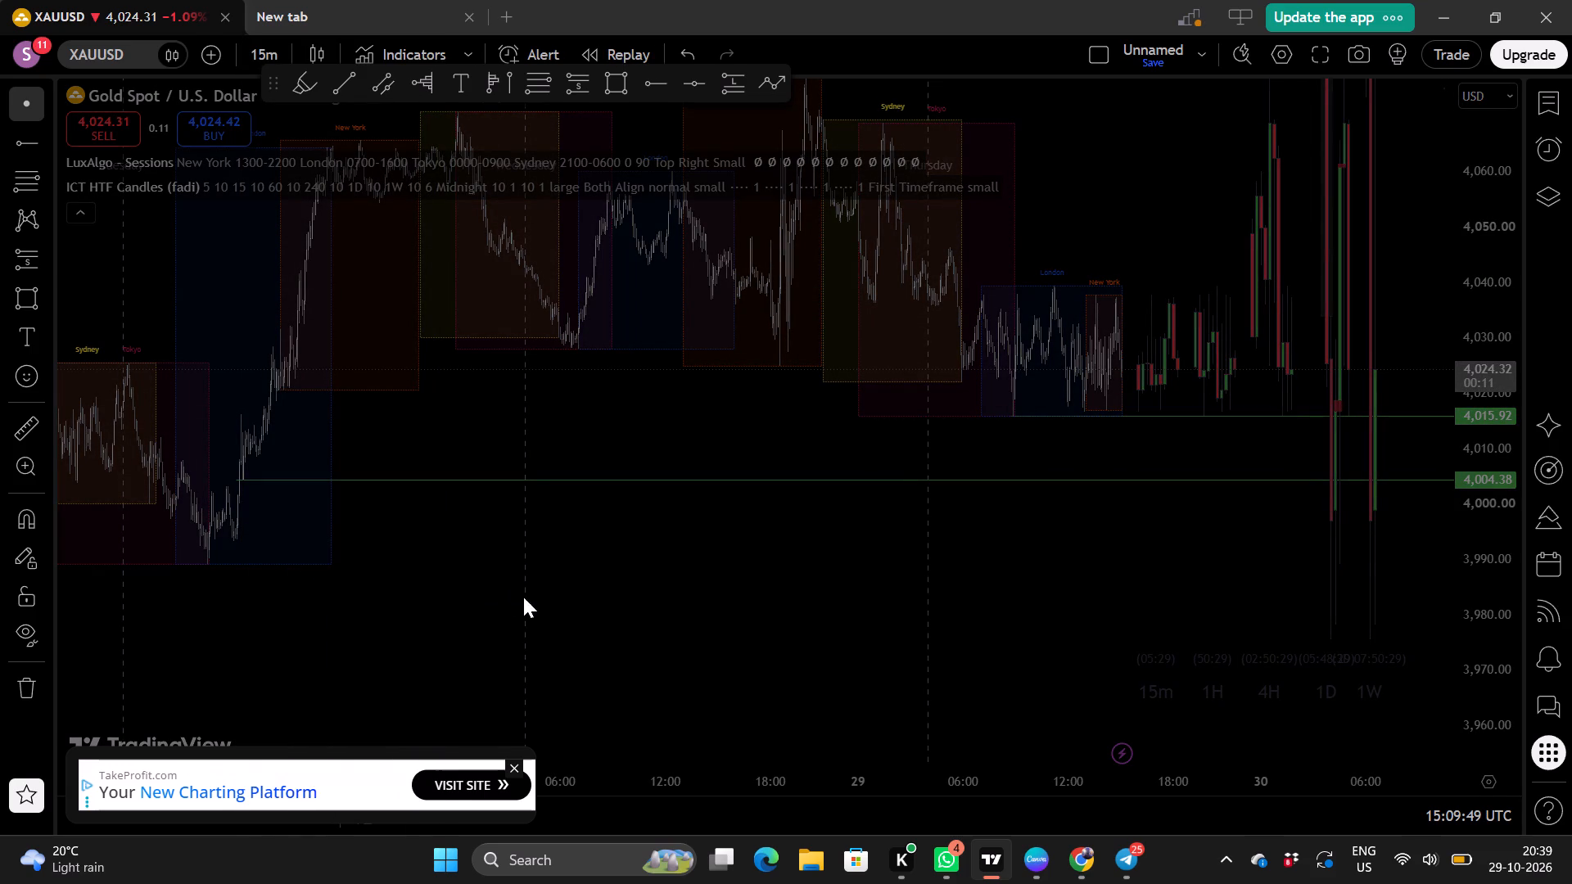
scroll(650, 610, "up", 1)
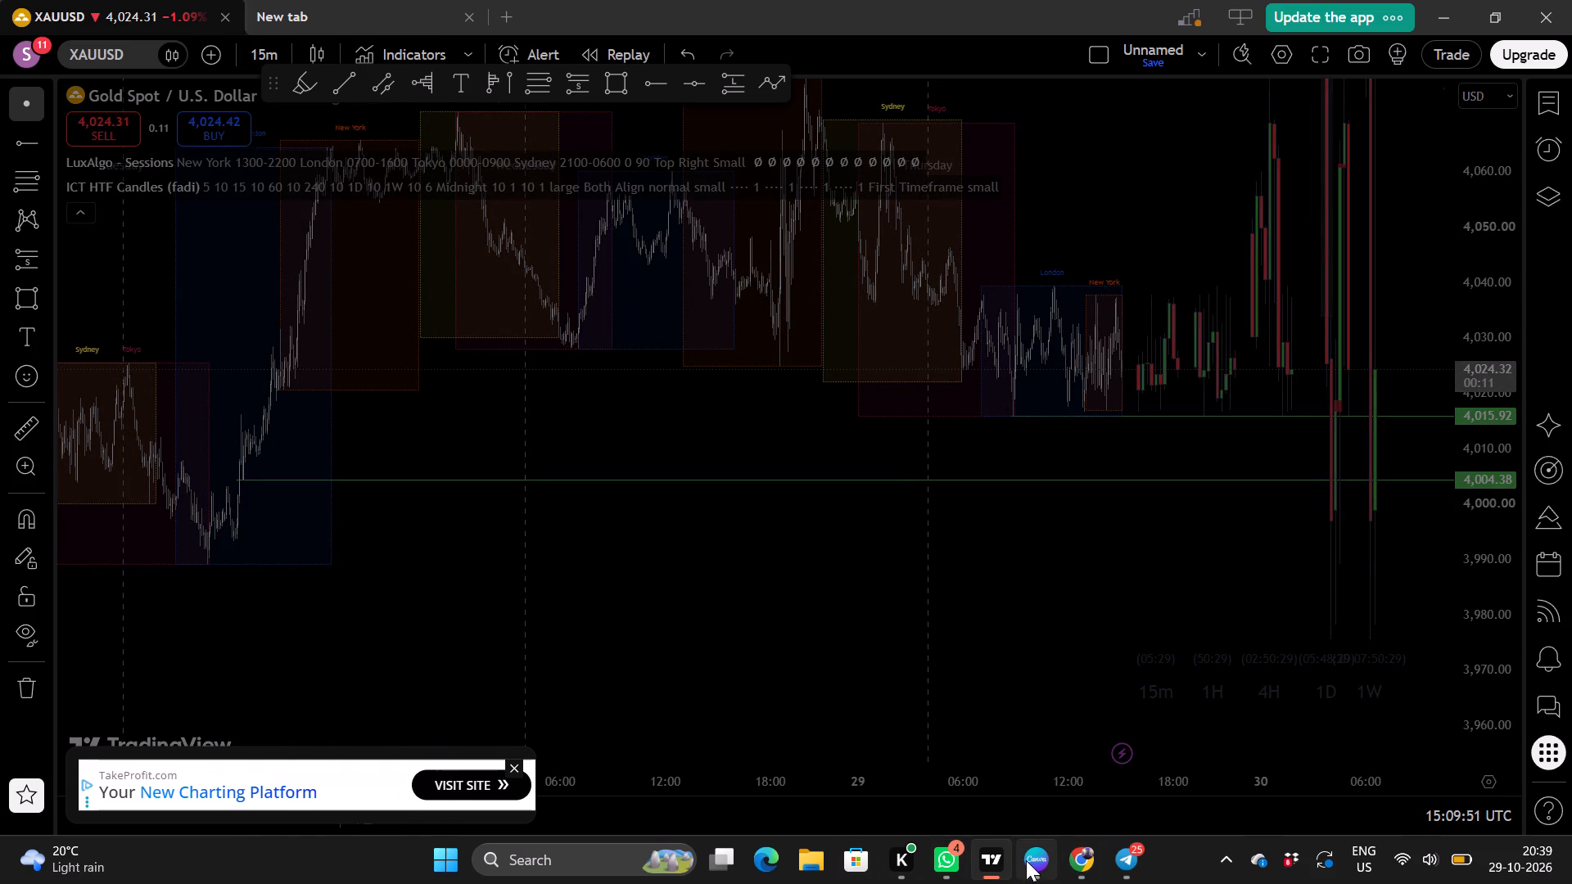
Switch to Canva with the Blue and Gold Elegant Appreciation Certificate design.
left_click(1044, 867)
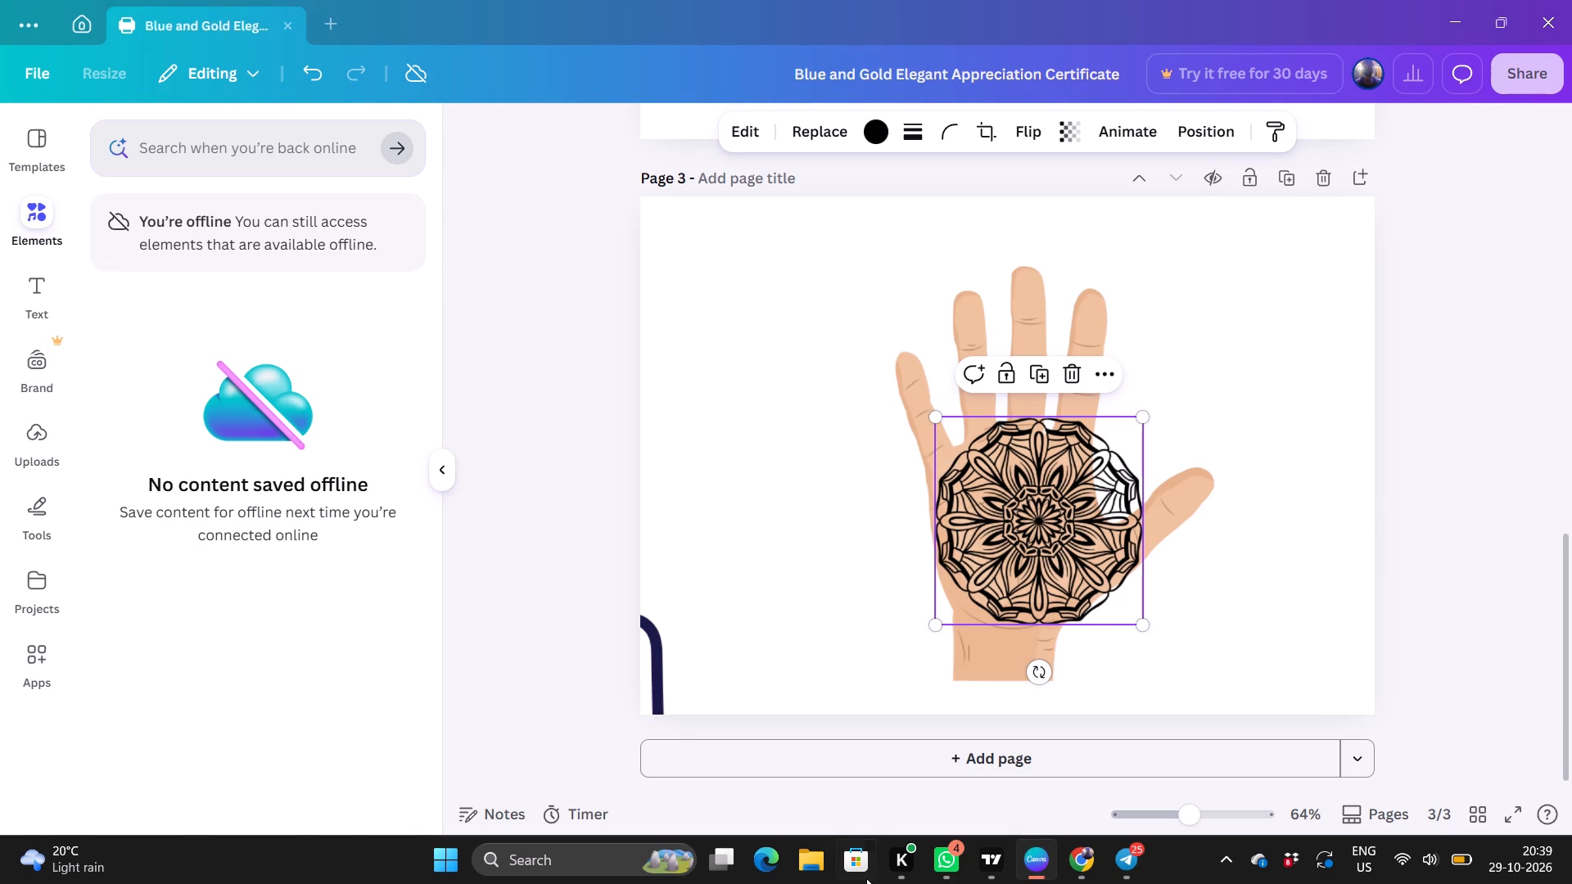
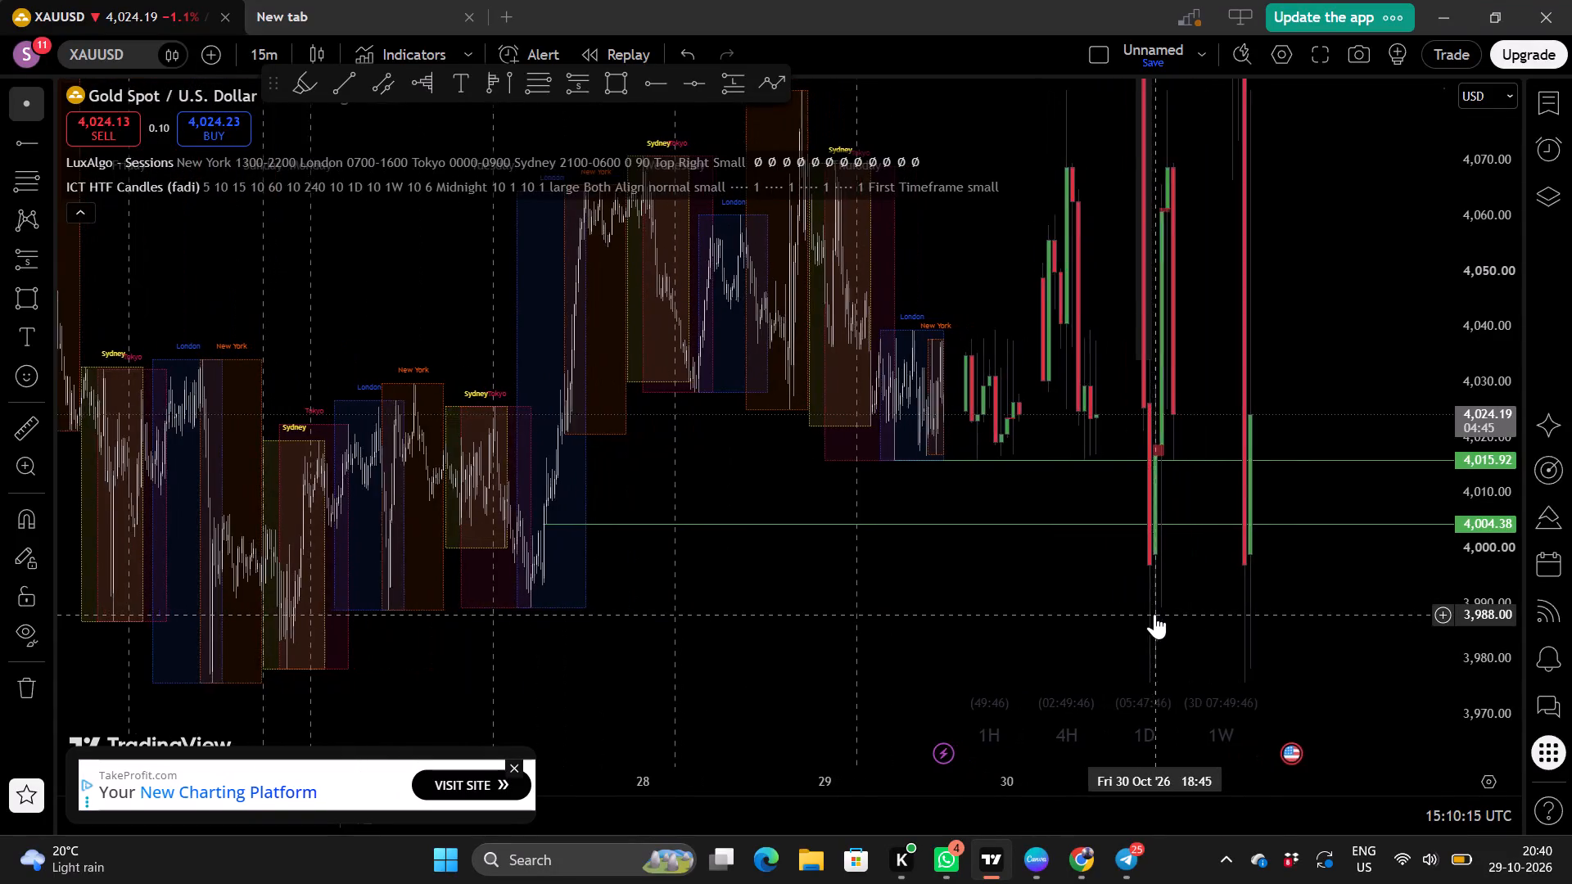
Draw a rectangle around the 29 October London and New York session range, from about 4,039 down to about 4,016.
scroll(1028, 586, "up", 1)
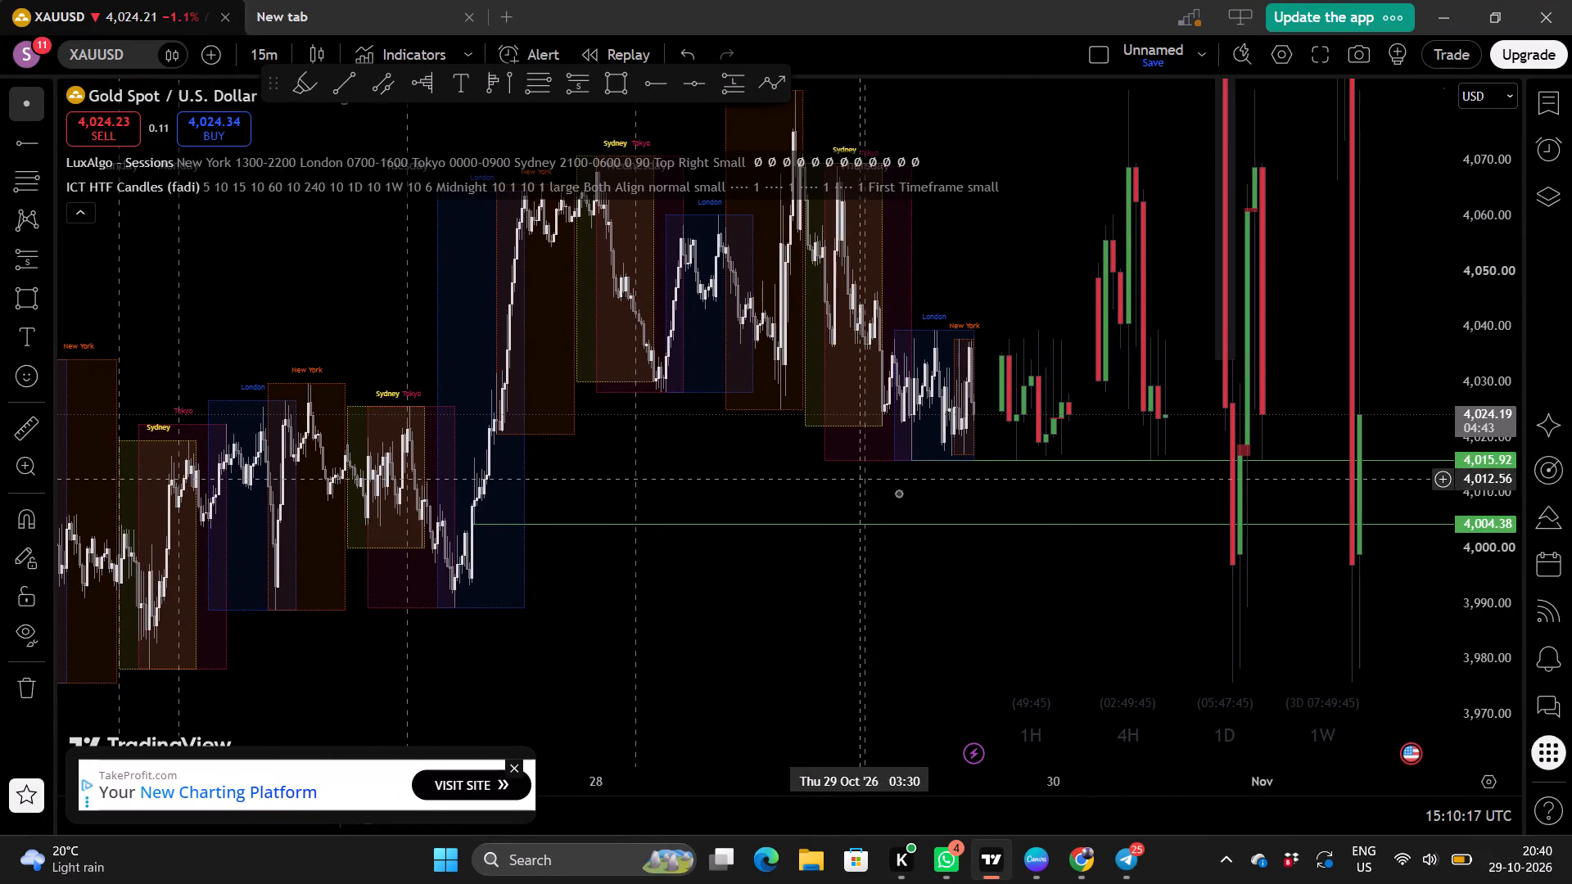
scroll(933, 504, "up", 1)
scroll(1042, 515, "up", 4)
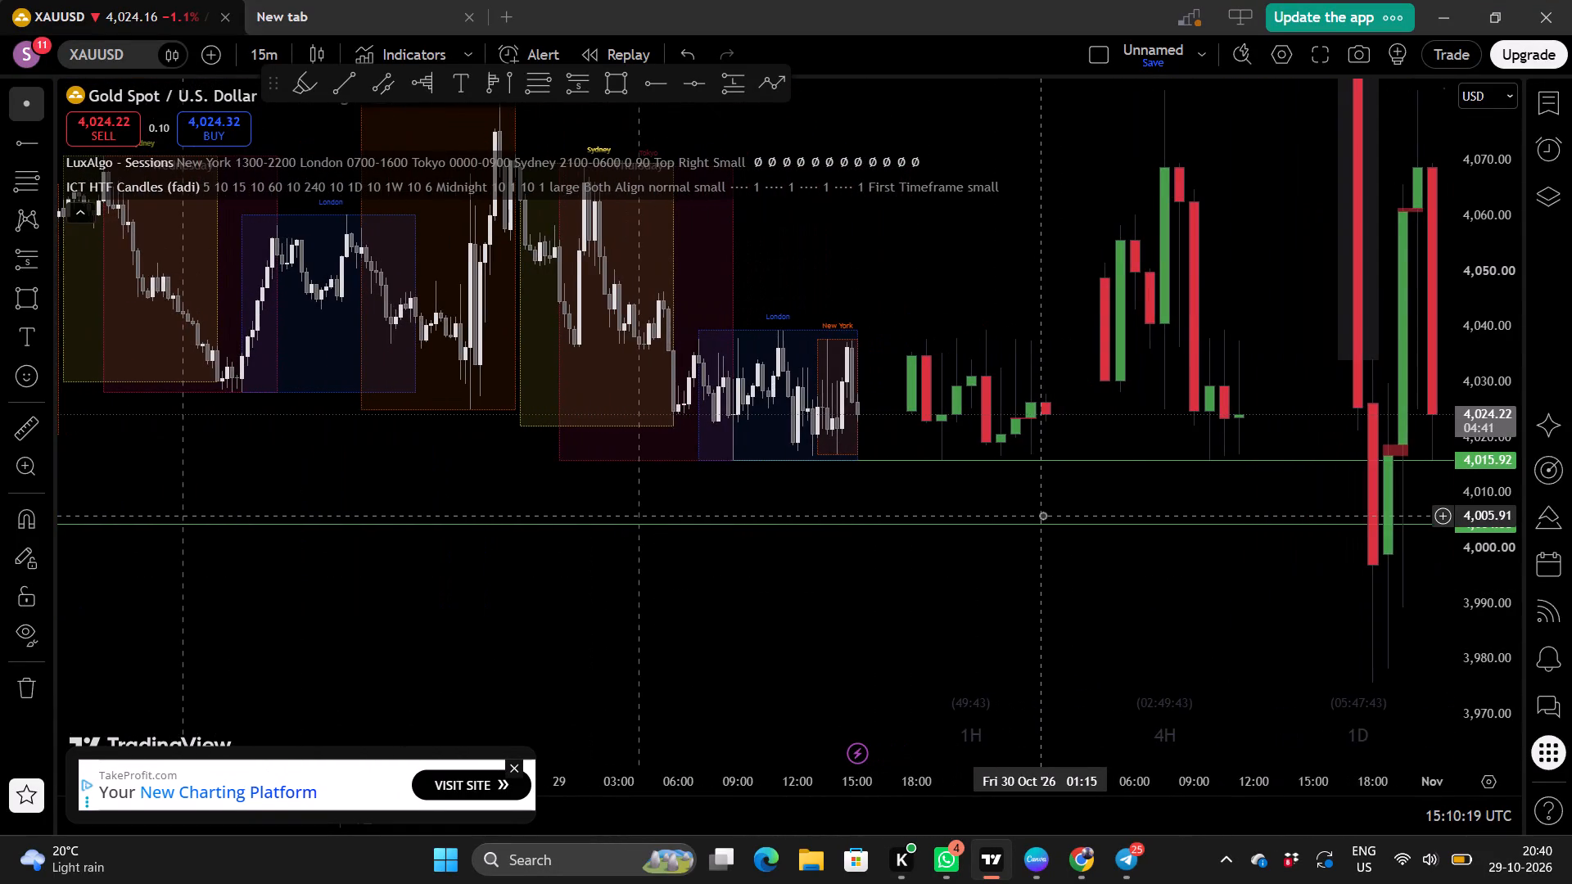
scroll(958, 513, "up", 3)
scroll(1030, 524, "up", 1)
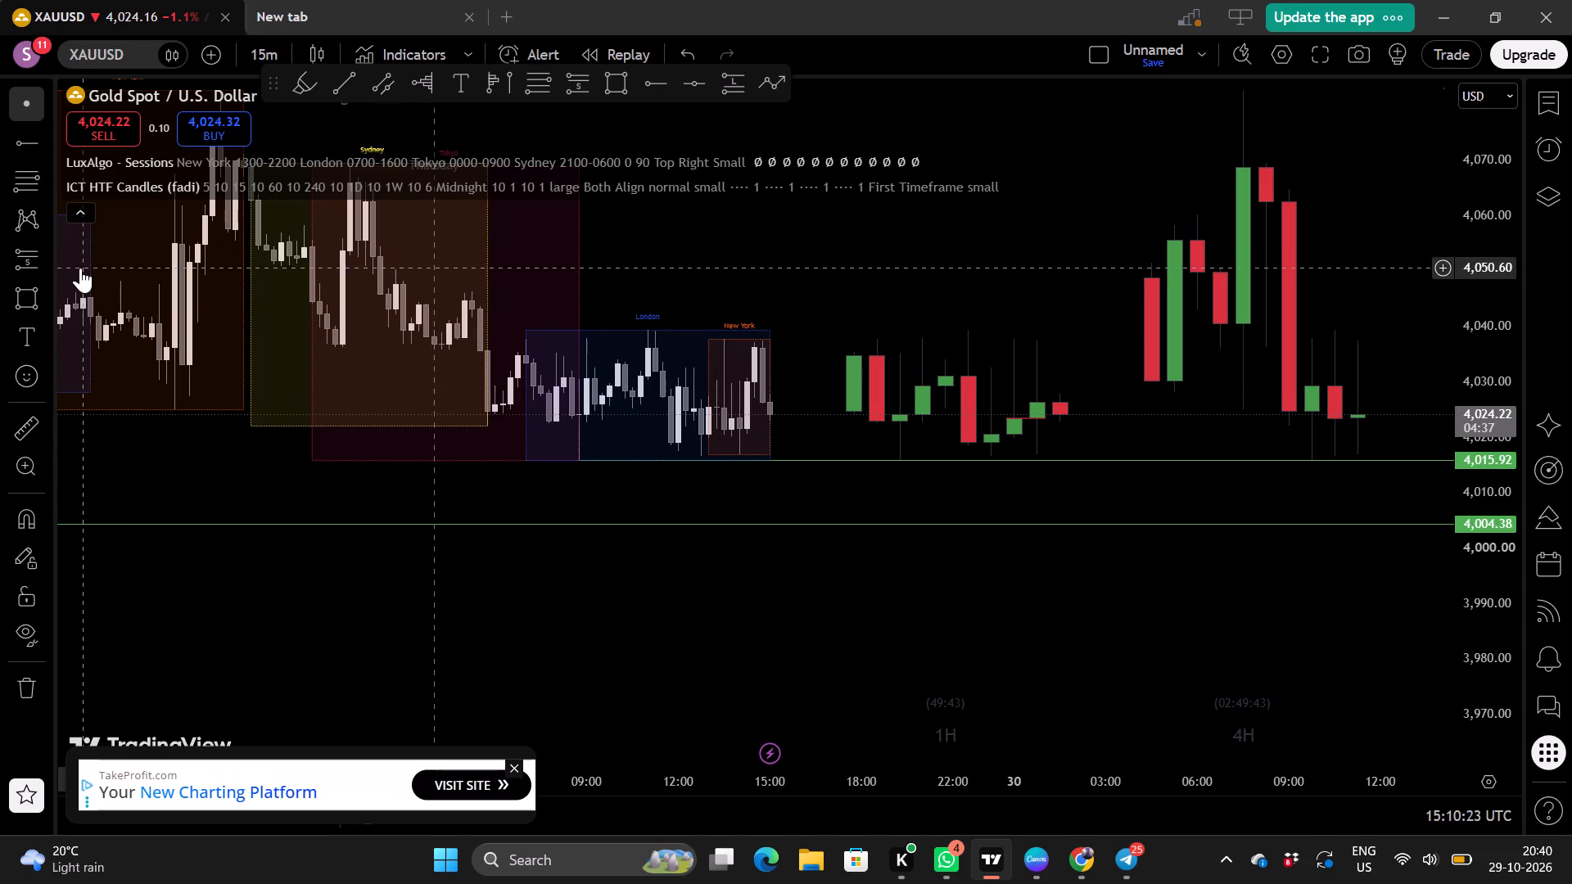
left_click(29, 293)
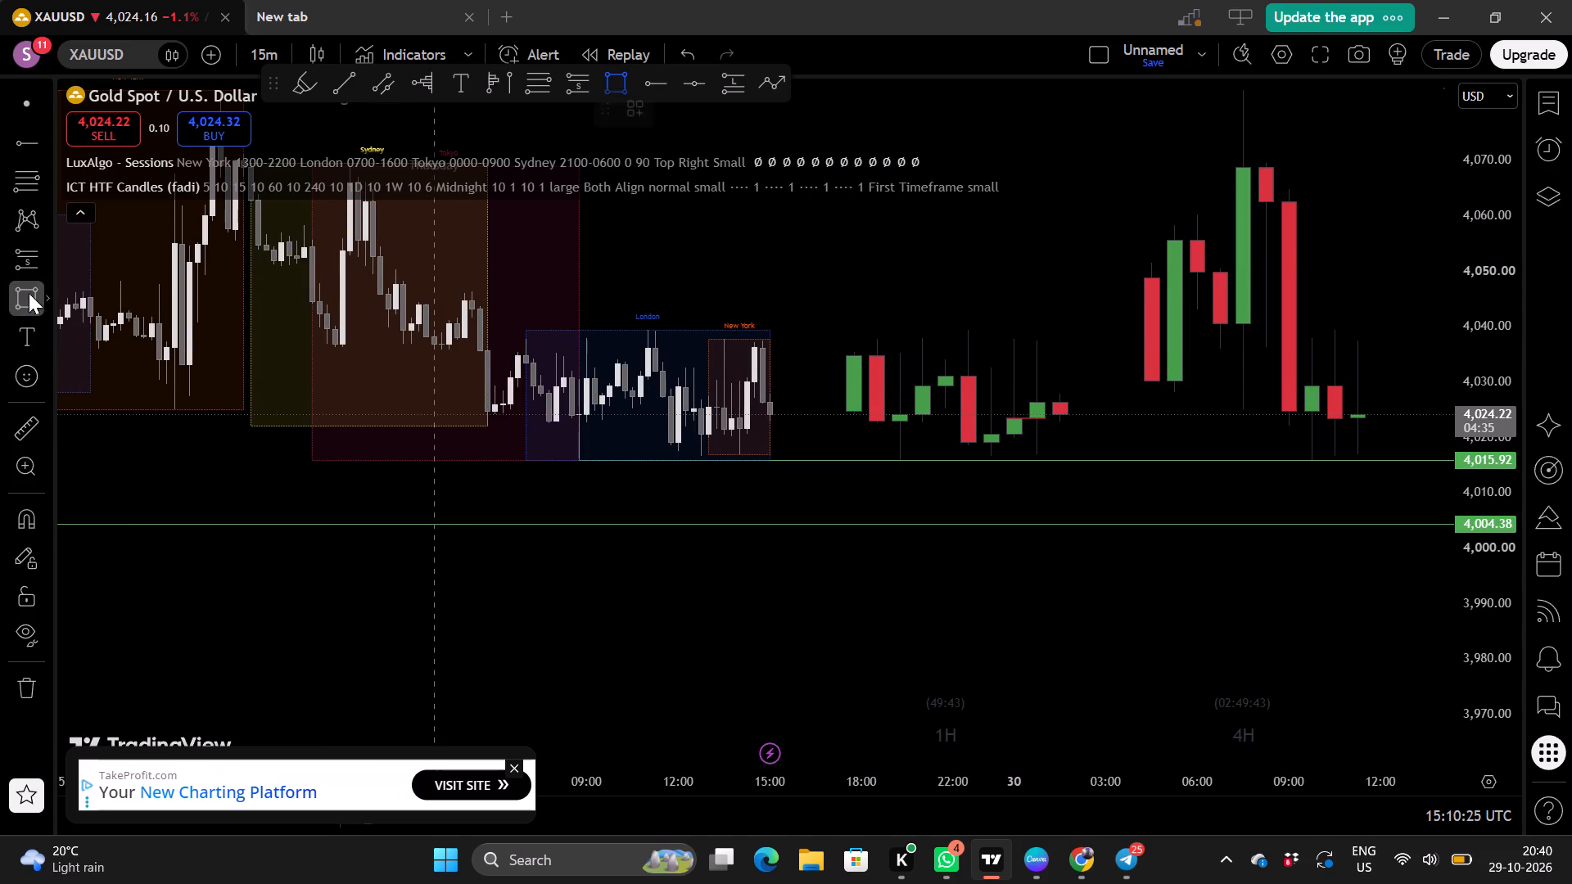
left_click_drag(517, 330, 626, 466)
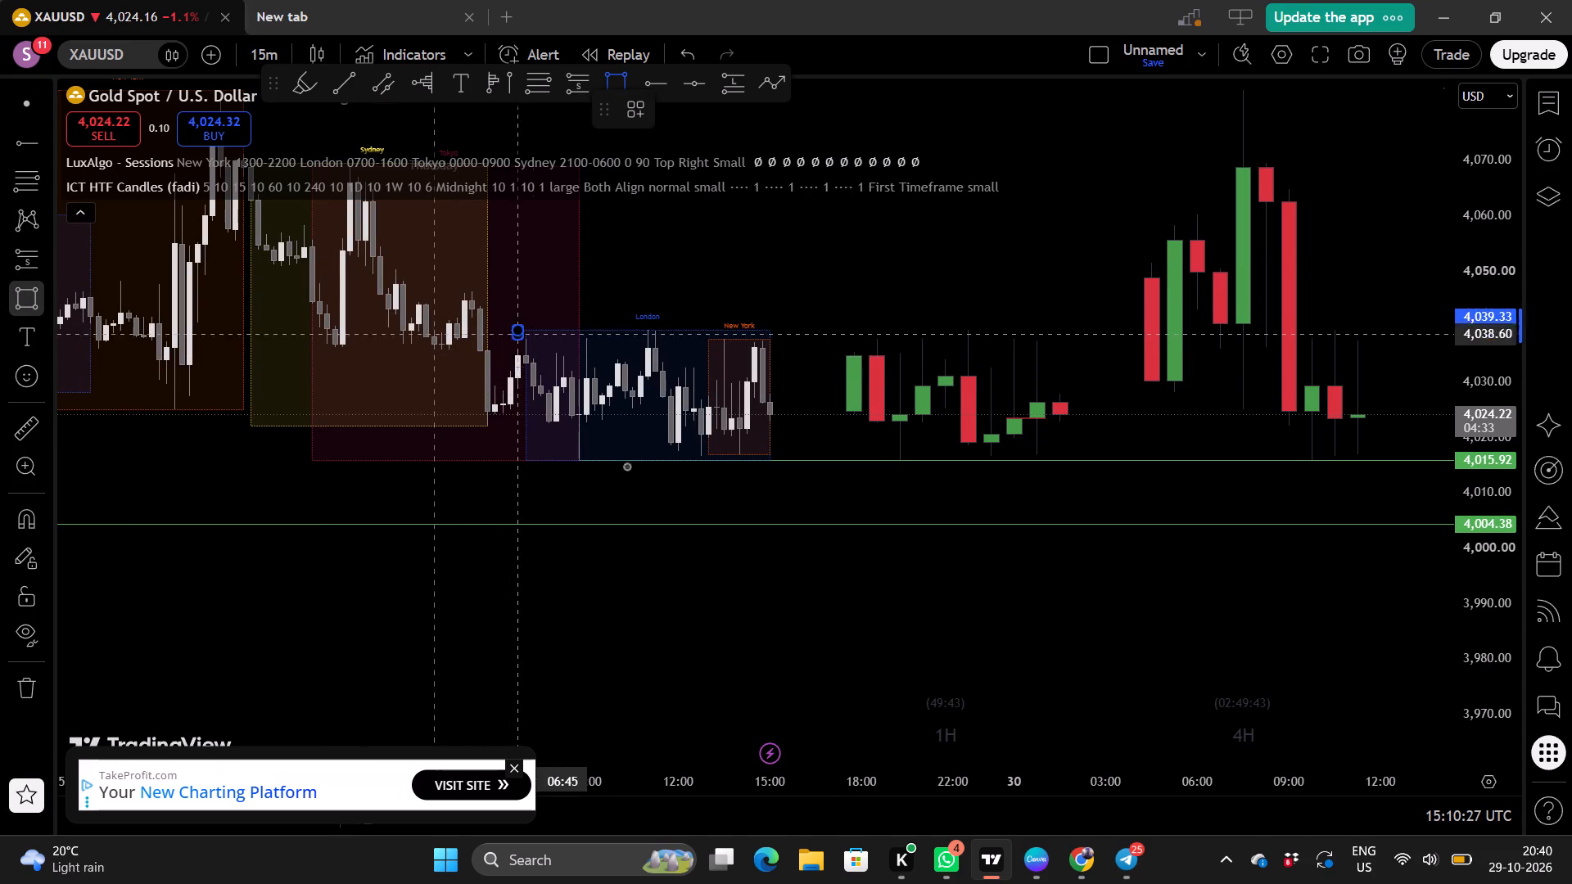
left_click_drag(626, 466, 822, 457)
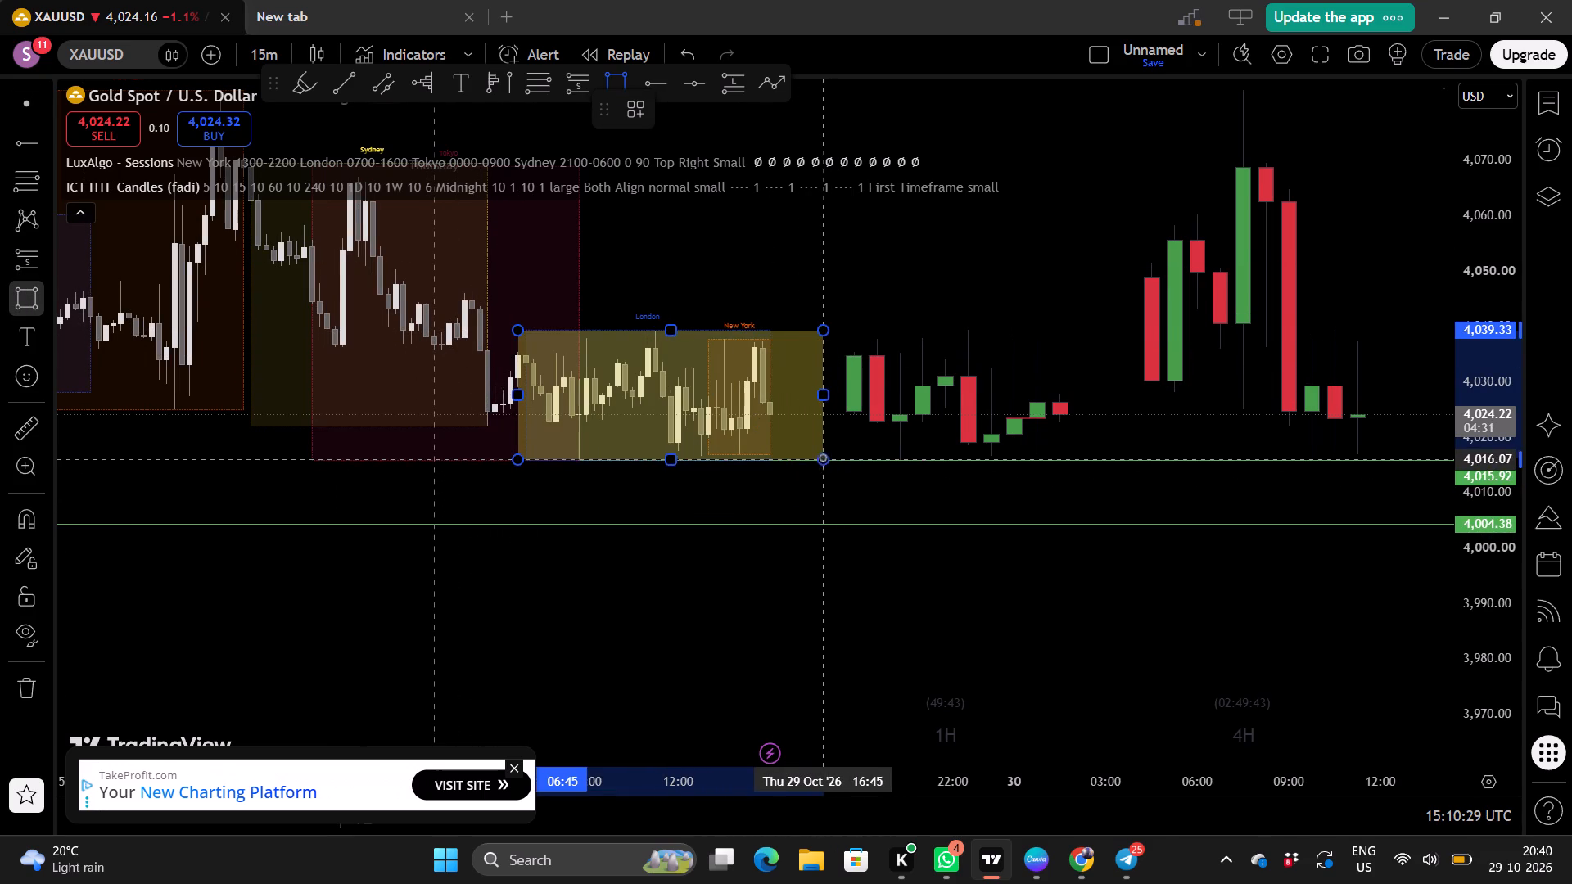
left_click_drag(822, 457, 820, 456)
left_click(820, 456)
left_click(892, 542)
Raise the lower horizontal level line, which starts in the London session before the rally, to about 4,007.49.
scroll(892, 542, "up", 1)
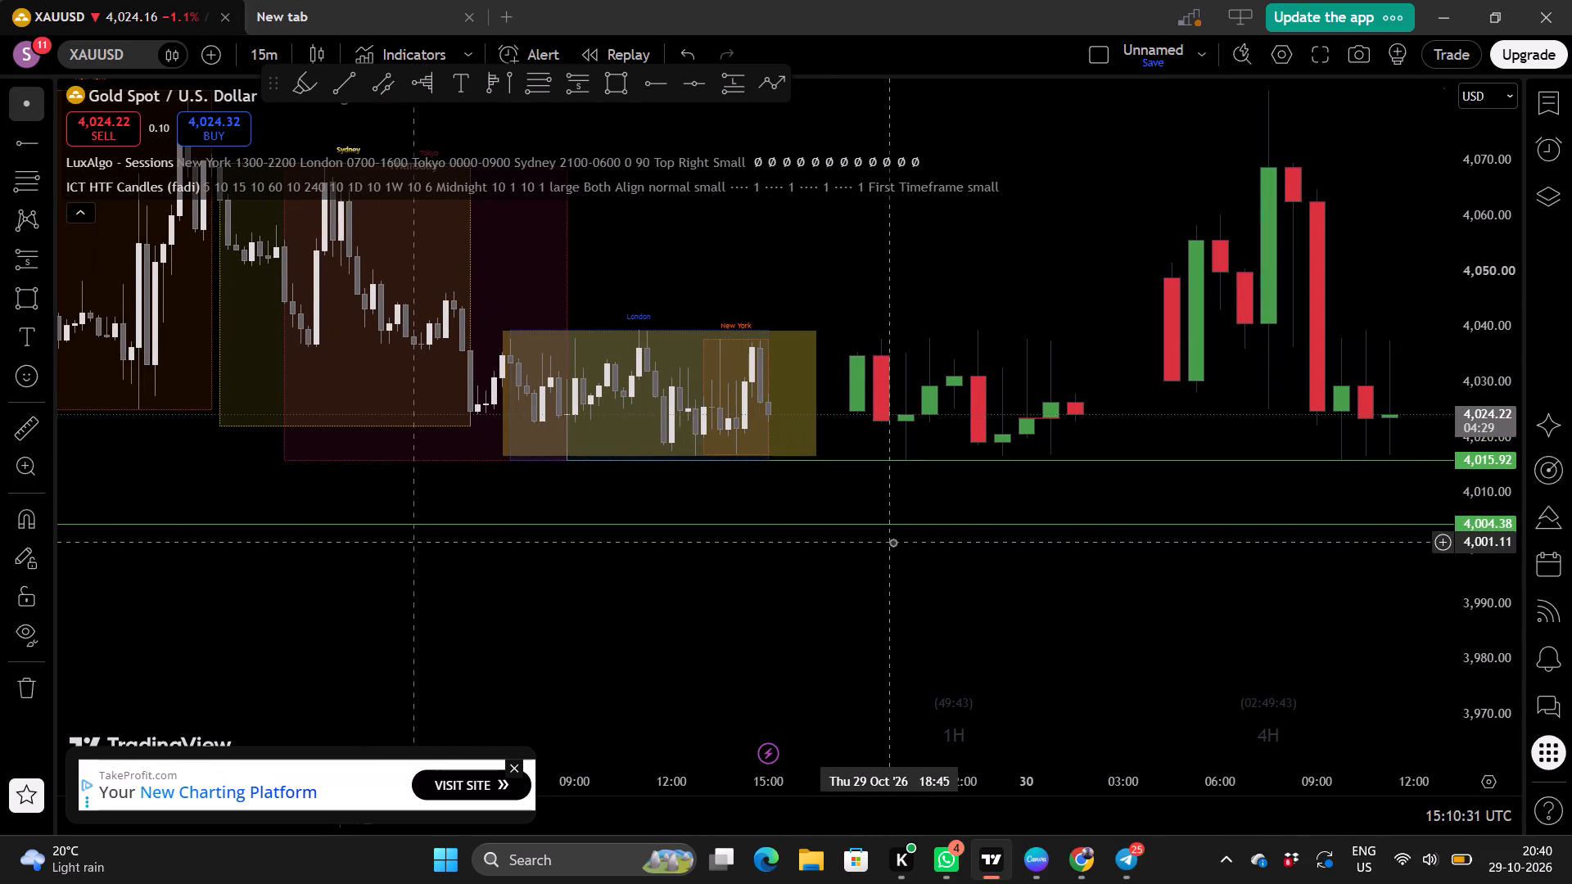
left_click(989, 605)
scroll(989, 605, "down", 4)
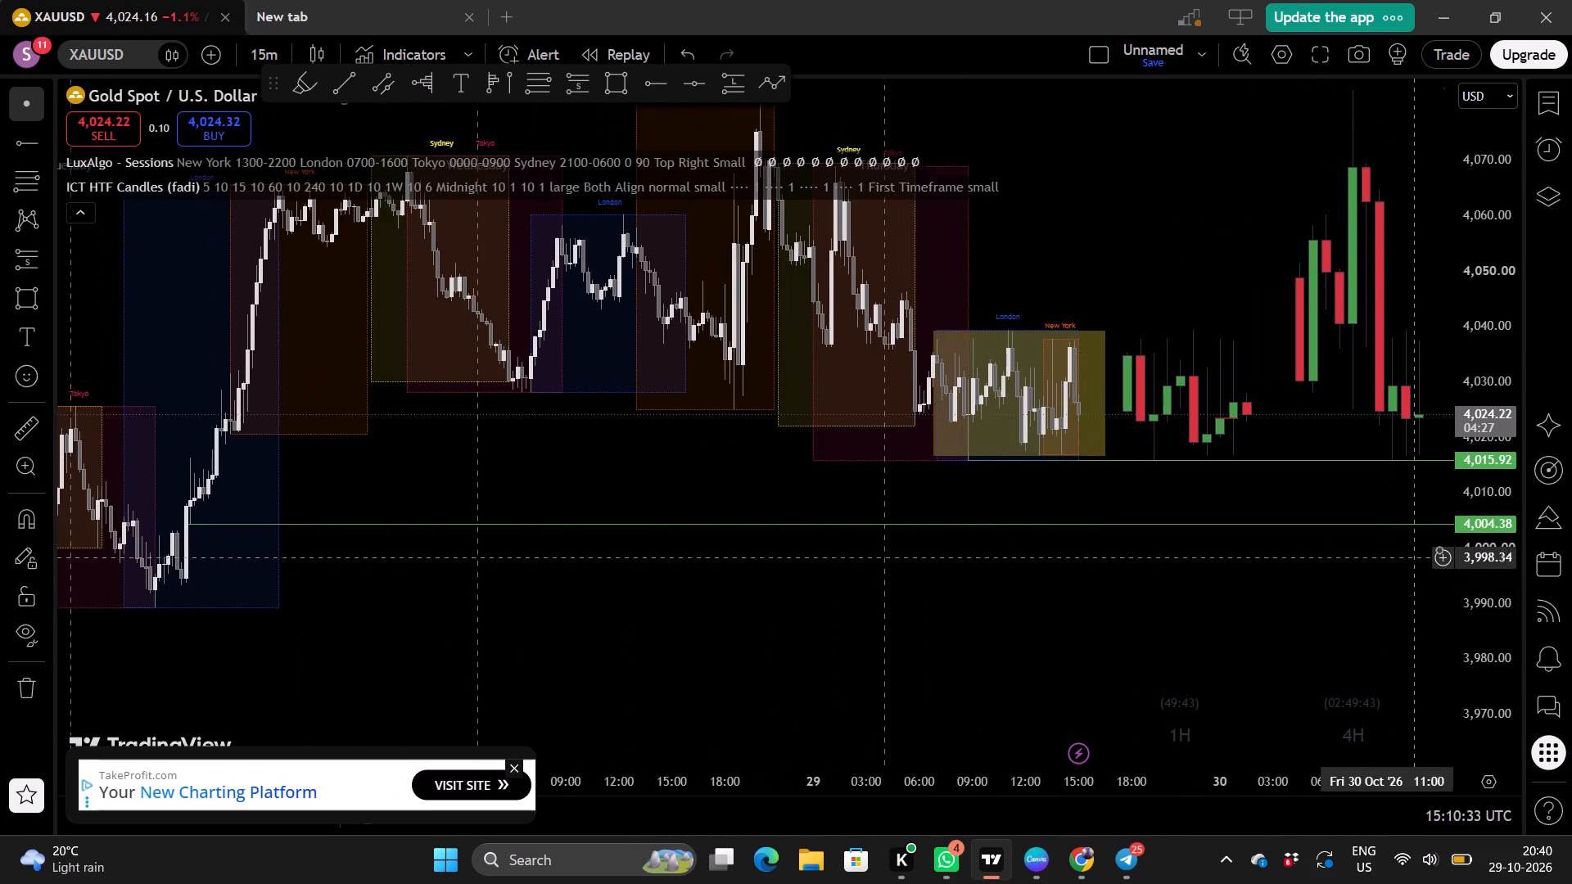
scroll(1472, 536, "down", 3)
scroll(1037, 670, "down", 1)
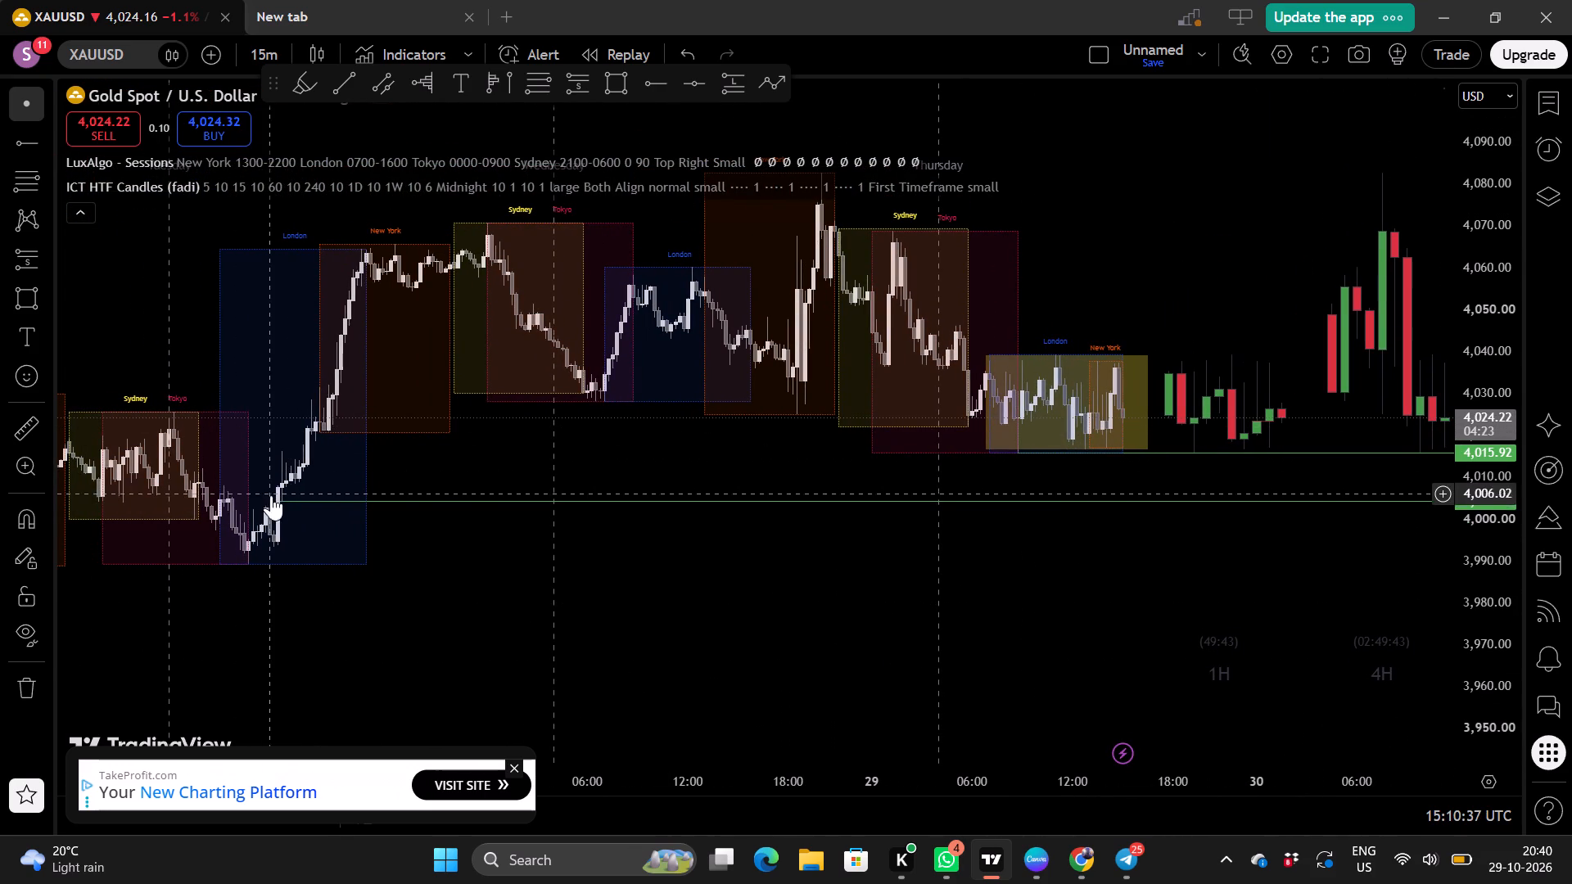
left_click_drag(276, 501, 273, 489)
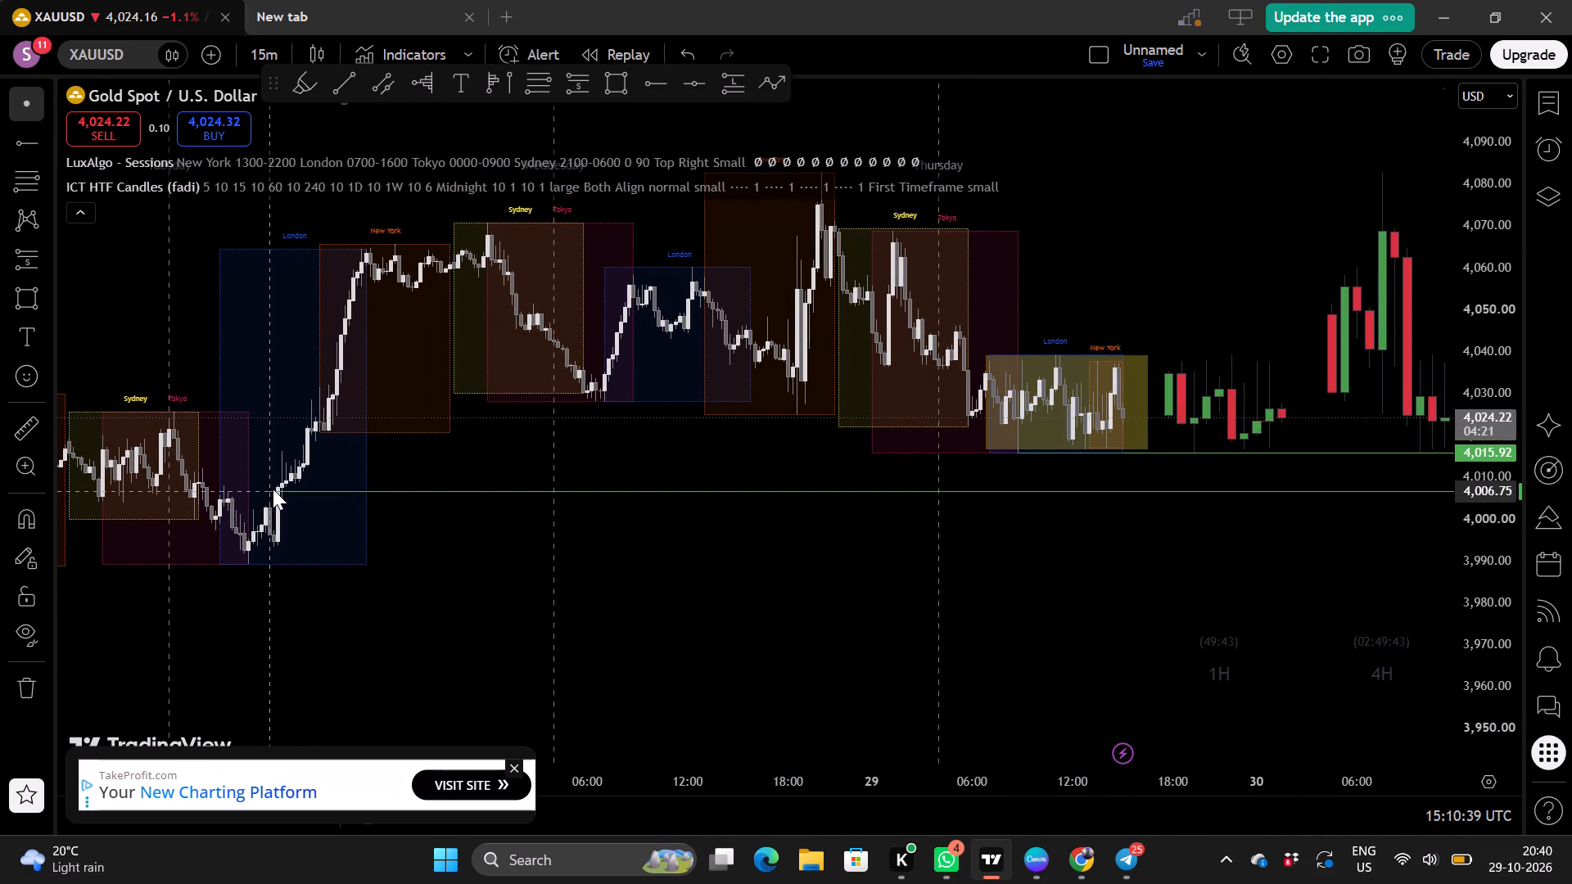
left_click_drag(273, 489, 273, 488)
Draw a rectangle zone below the lower horizontal line, about 4,003 to 3,994, from the pre-rally London lows to 30 October 12:00.
left_click_drag(526, 652, 458, 638)
left_click_drag(458, 638, 400, 636)
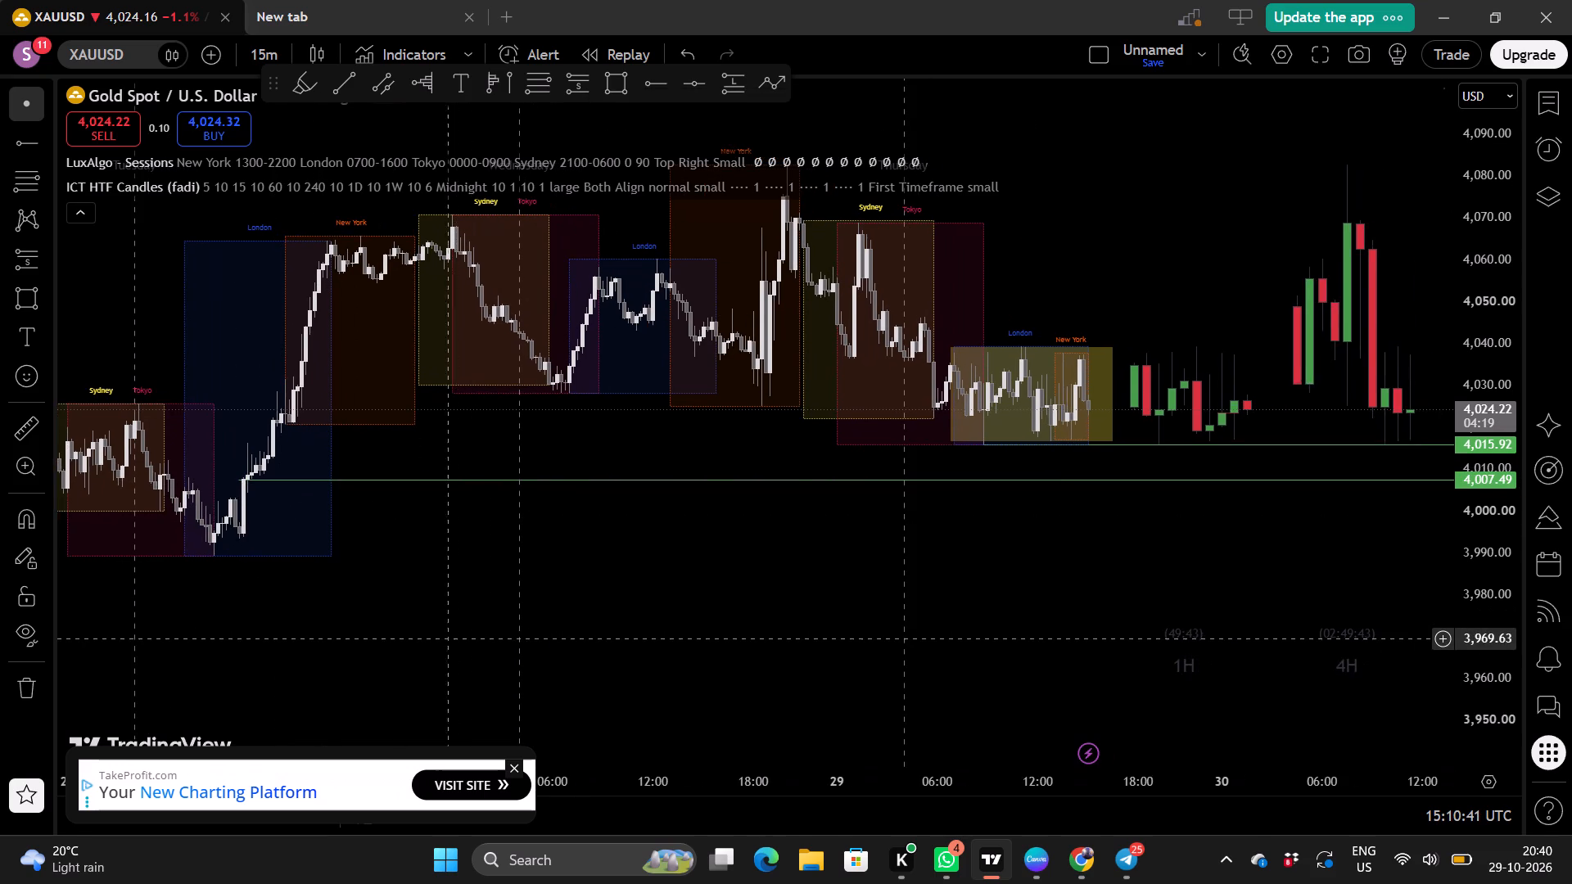
left_click_drag(400, 636, 339, 628)
scroll(339, 628, "down", 1)
left_click_drag(40, 305, 25, 300)
left_click(25, 300)
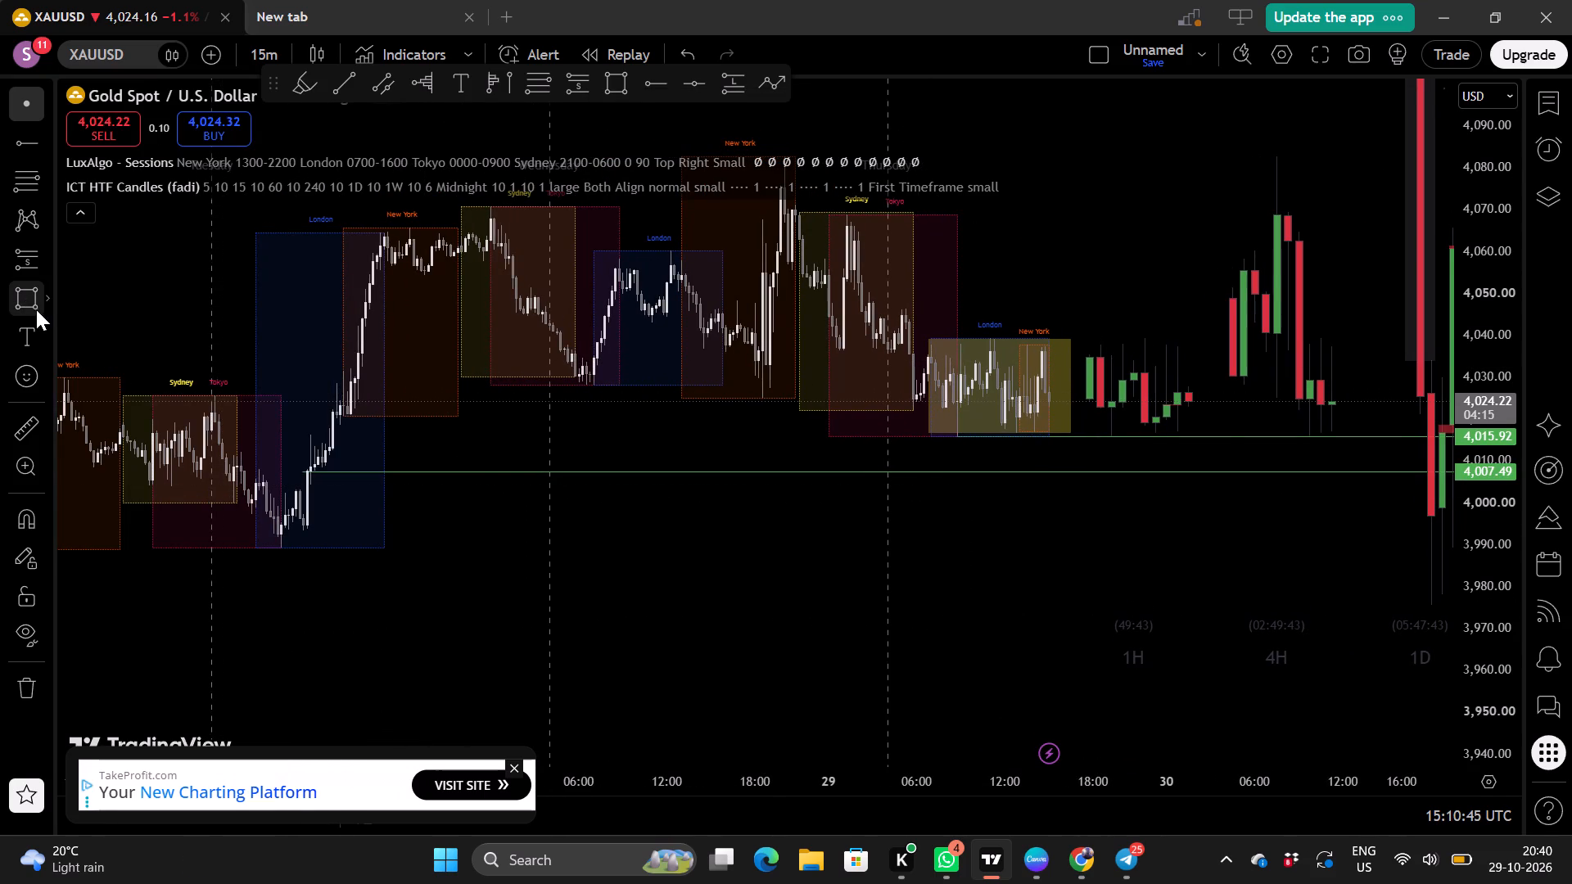
left_click(31, 309)
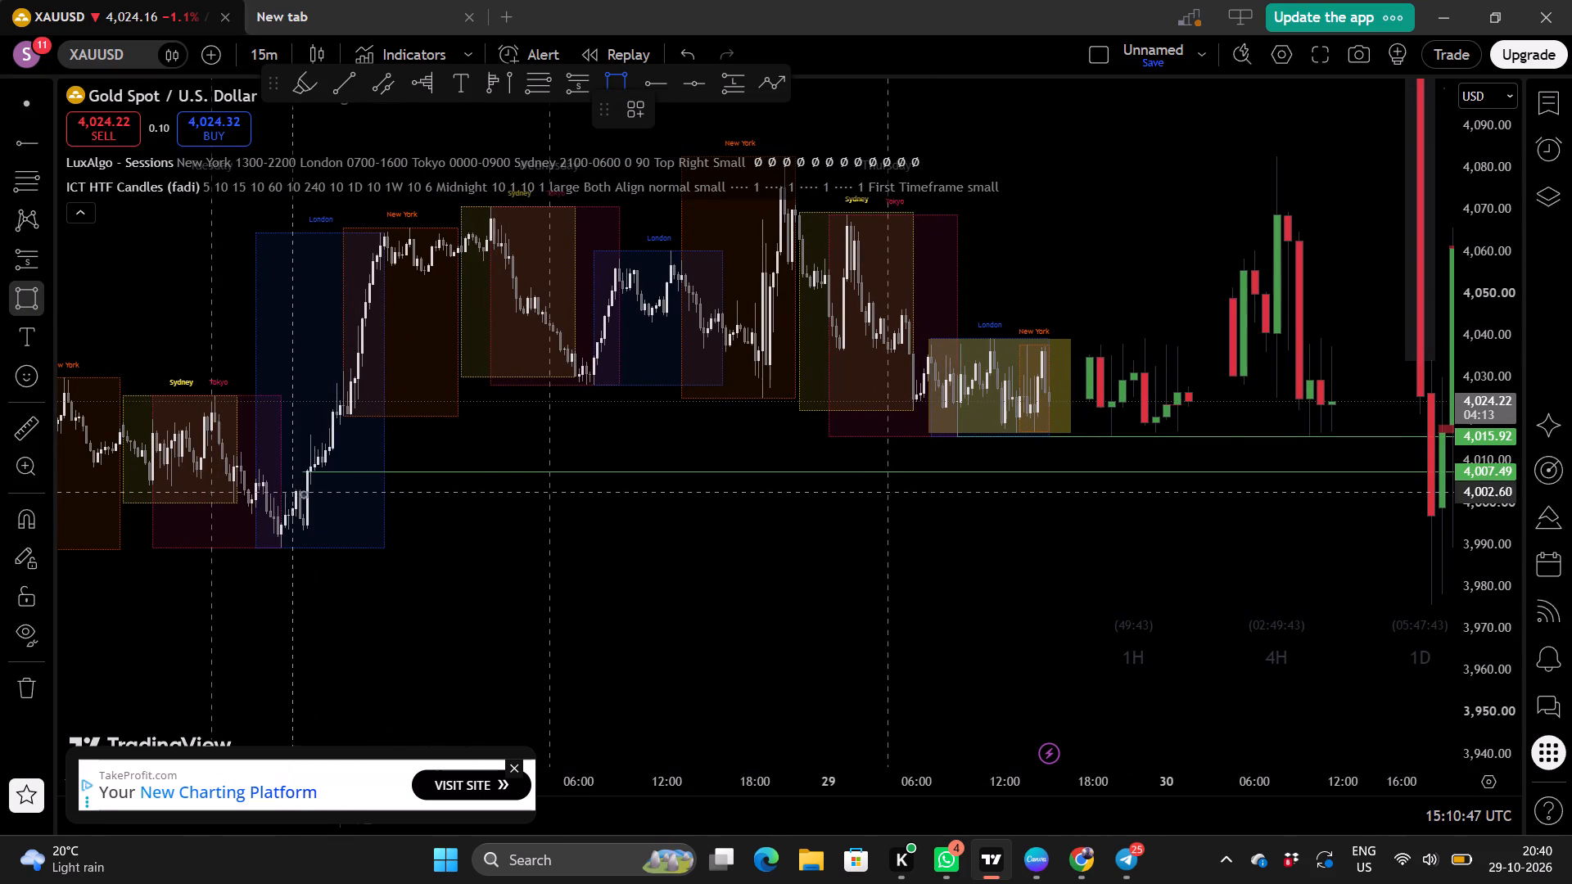
left_click_drag(289, 489, 776, 559)
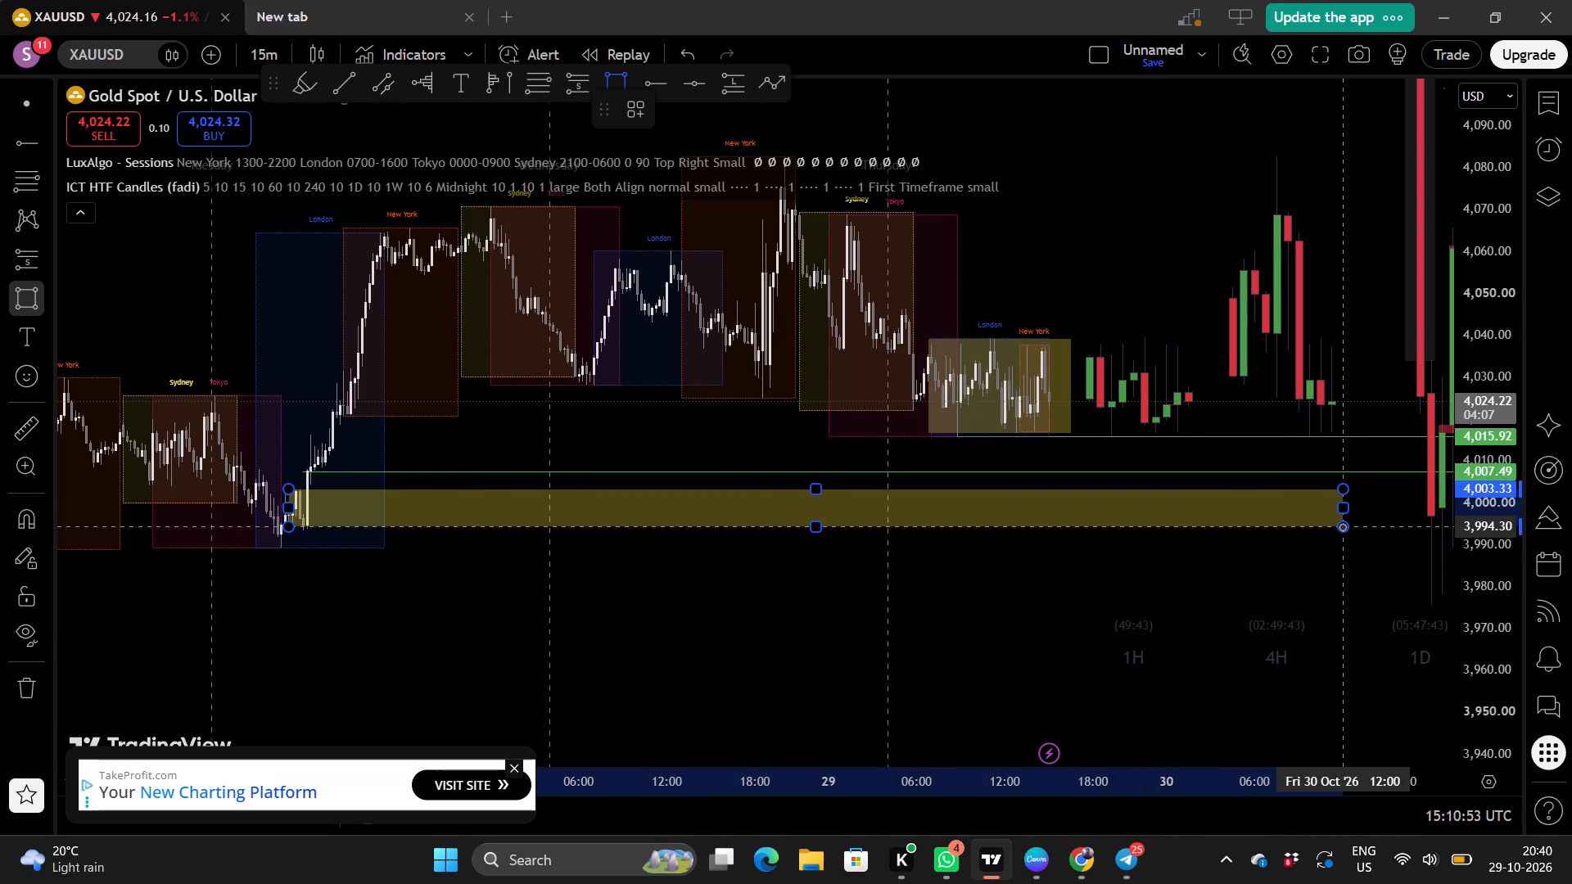
left_click(1342, 526)
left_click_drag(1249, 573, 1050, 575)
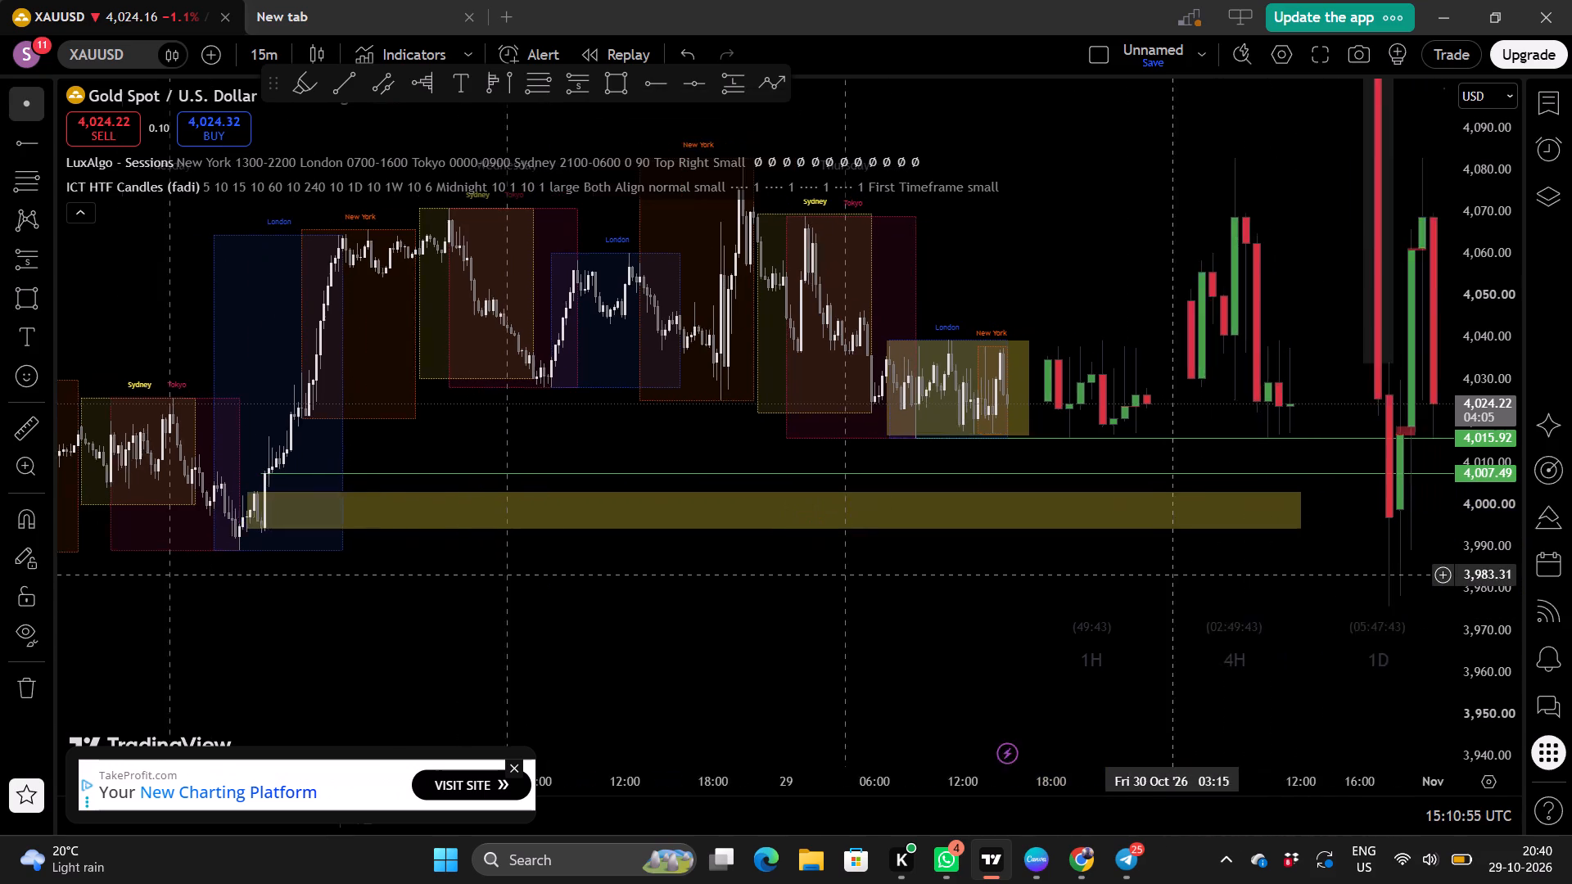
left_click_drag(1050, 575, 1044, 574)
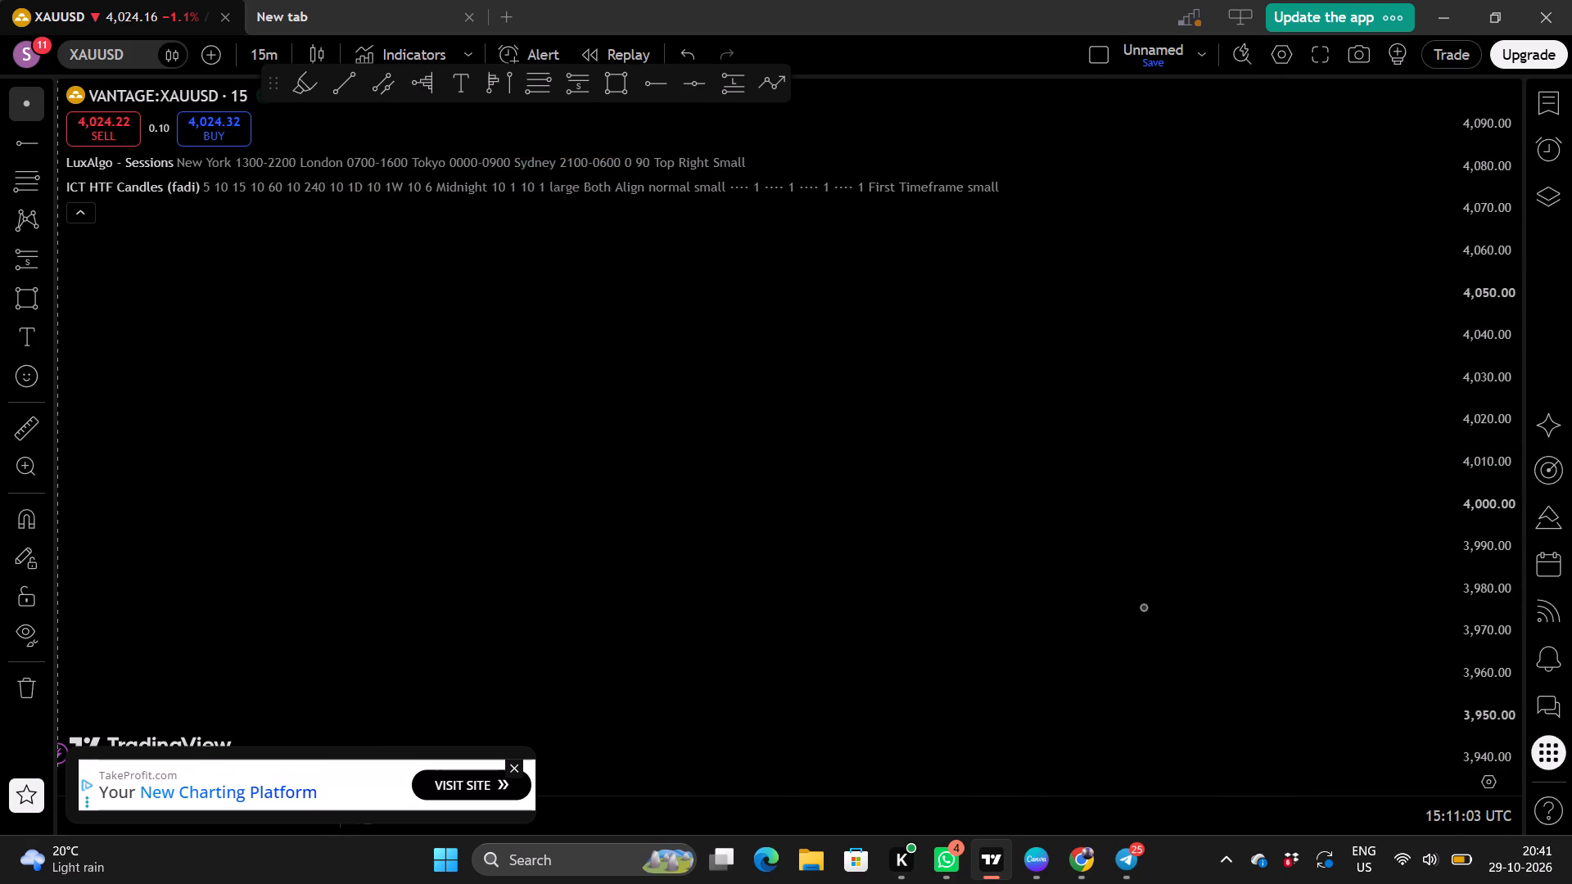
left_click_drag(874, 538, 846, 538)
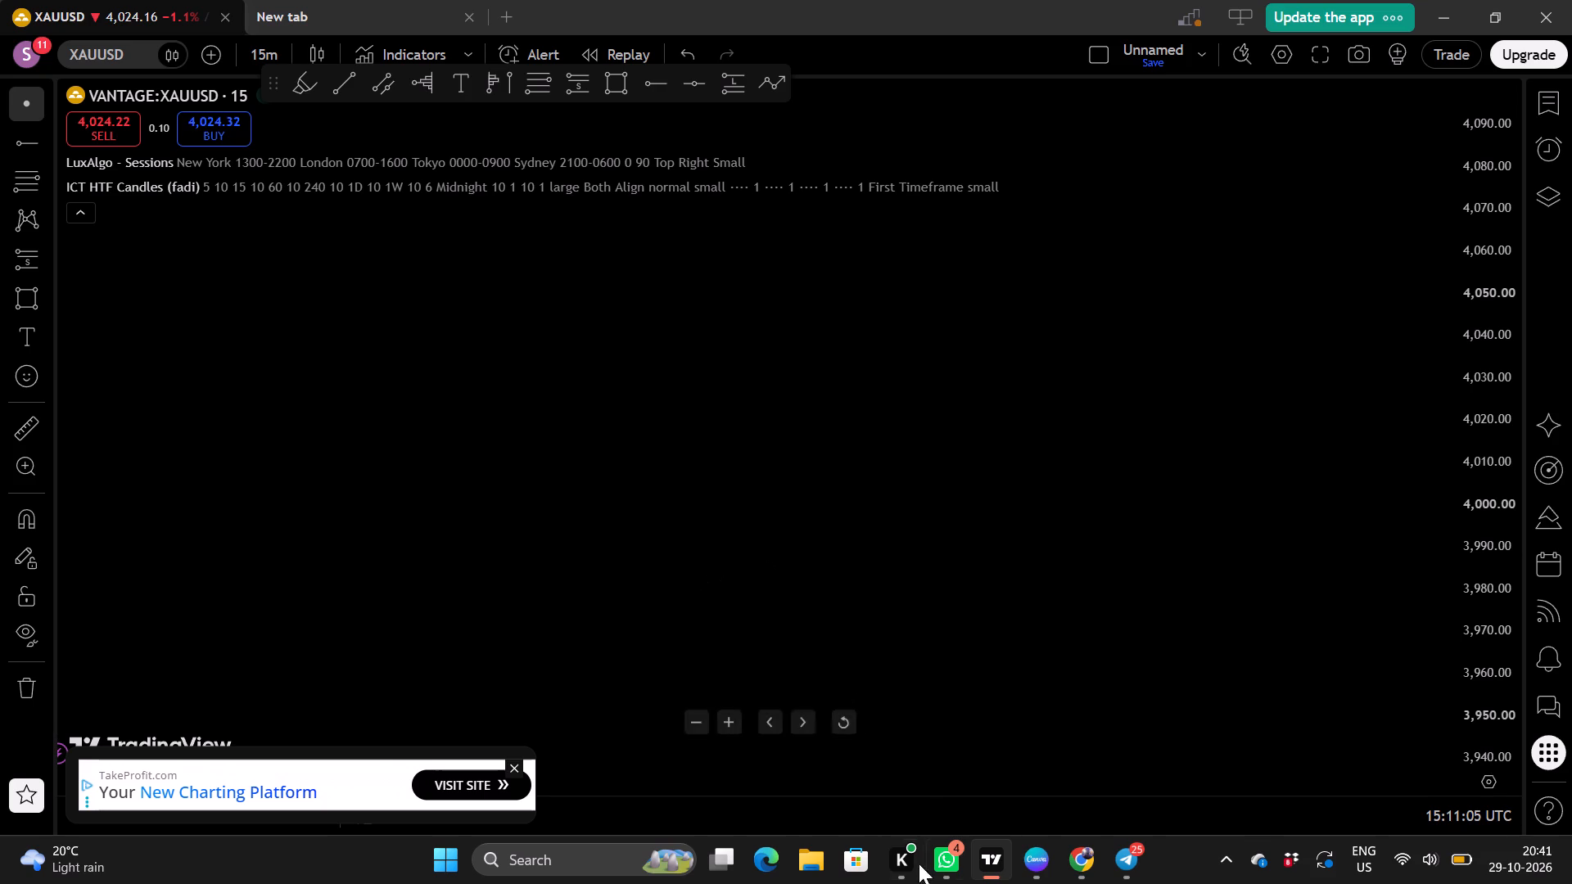
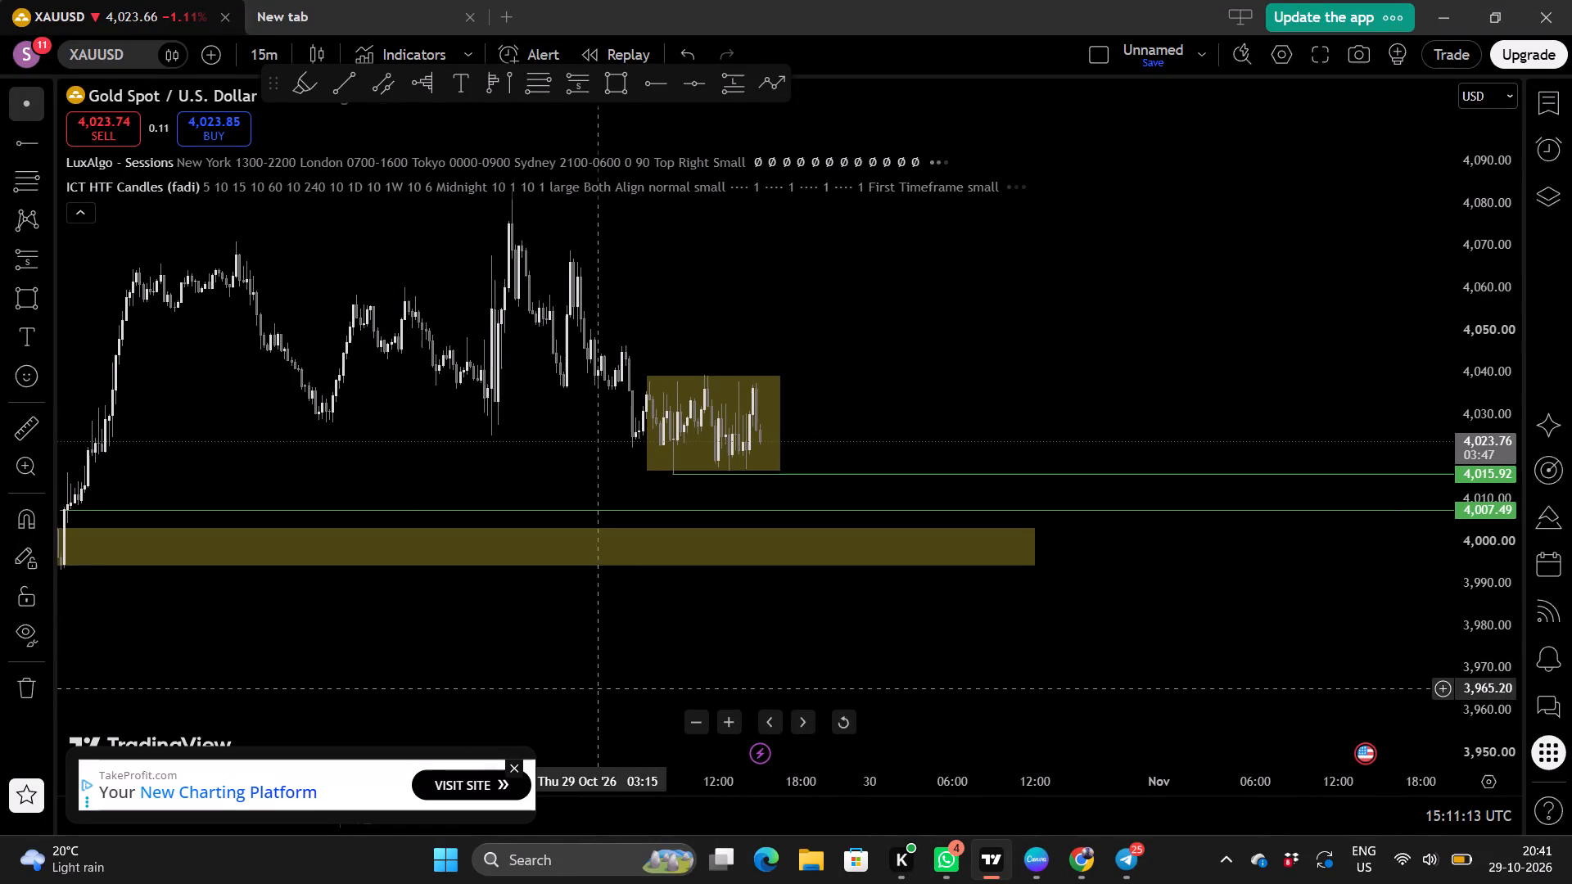
Place a long position after the session box with entry at about 4,003.46 and stop at about 3,992.08, from 29 October 20:15.
left_click_drag(787, 671, 718, 665)
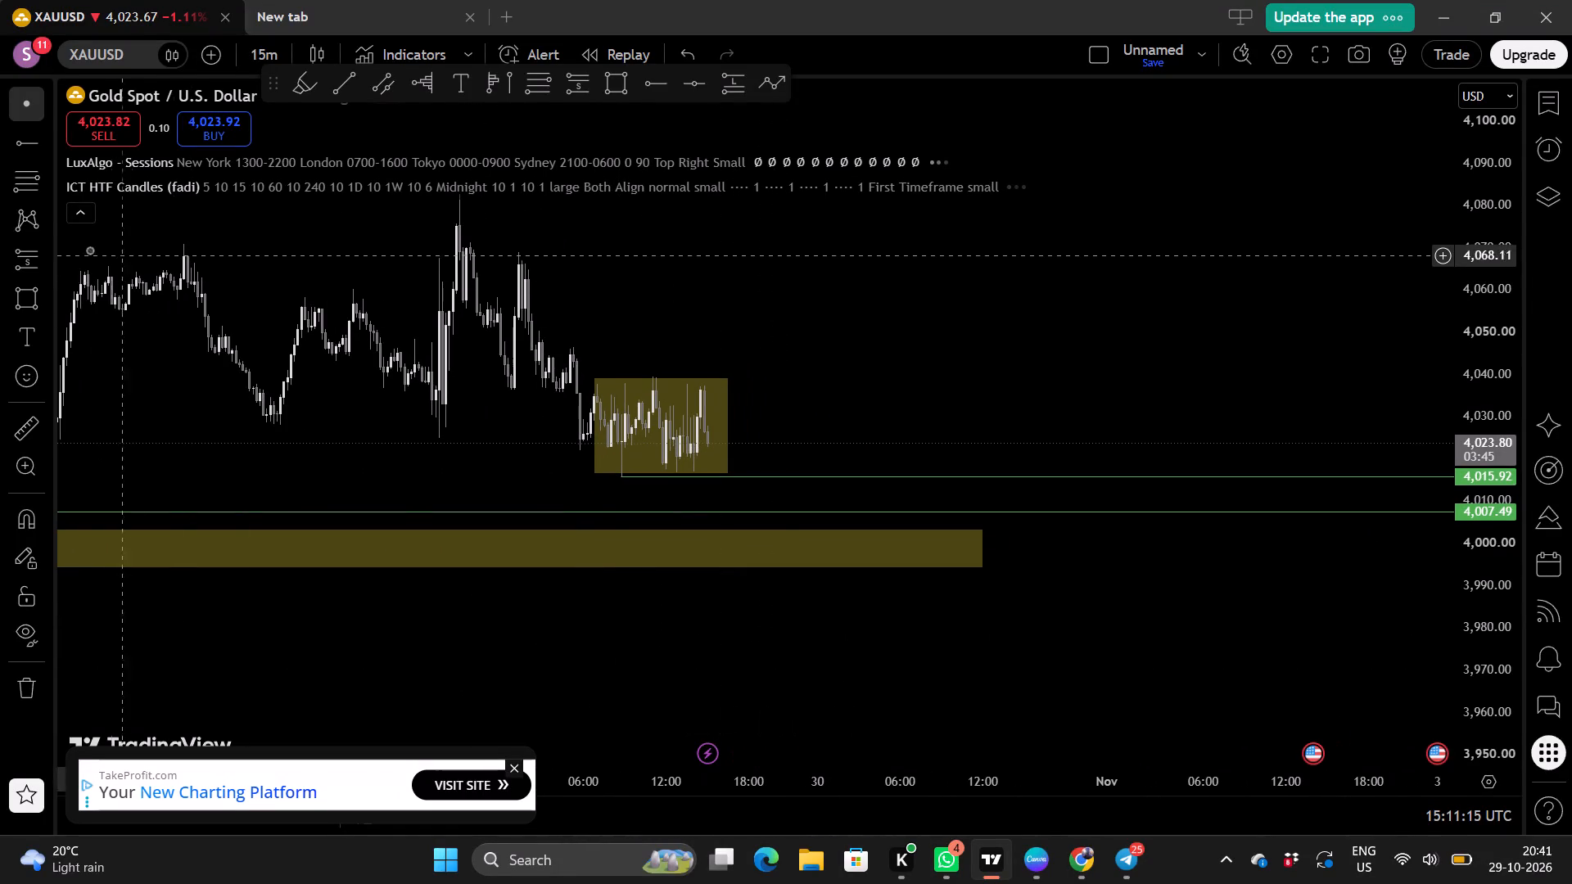
left_click(48, 259)
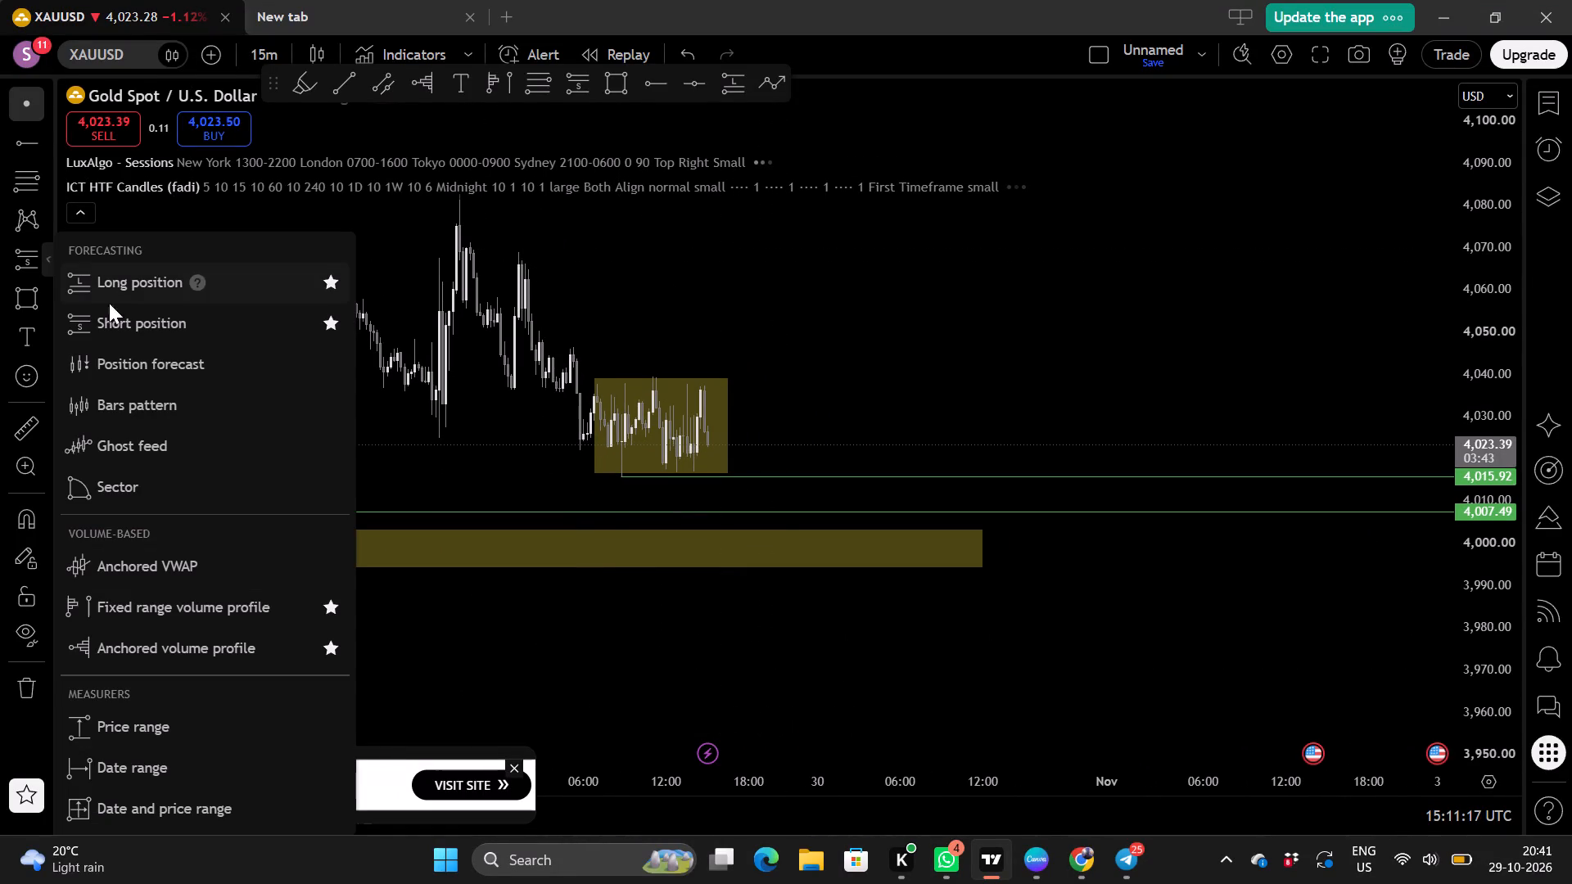
left_click(149, 284)
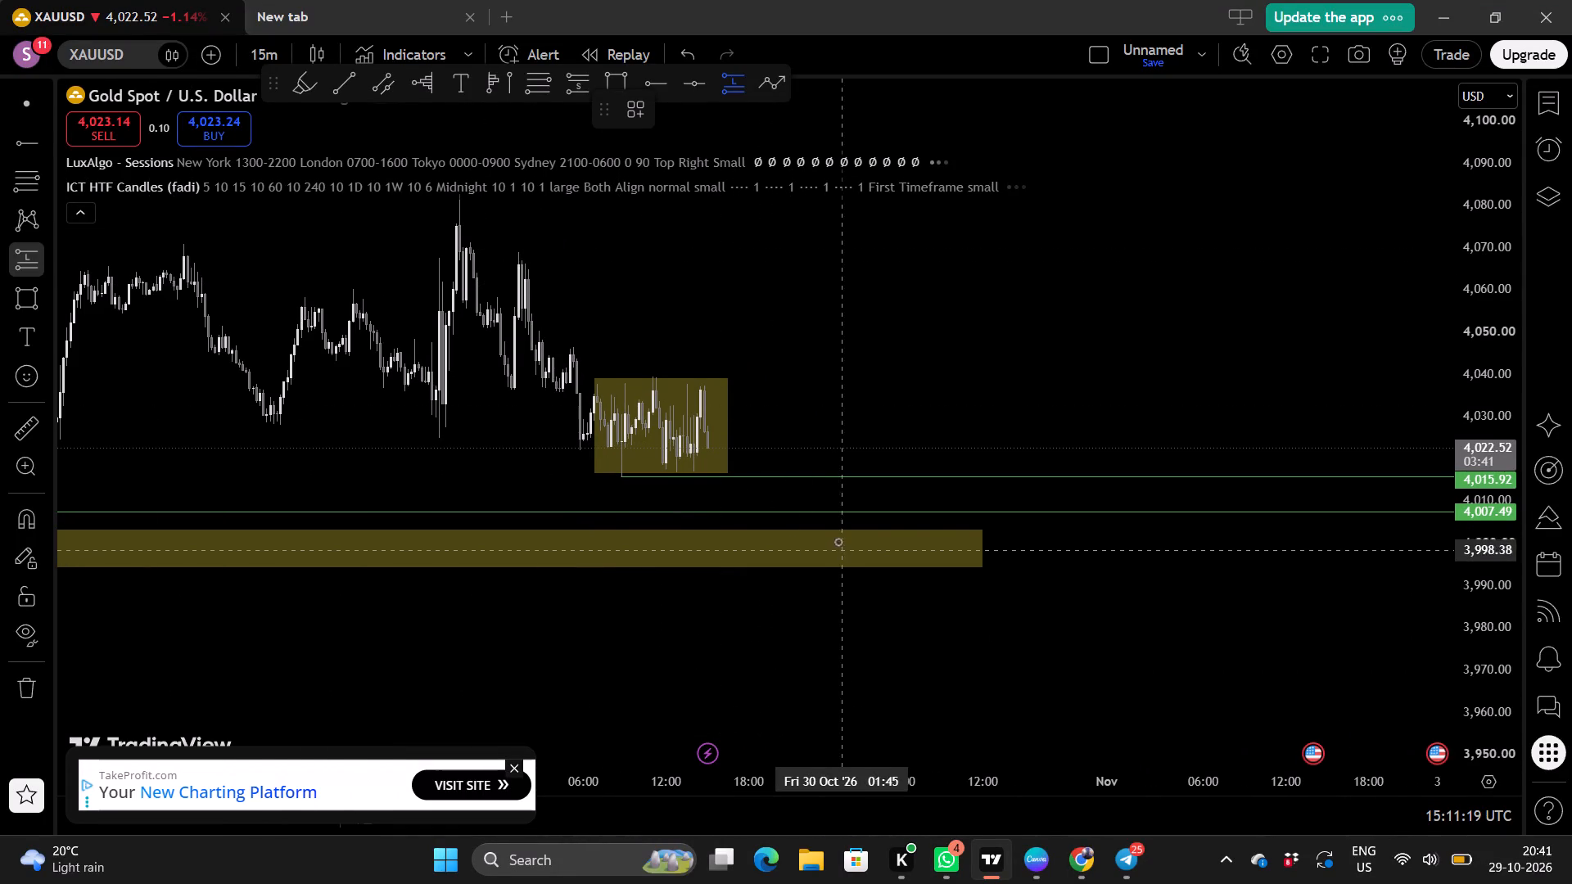
left_click(780, 529)
left_click_drag(779, 588, 781, 576)
left_click(821, 625)
scroll(821, 625, "down", 1)
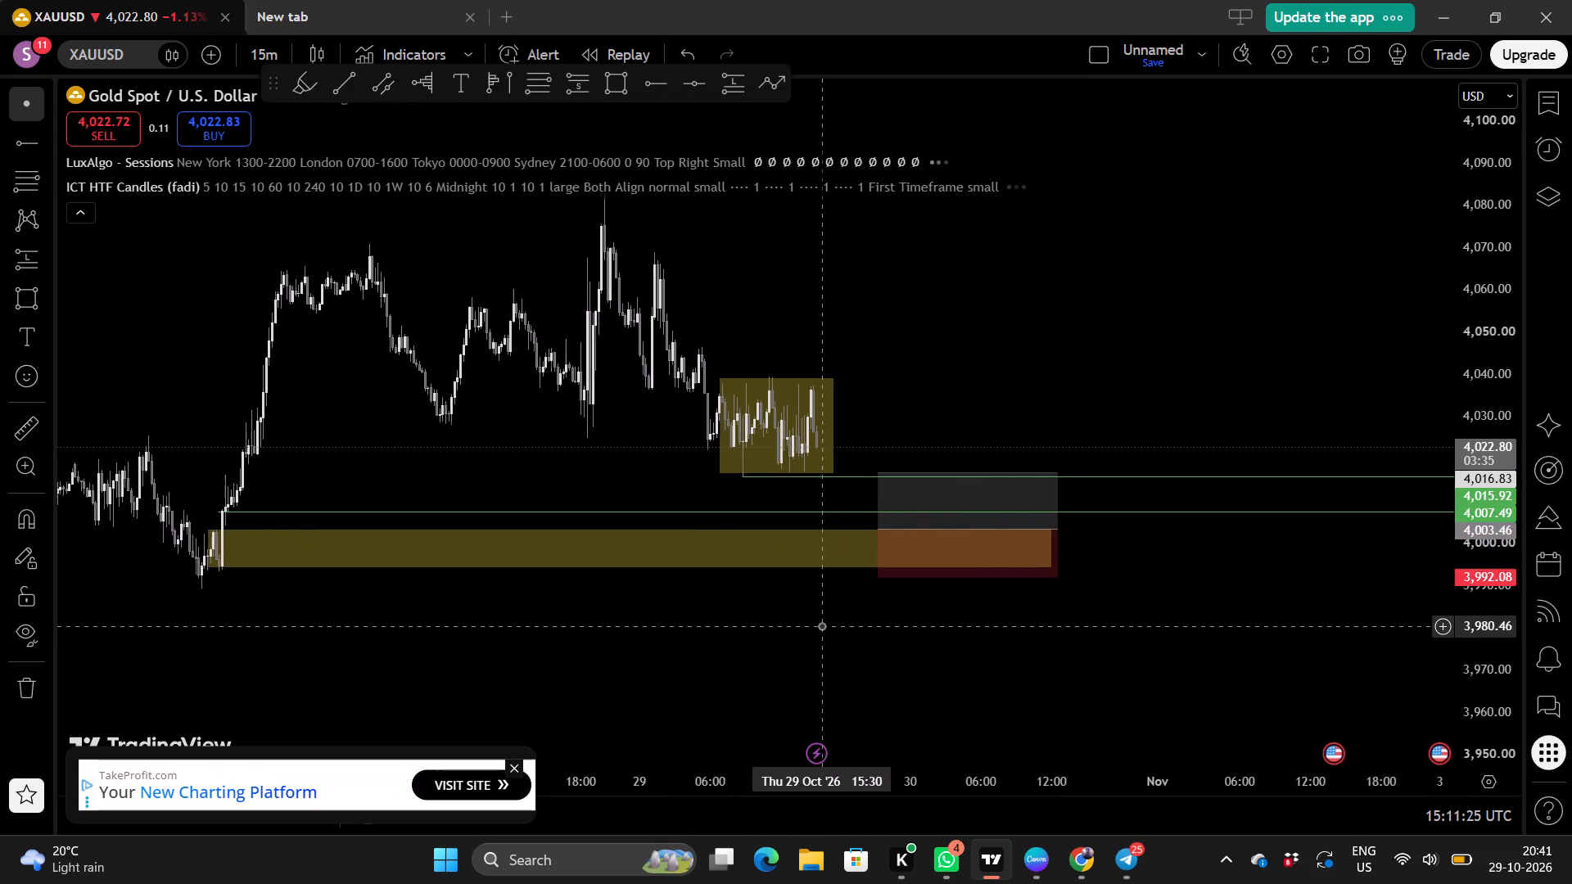
scroll(821, 625, "down", 1)
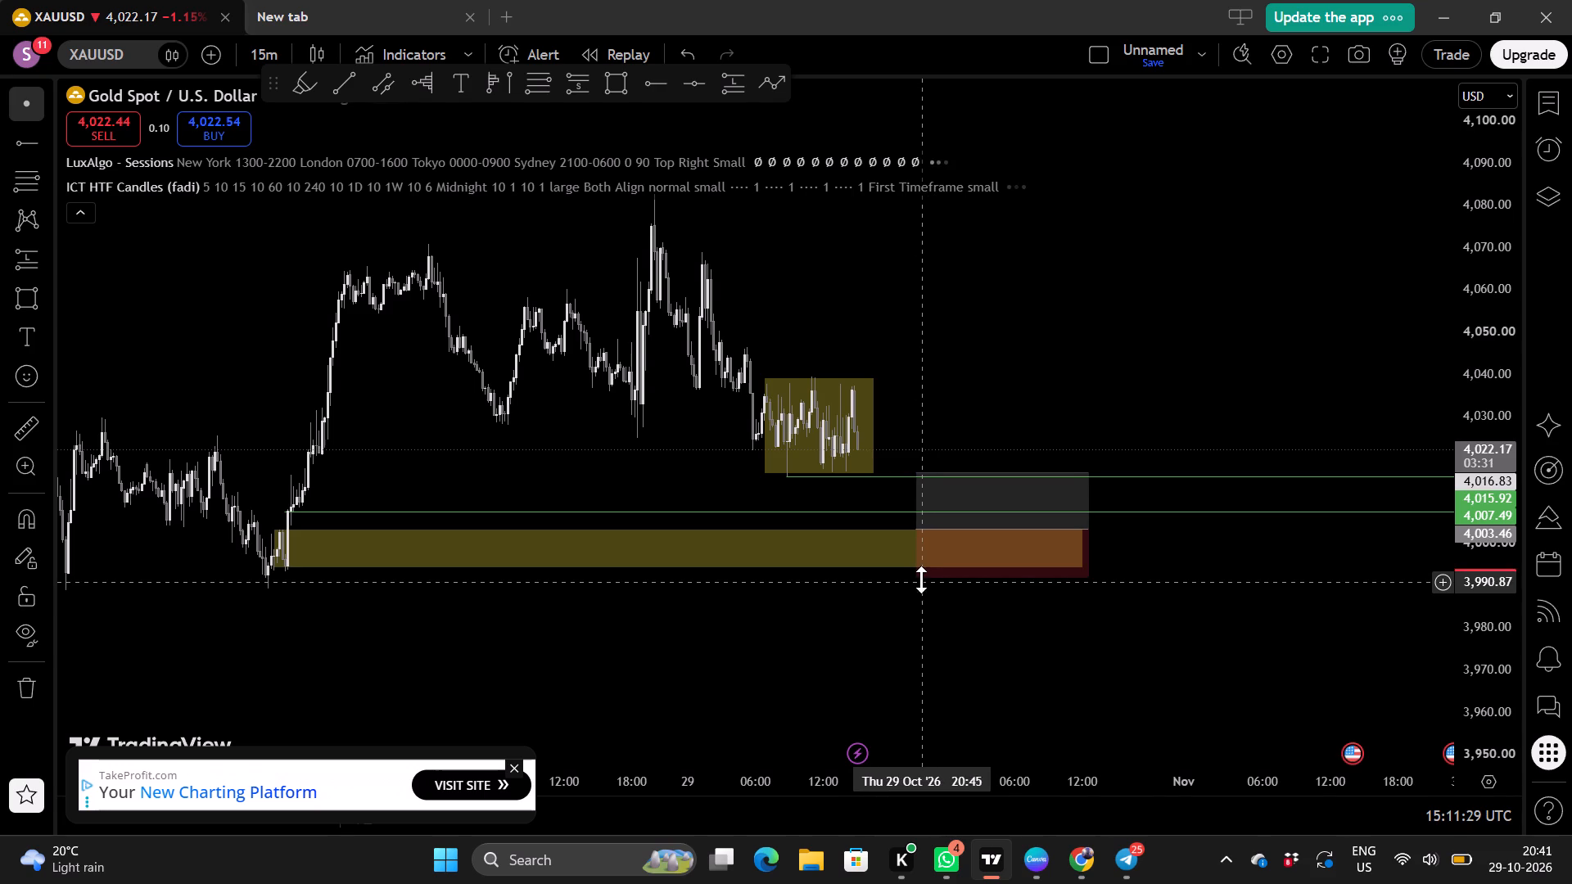
left_click(921, 579)
left_click(946, 641)
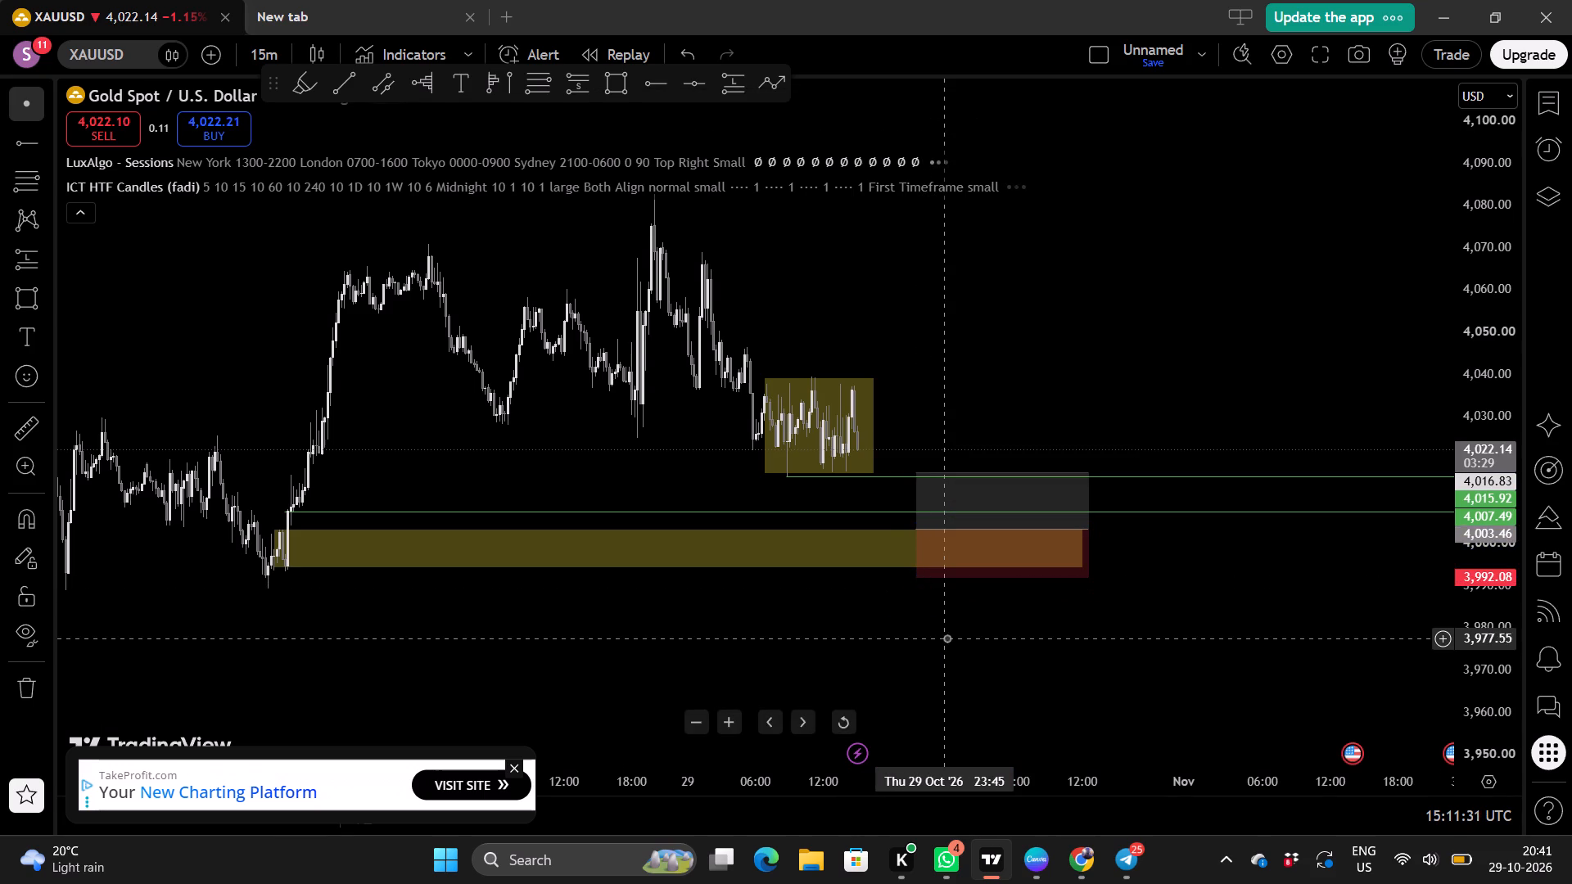
Raise the long position's target to about 4,100.55, above the recent swing high.
left_click_drag(917, 474, 913, 372)
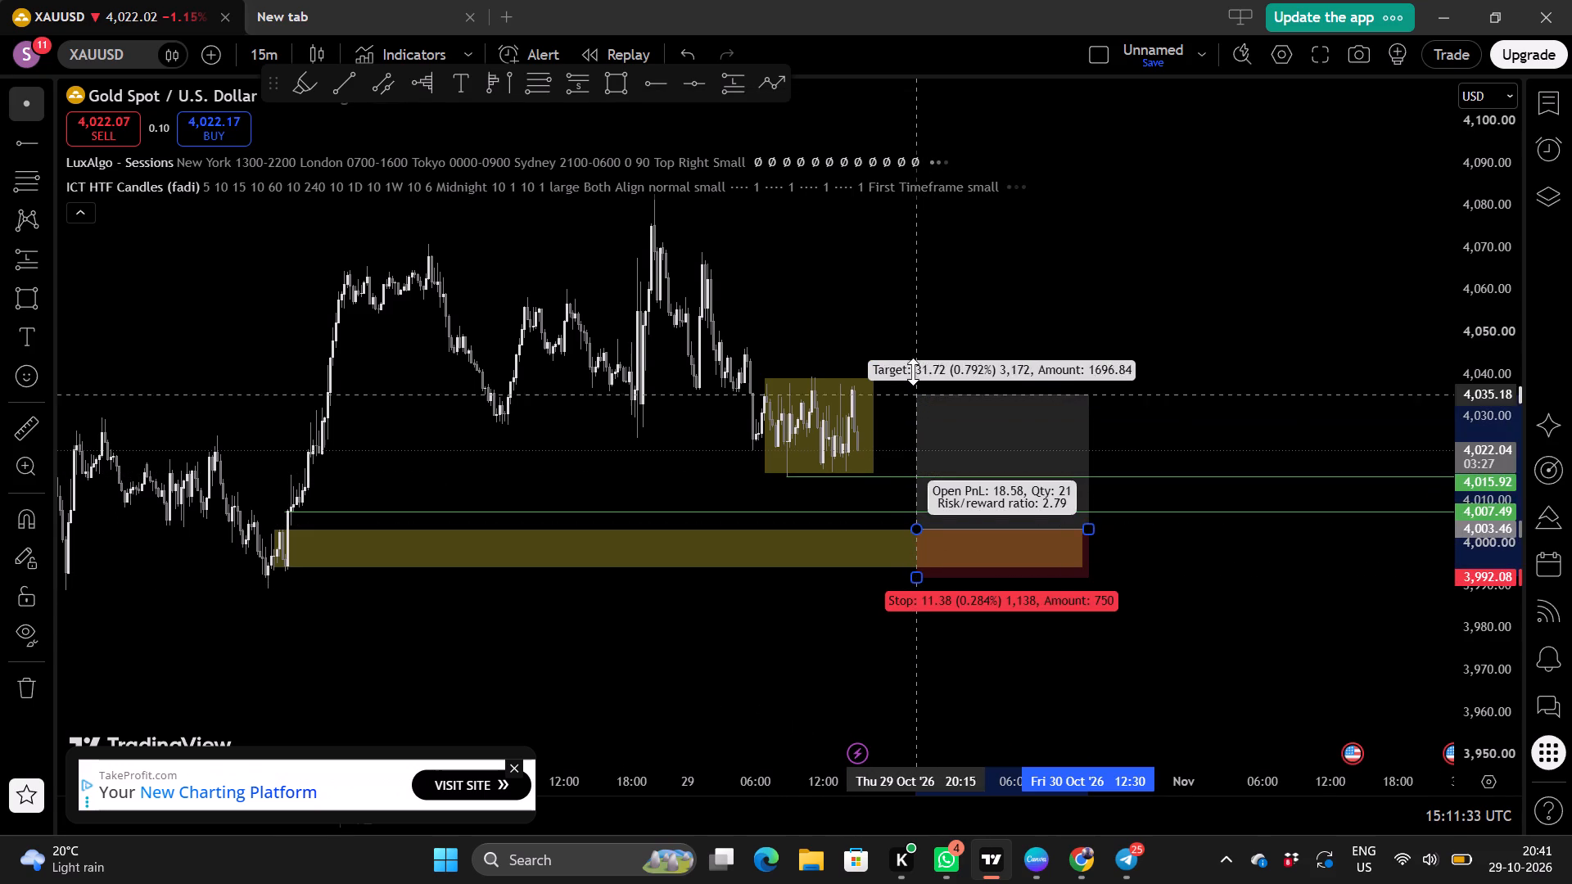
left_click_drag(913, 372, 887, 259)
left_click_drag(1184, 364, 1146, 498)
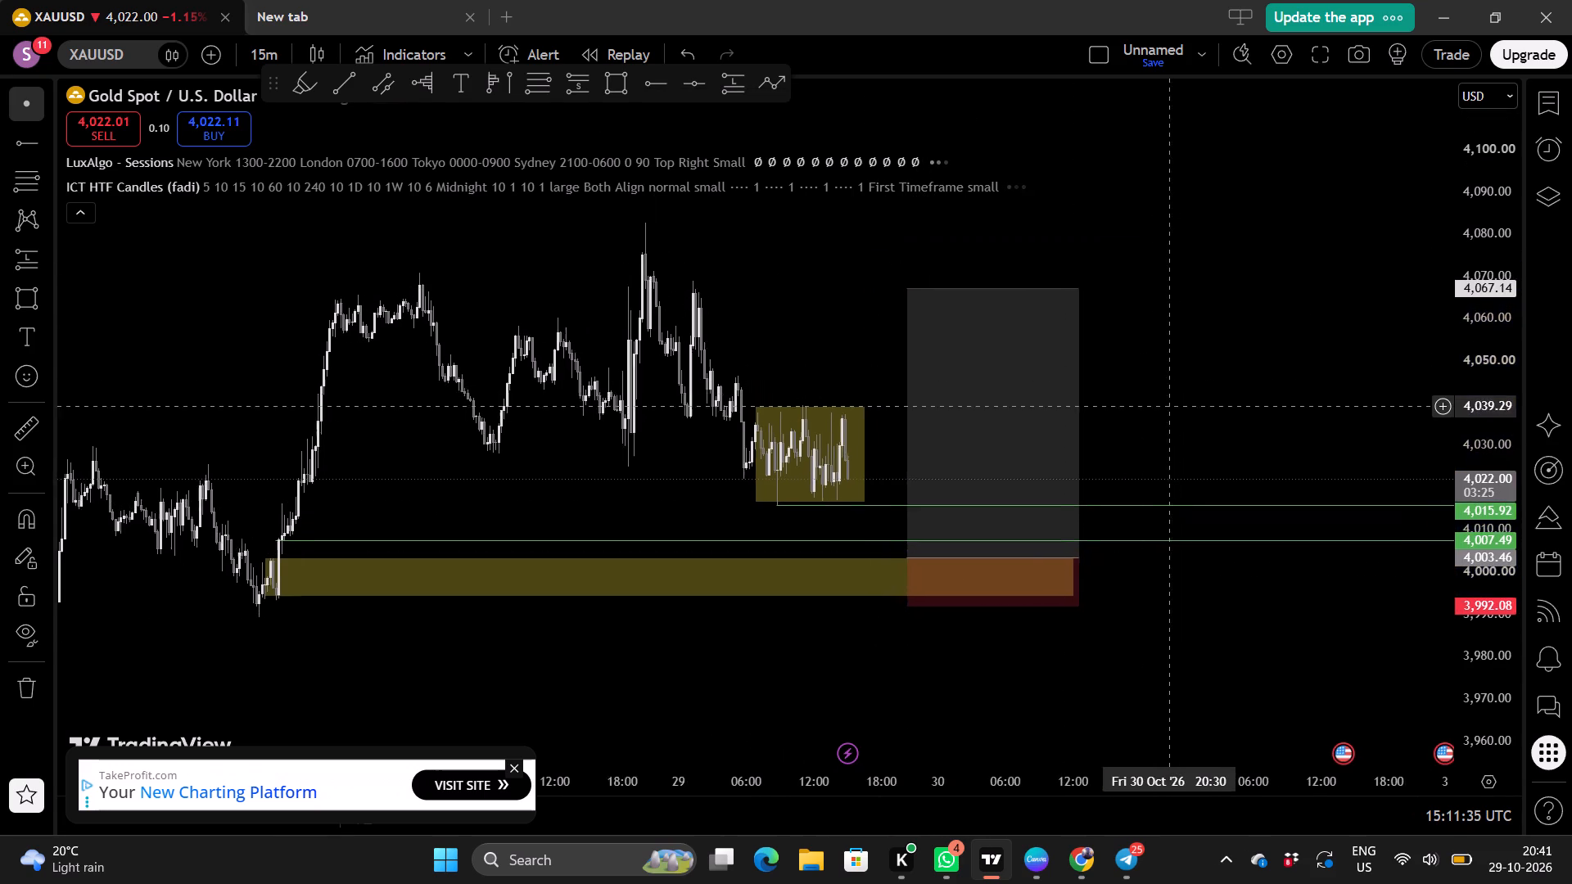
left_click_drag(1146, 498, 1136, 565)
scroll(1136, 565, "down", 1)
left_click_drag(923, 444, 905, 329)
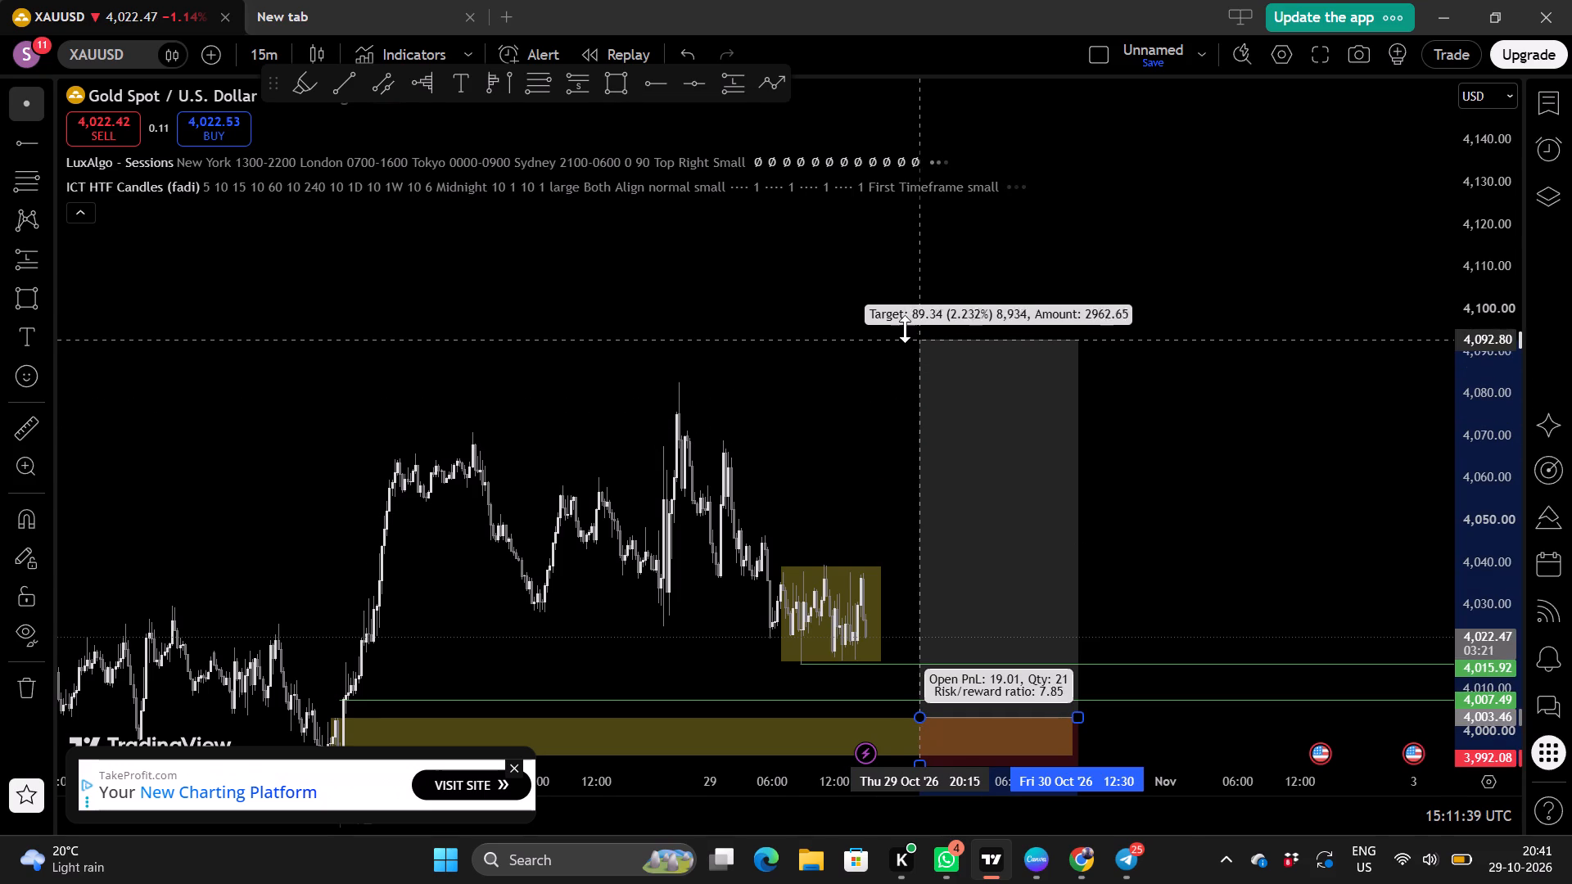
left_click_drag(905, 329, 901, 309)
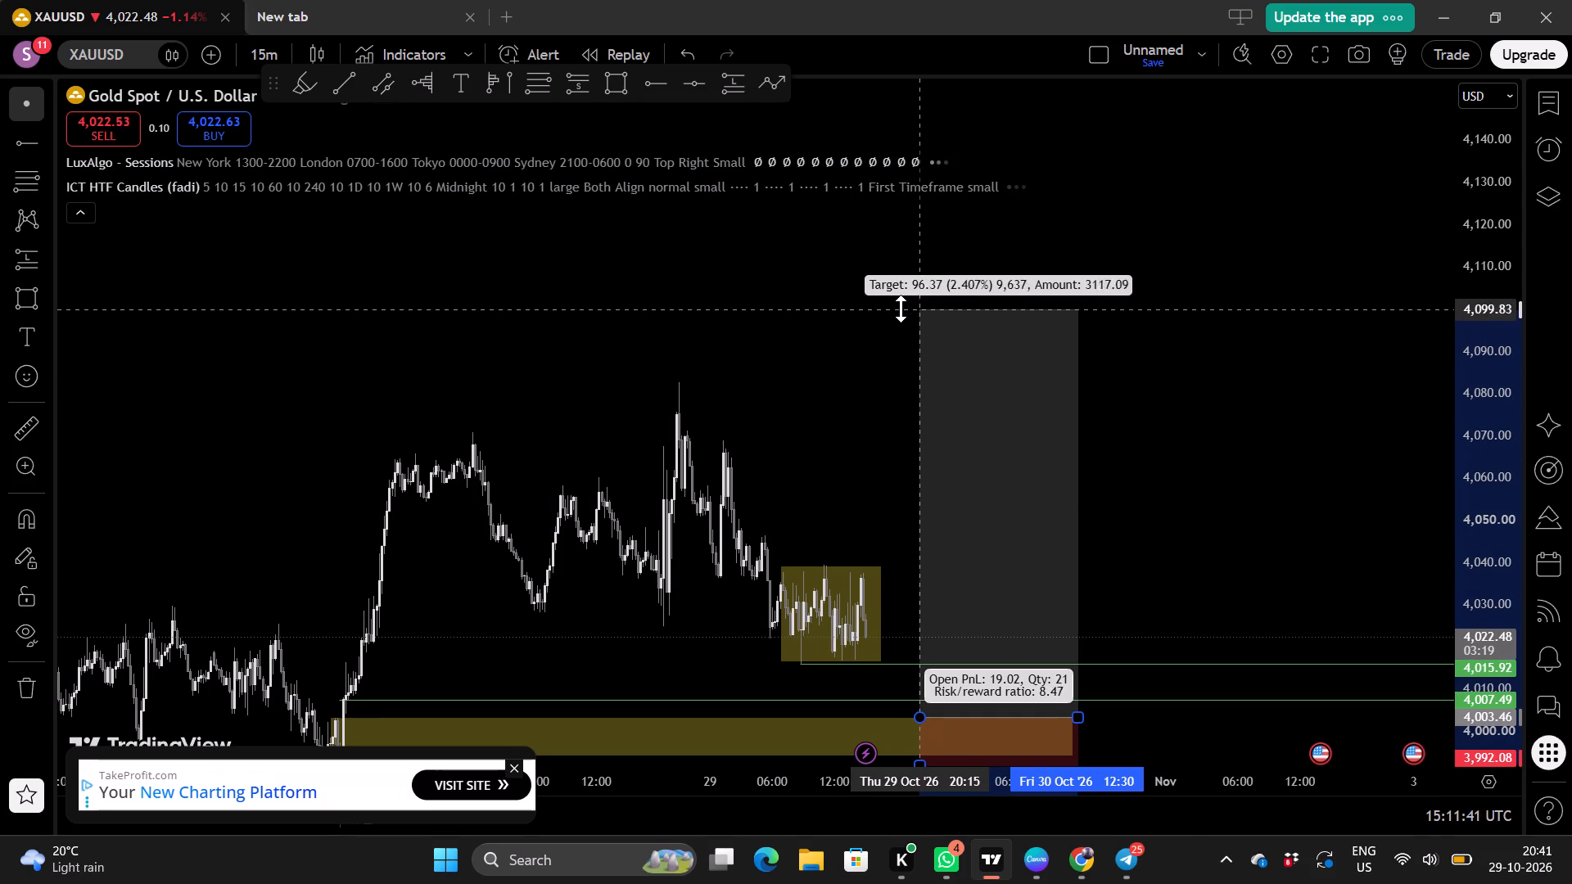
left_click_drag(901, 309, 901, 306)
Switch the XAUUSD chart to the 1-hour timeframe.
scroll(782, 381, "down", 2)
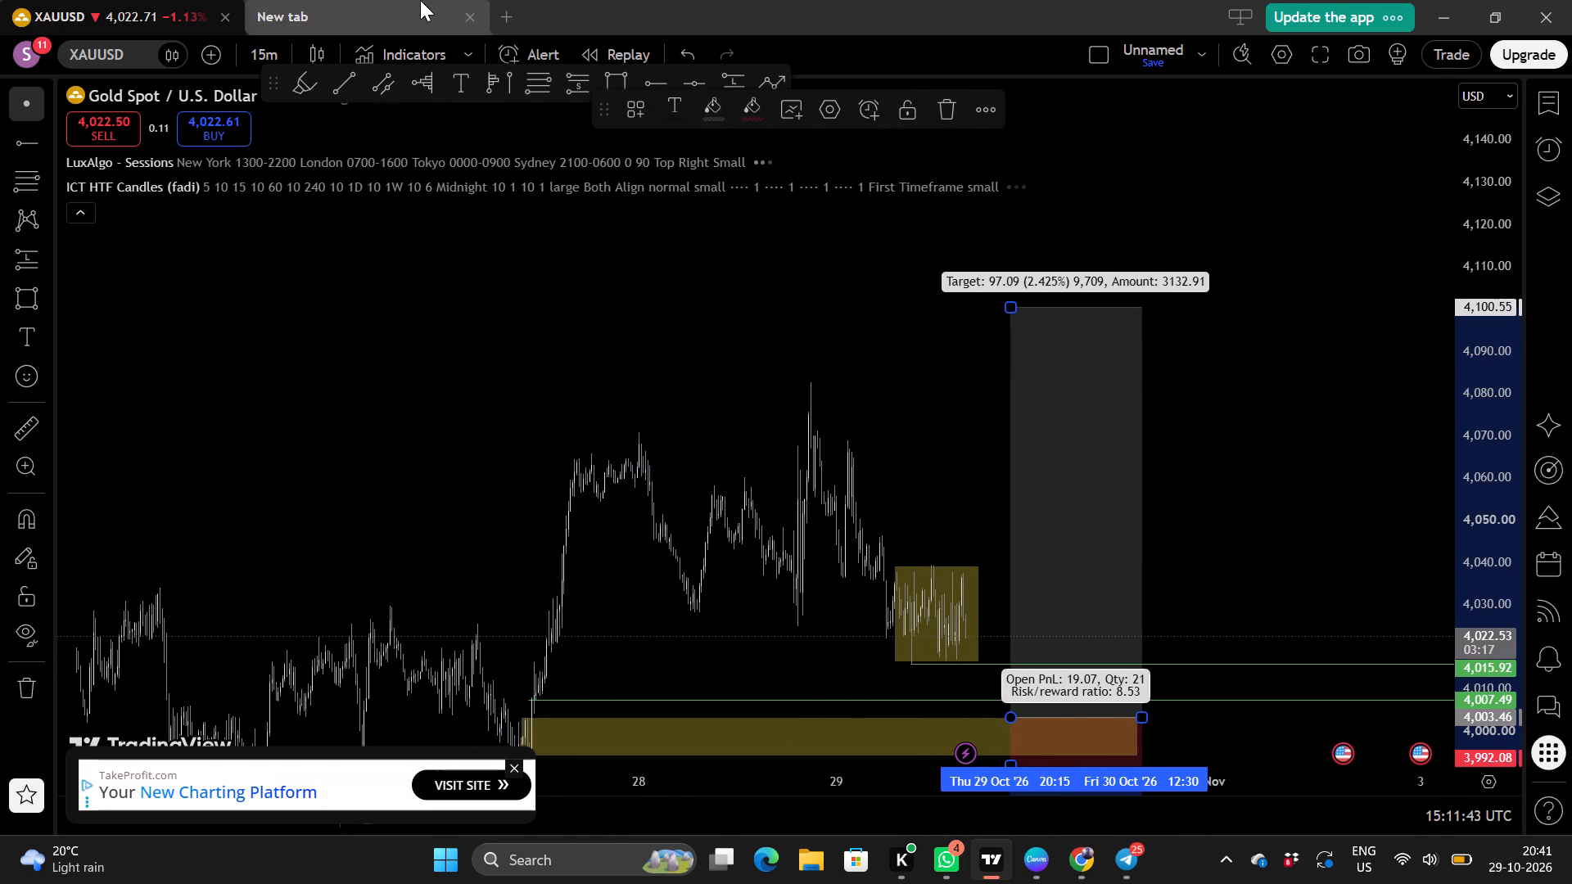
left_click(266, 47)
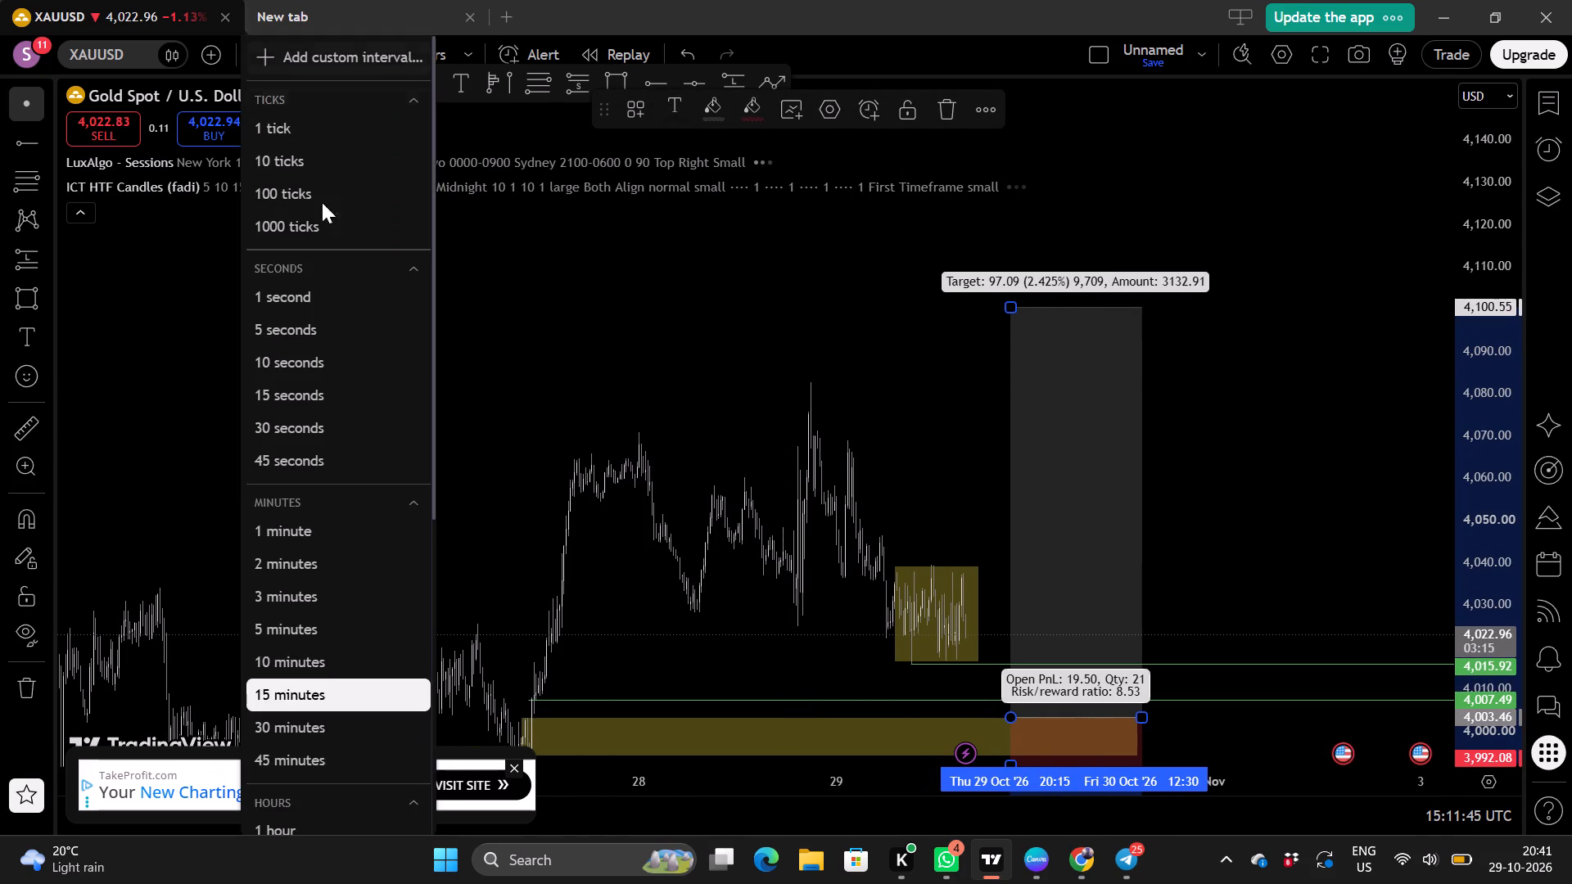
scroll(335, 494, "down", 4)
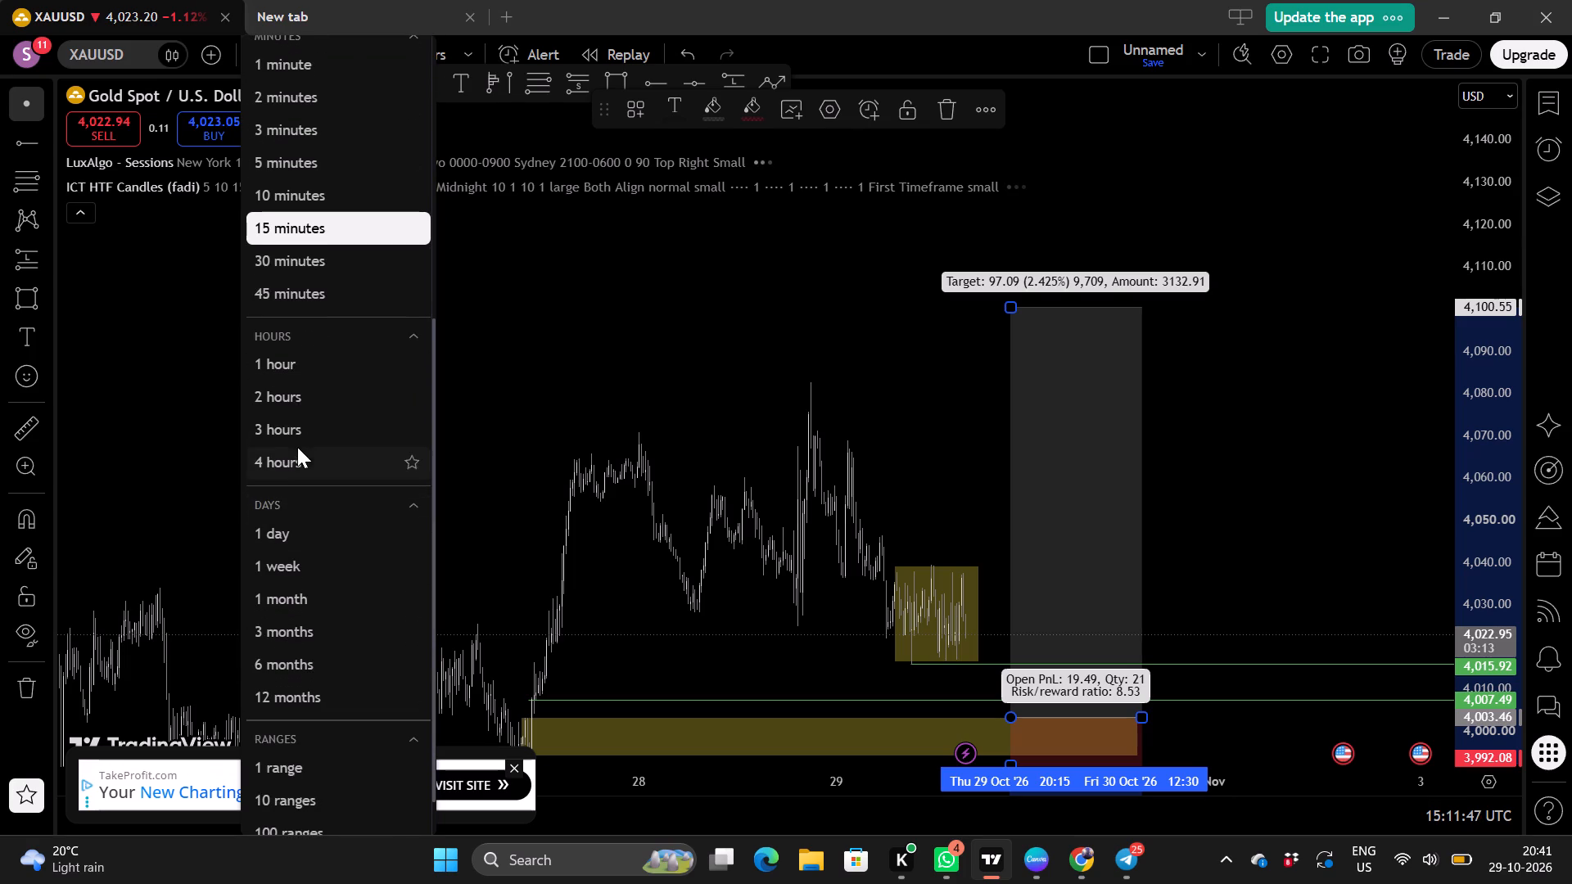
left_click(280, 371)
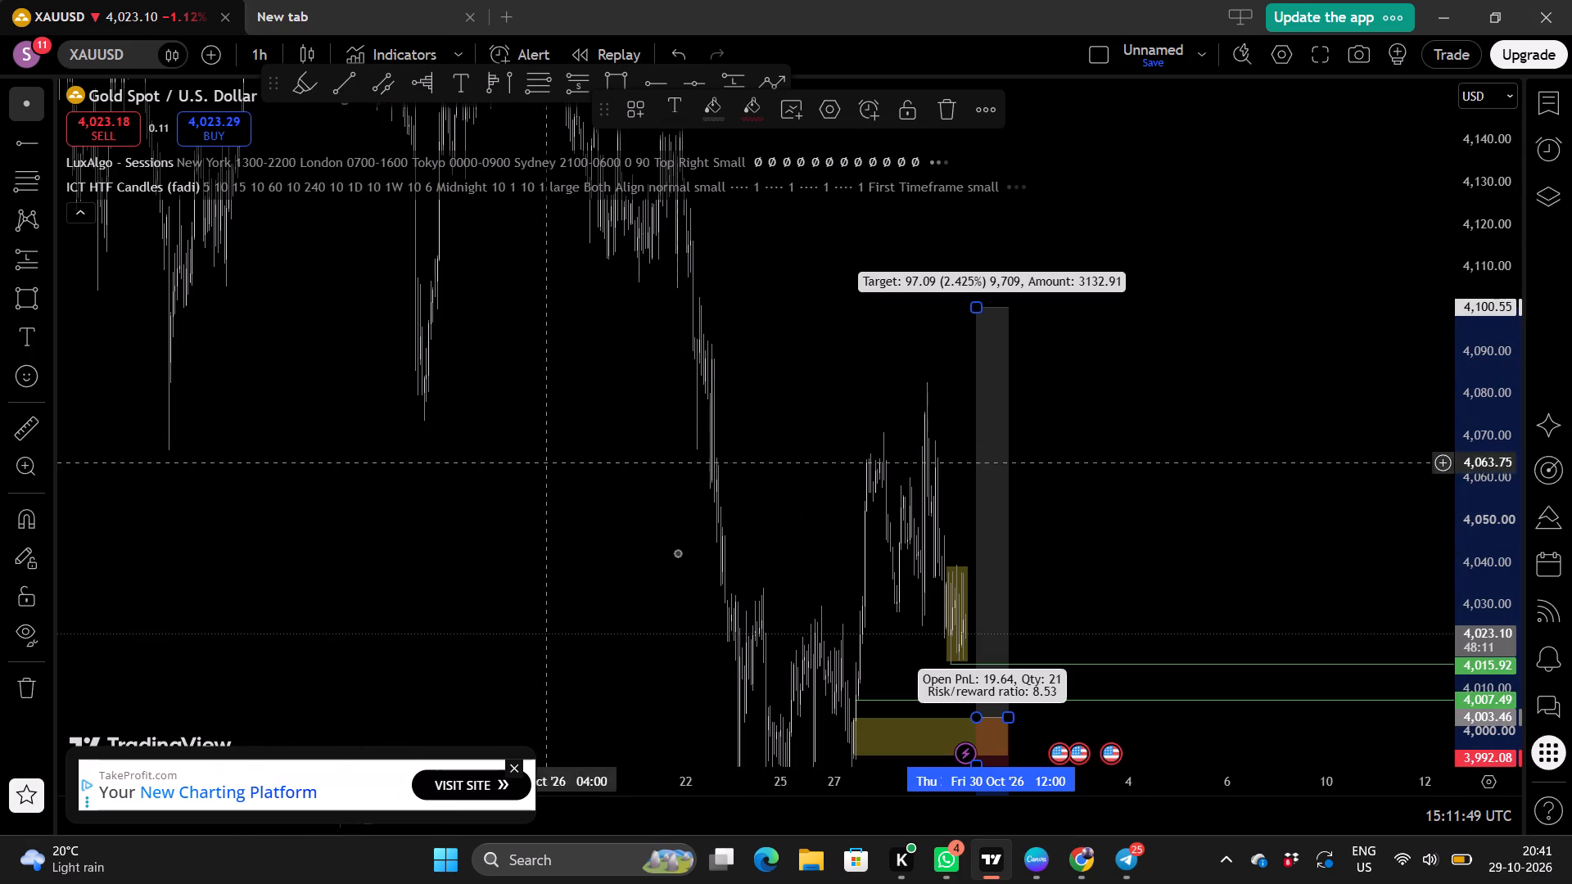
Raise the long position's target slightly to about 4,102.49 on the 1-hour chart.
scroll(612, 344, "up", 5)
scroll(612, 344, "right", 1)
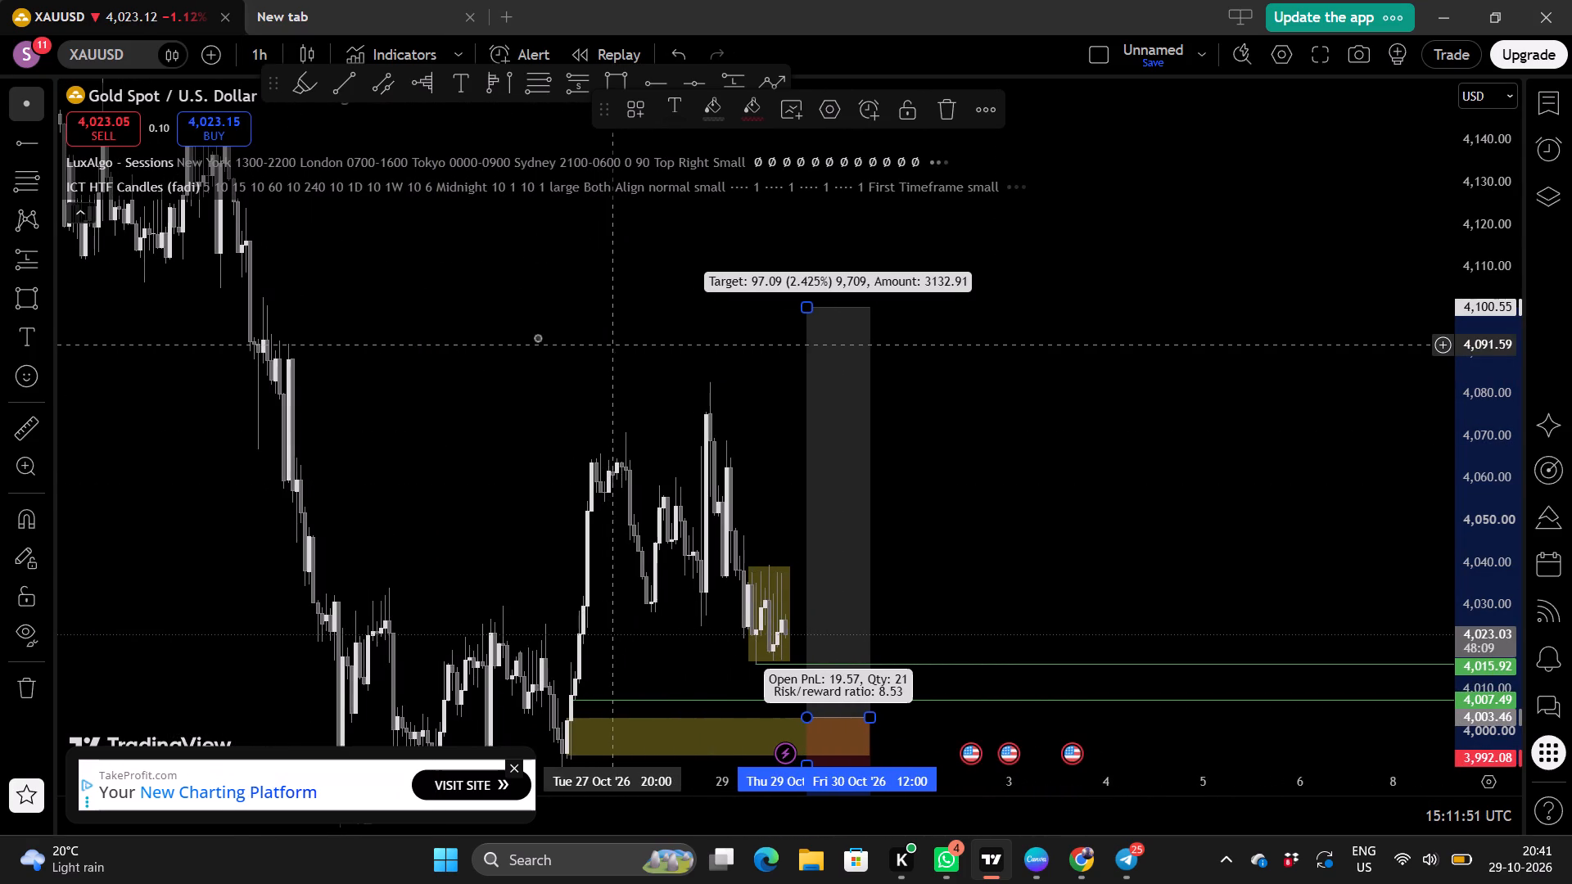
scroll(522, 336, "right", 1)
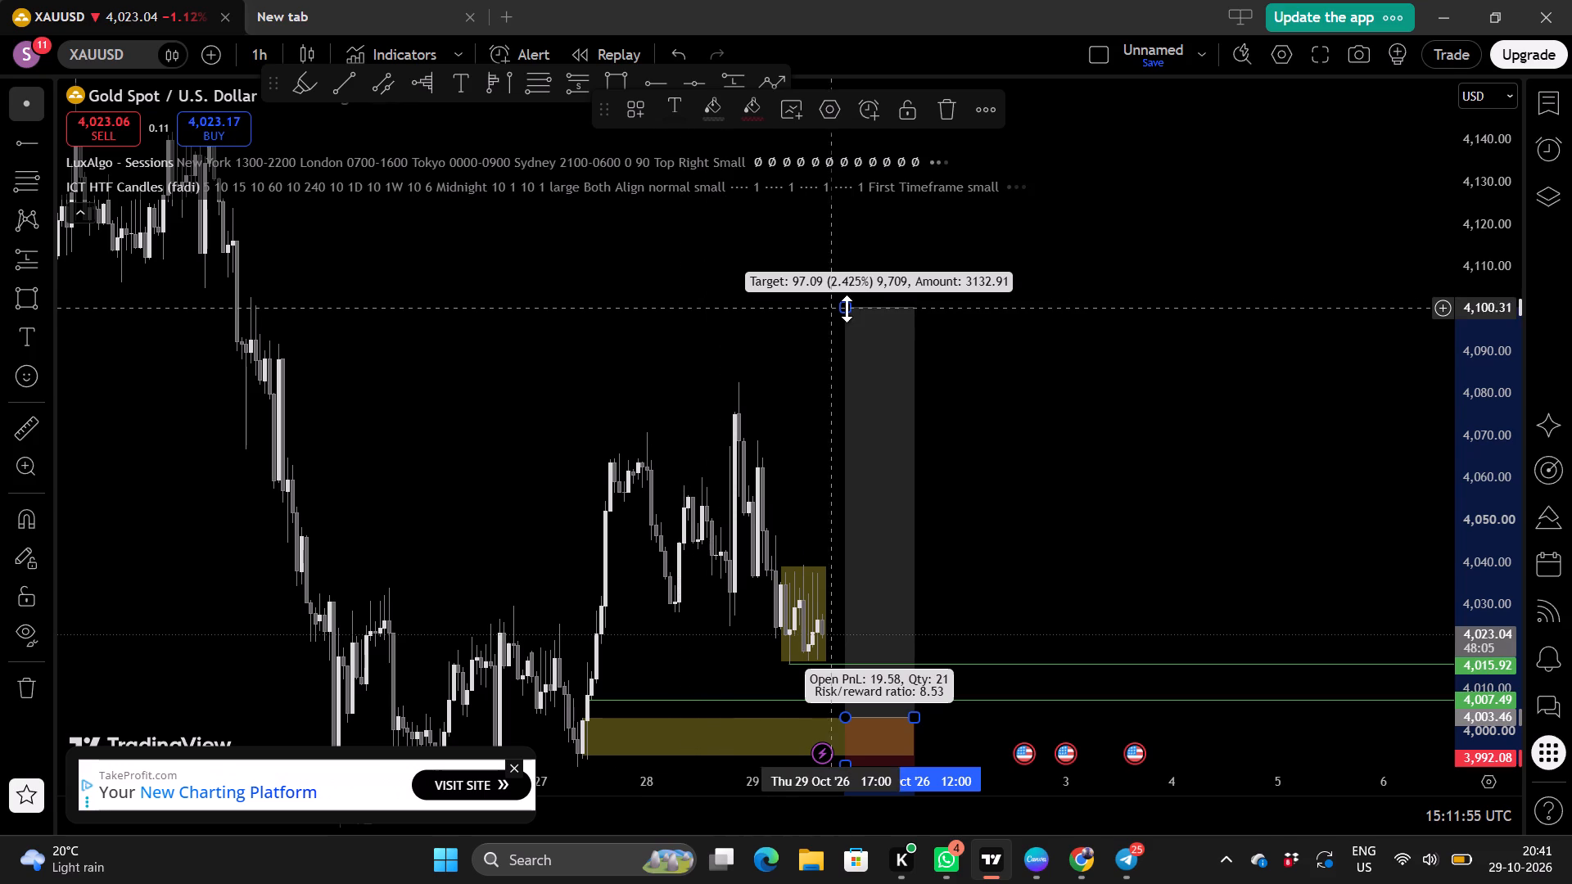
left_click_drag(847, 305, 850, 296)
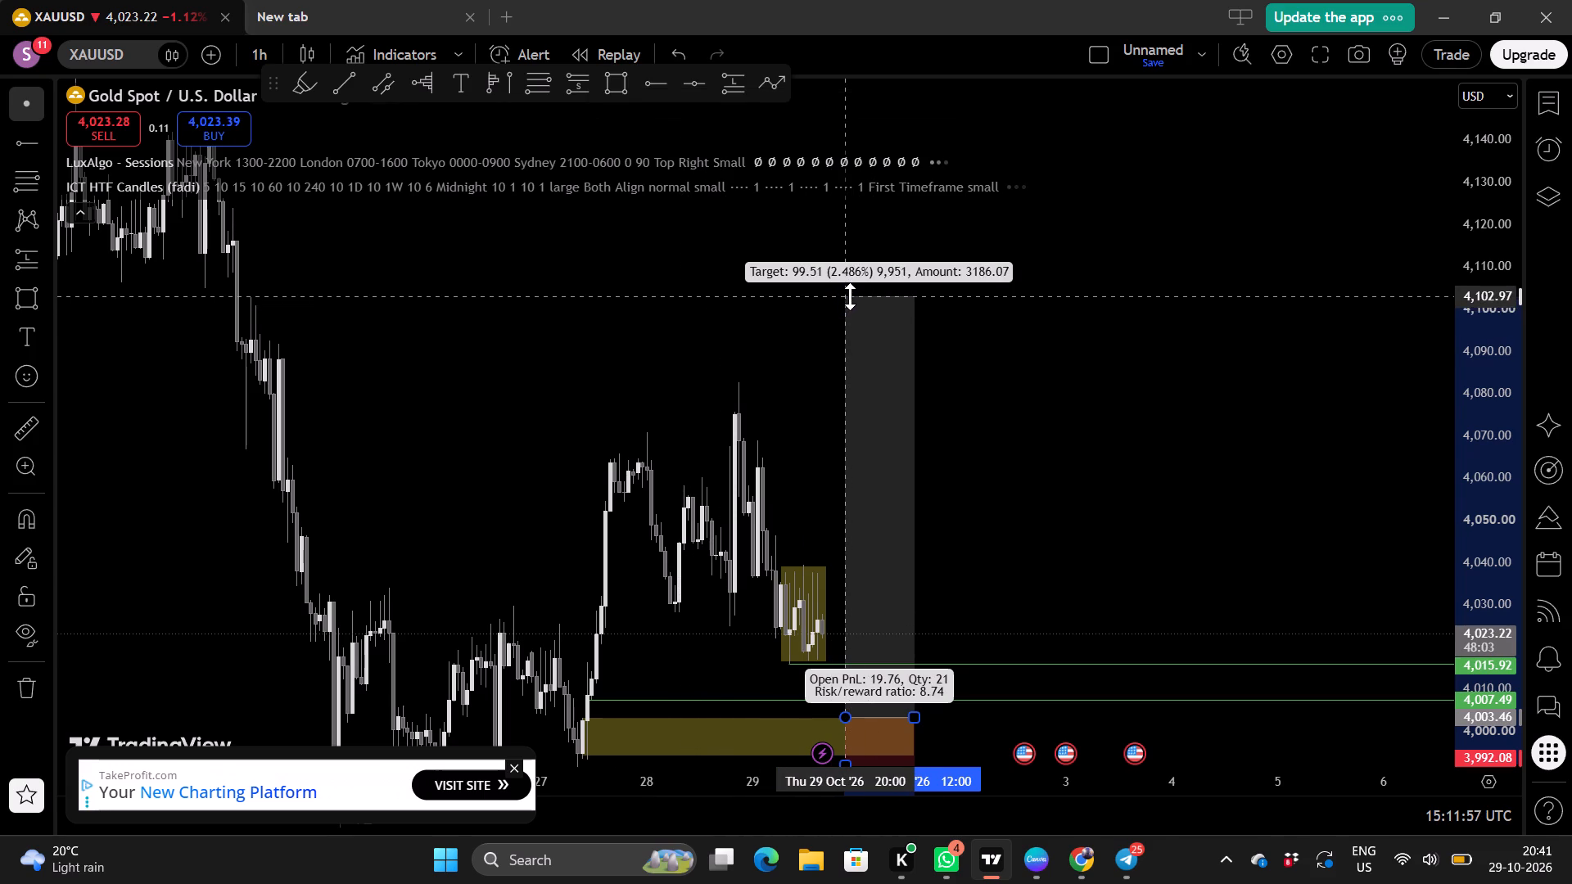
left_click_drag(850, 296, 850, 298)
Switch the XAUUSD chart to the 30-minute timeframe.
scroll(571, 356, "down", 1)
scroll(1313, 456, "up", 4)
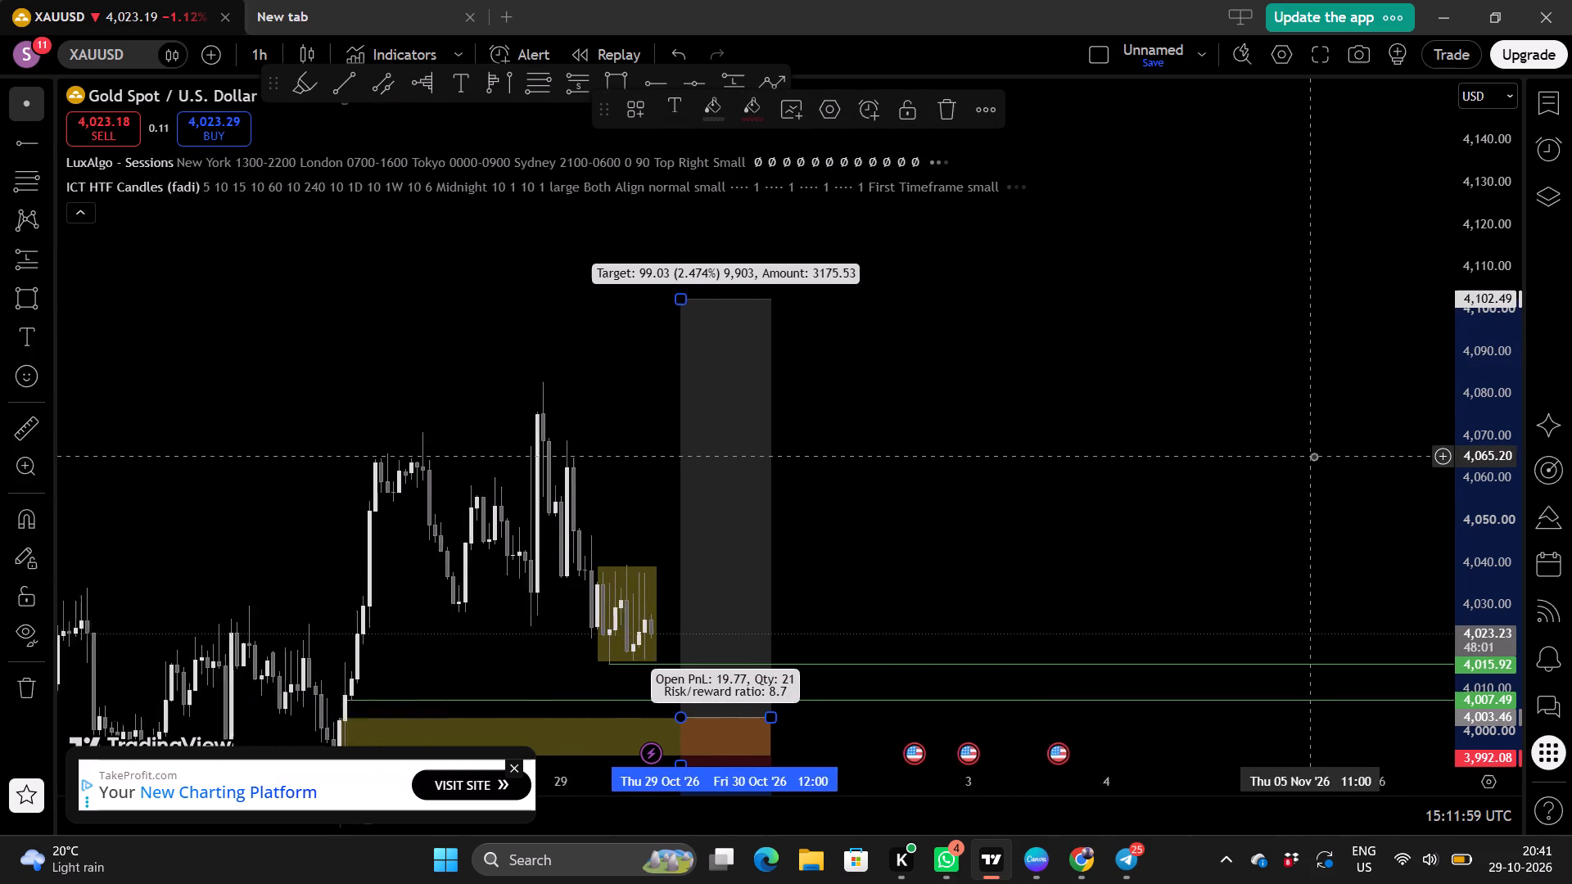
left_click_drag(1095, 471, 1259, 395)
scroll(1147, 428, "right", 1)
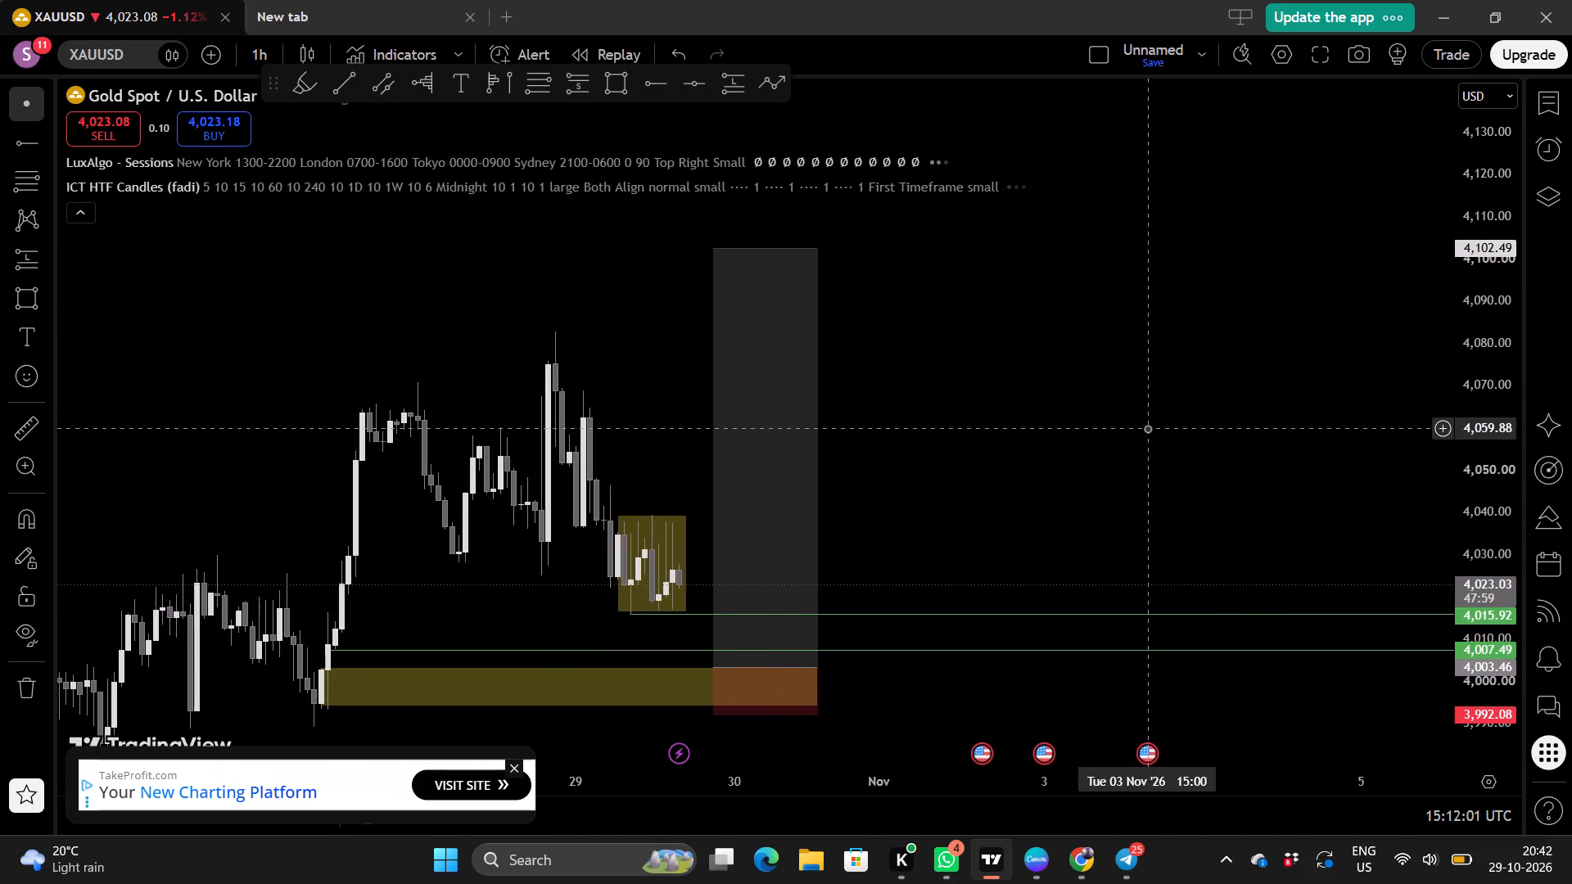
scroll(1130, 440, "right", 1)
scroll(1130, 440, "down", 1)
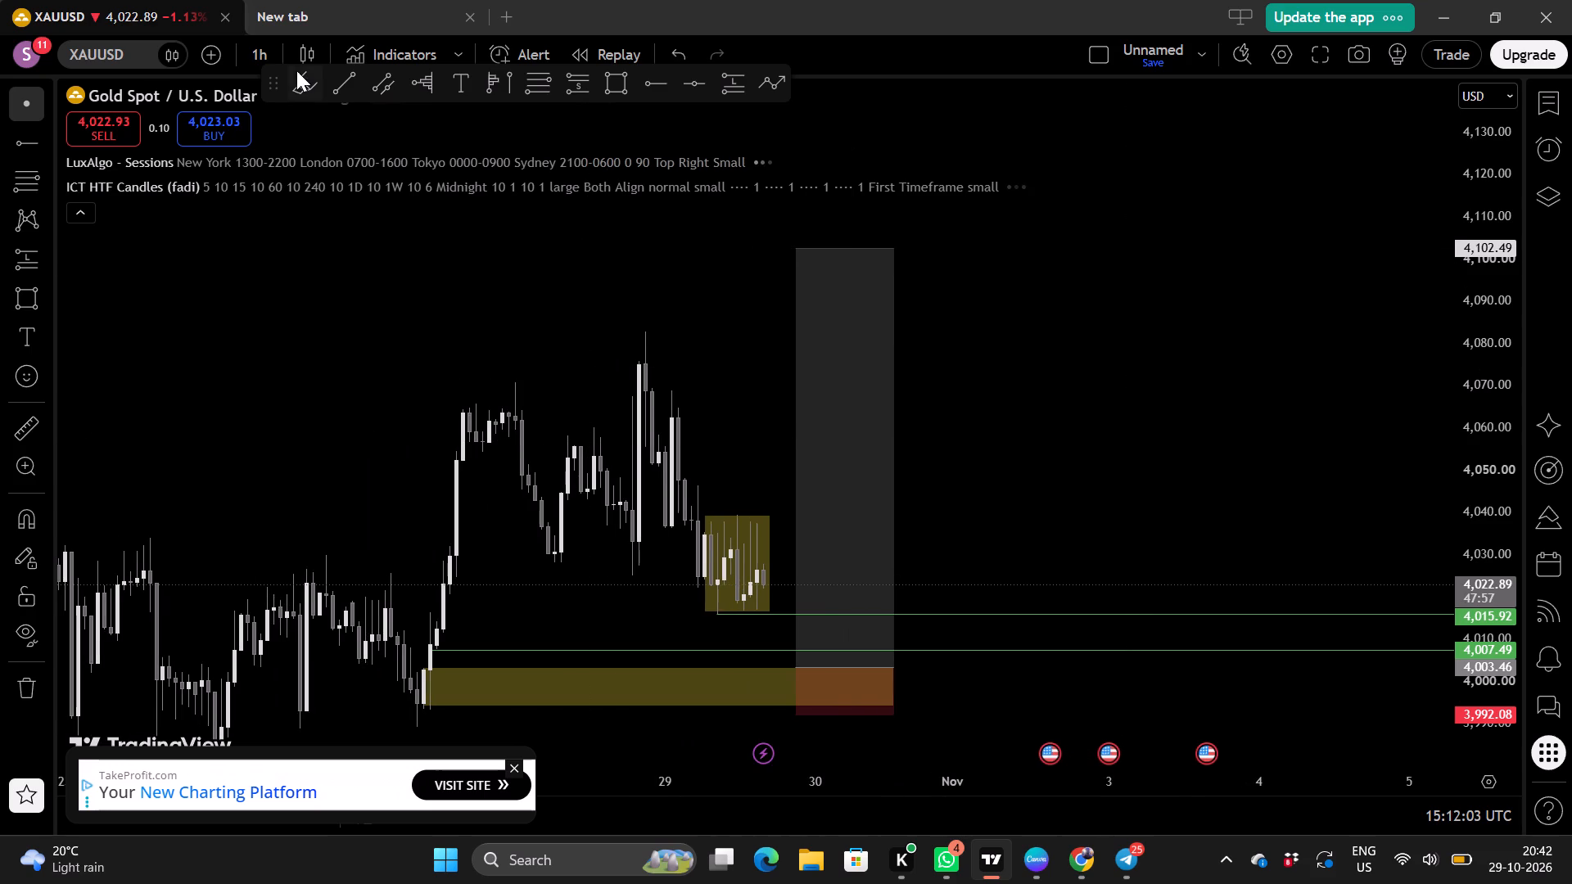
left_click(262, 53)
scroll(296, 453, "down", 1)
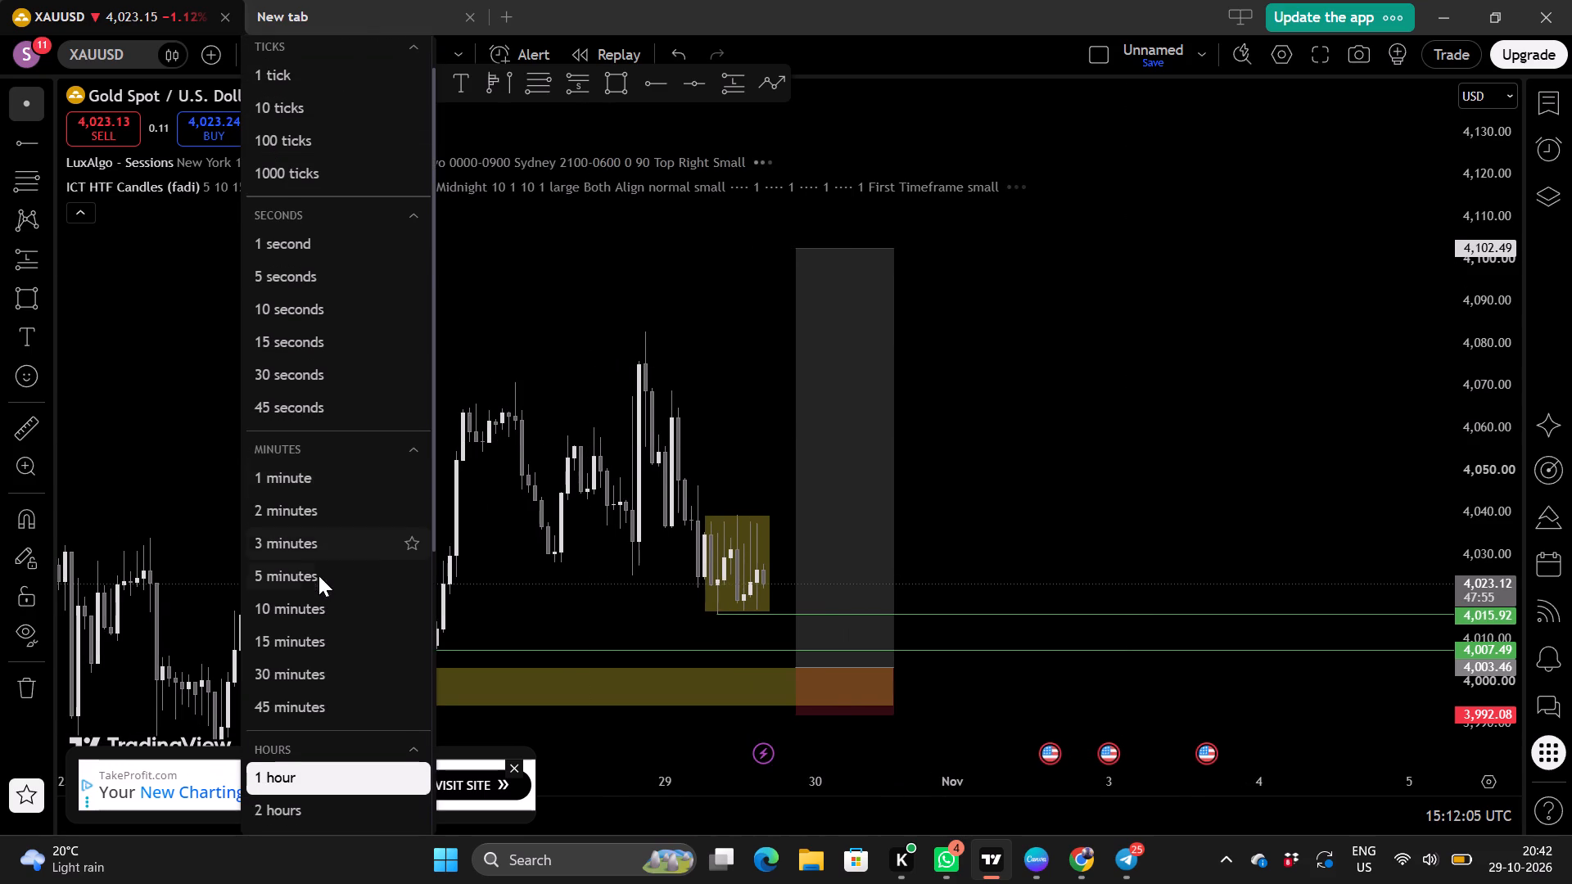
left_click(297, 664)
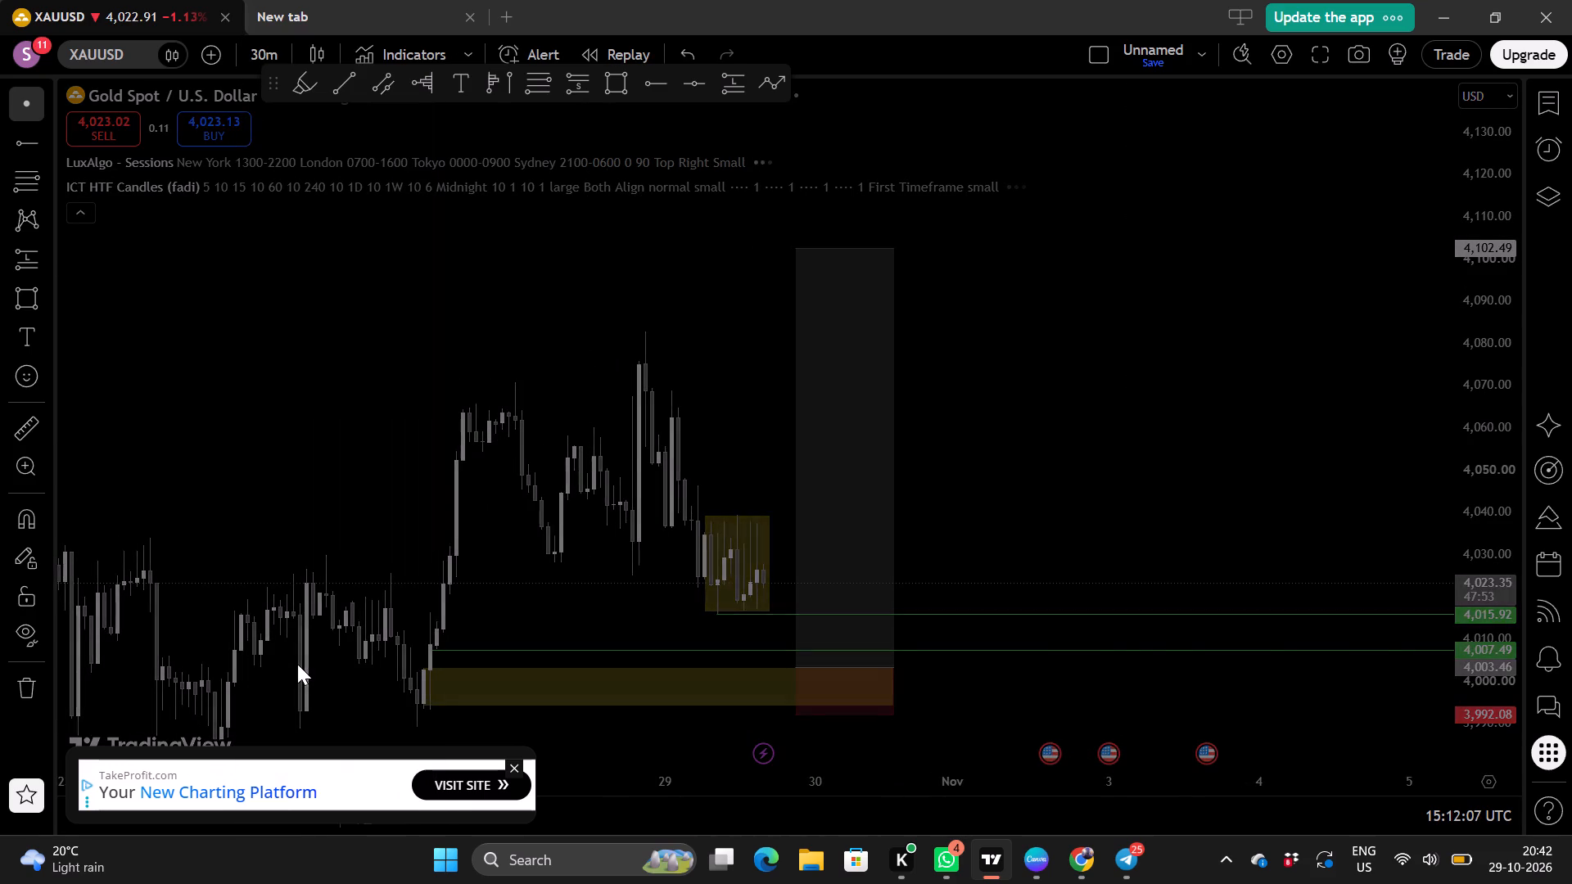
Take a full-screen screenshot with Snipping Tool of the 30-minute chart, showing the session box, levels, lower zone and whole long position.
scroll(609, 661, "down", 1)
scroll(794, 672, "down", 1)
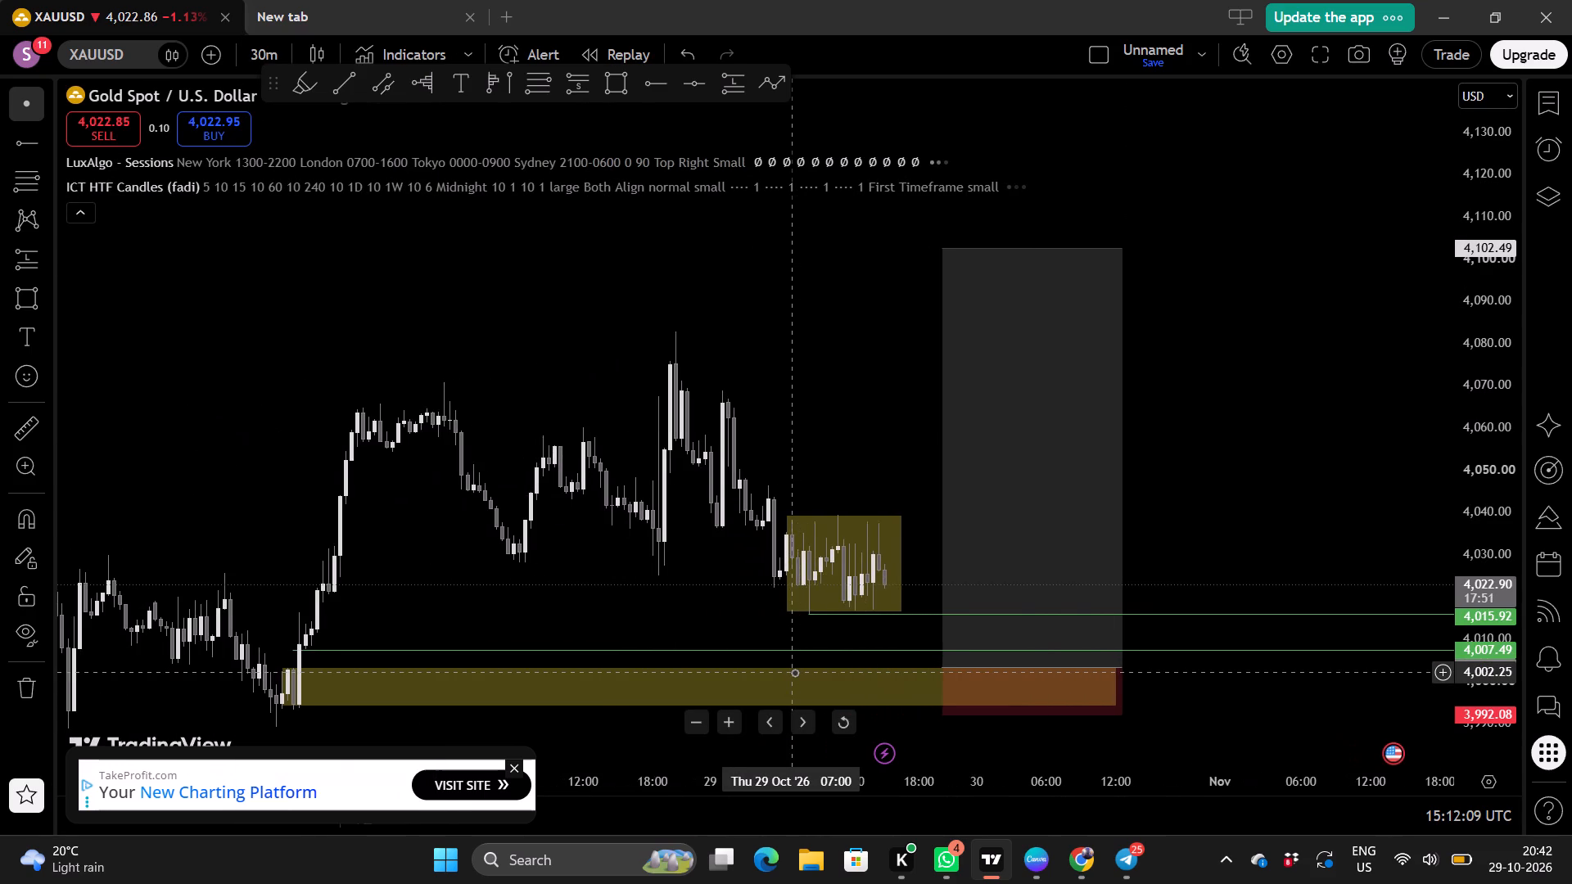
scroll(794, 672, "down", 2)
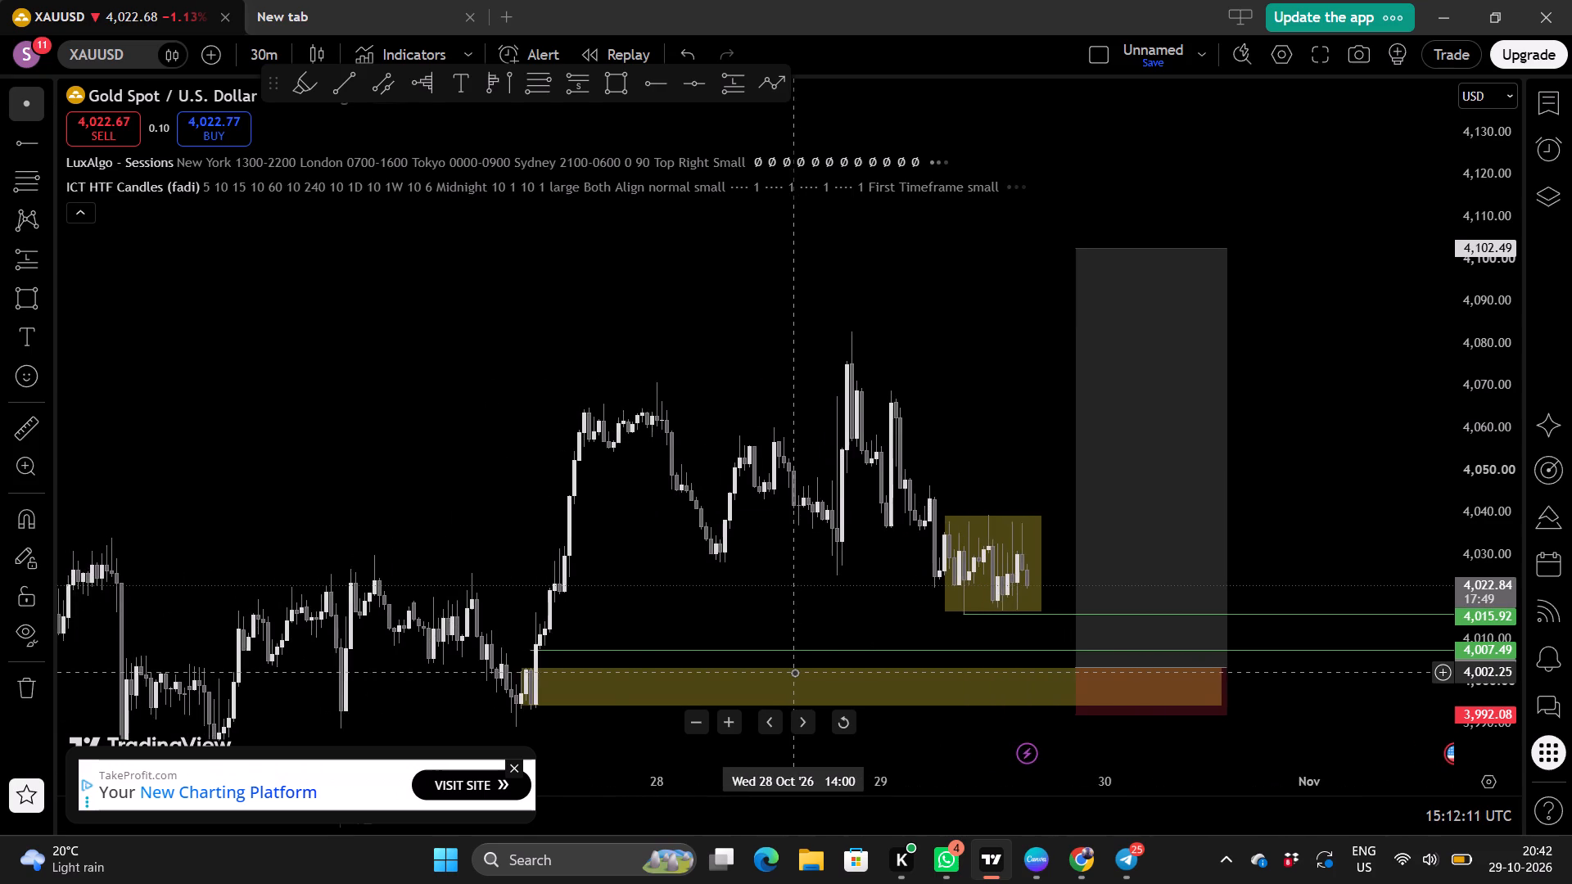
scroll(794, 672, "down", 1)
left_click_drag(1350, 524, 1265, 503)
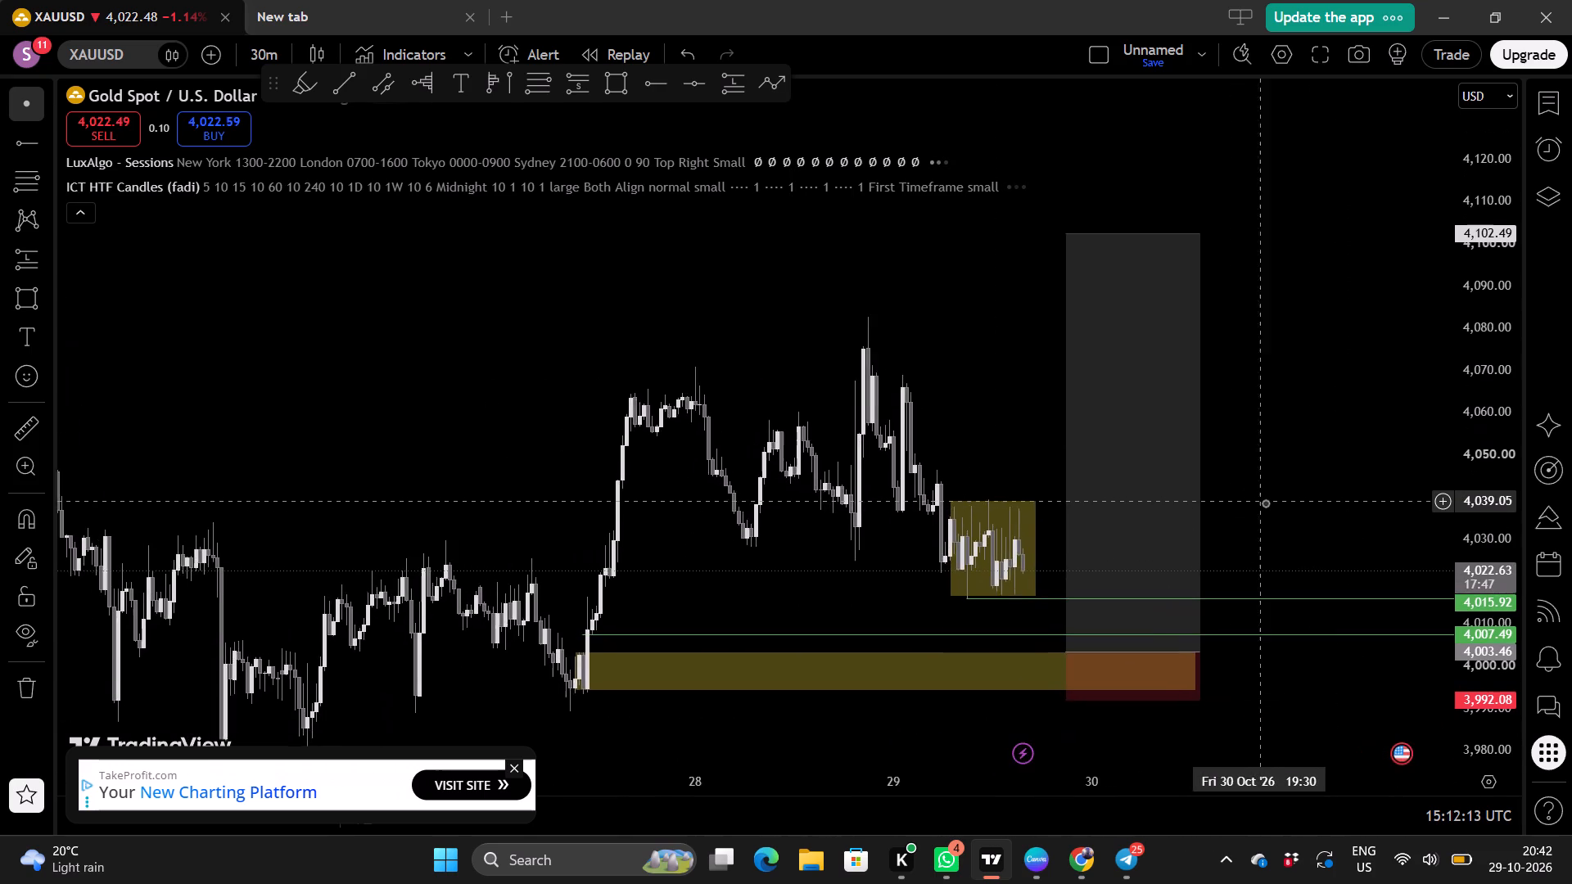
scroll(1265, 503, "up", 2)
left_click_drag(1297, 499, 1185, 458)
scroll(1185, 458, "up", 1)
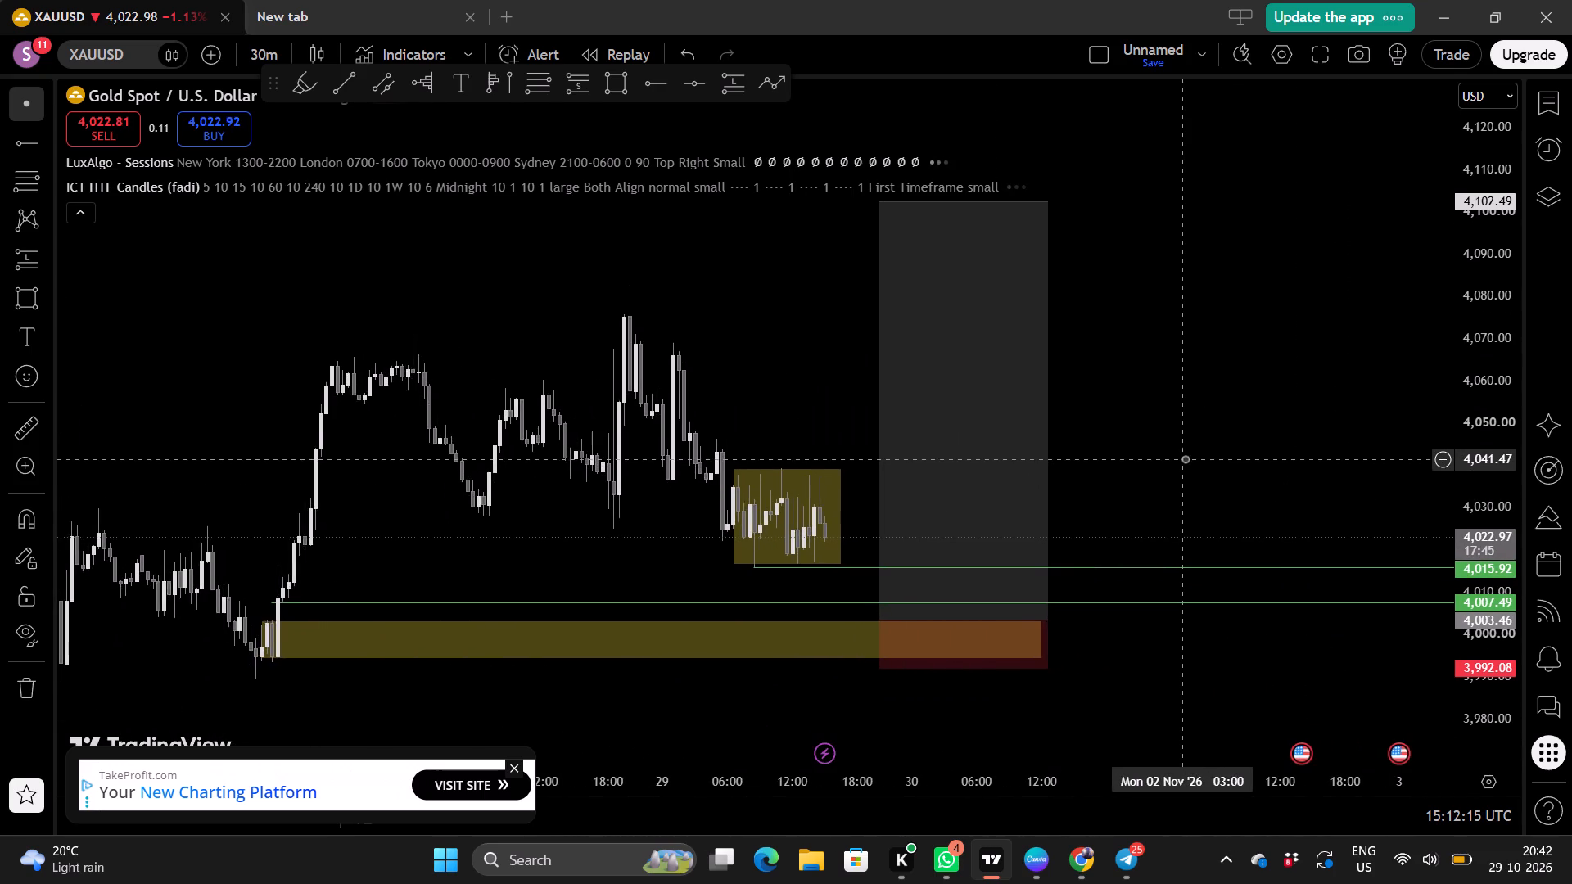
scroll(1185, 458, "up", 1)
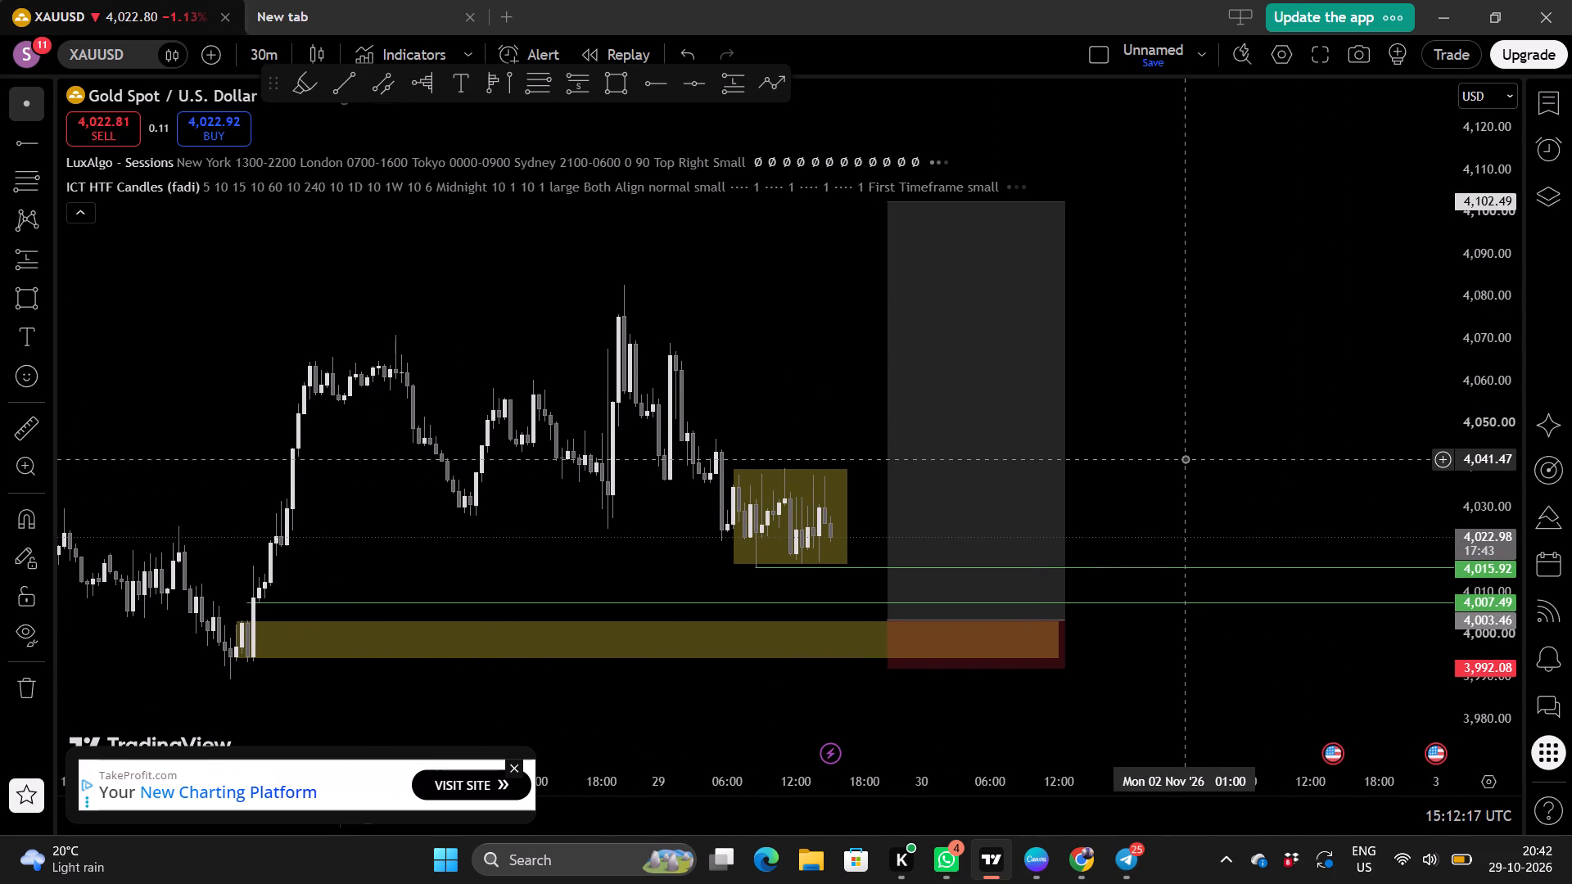
key("Print")
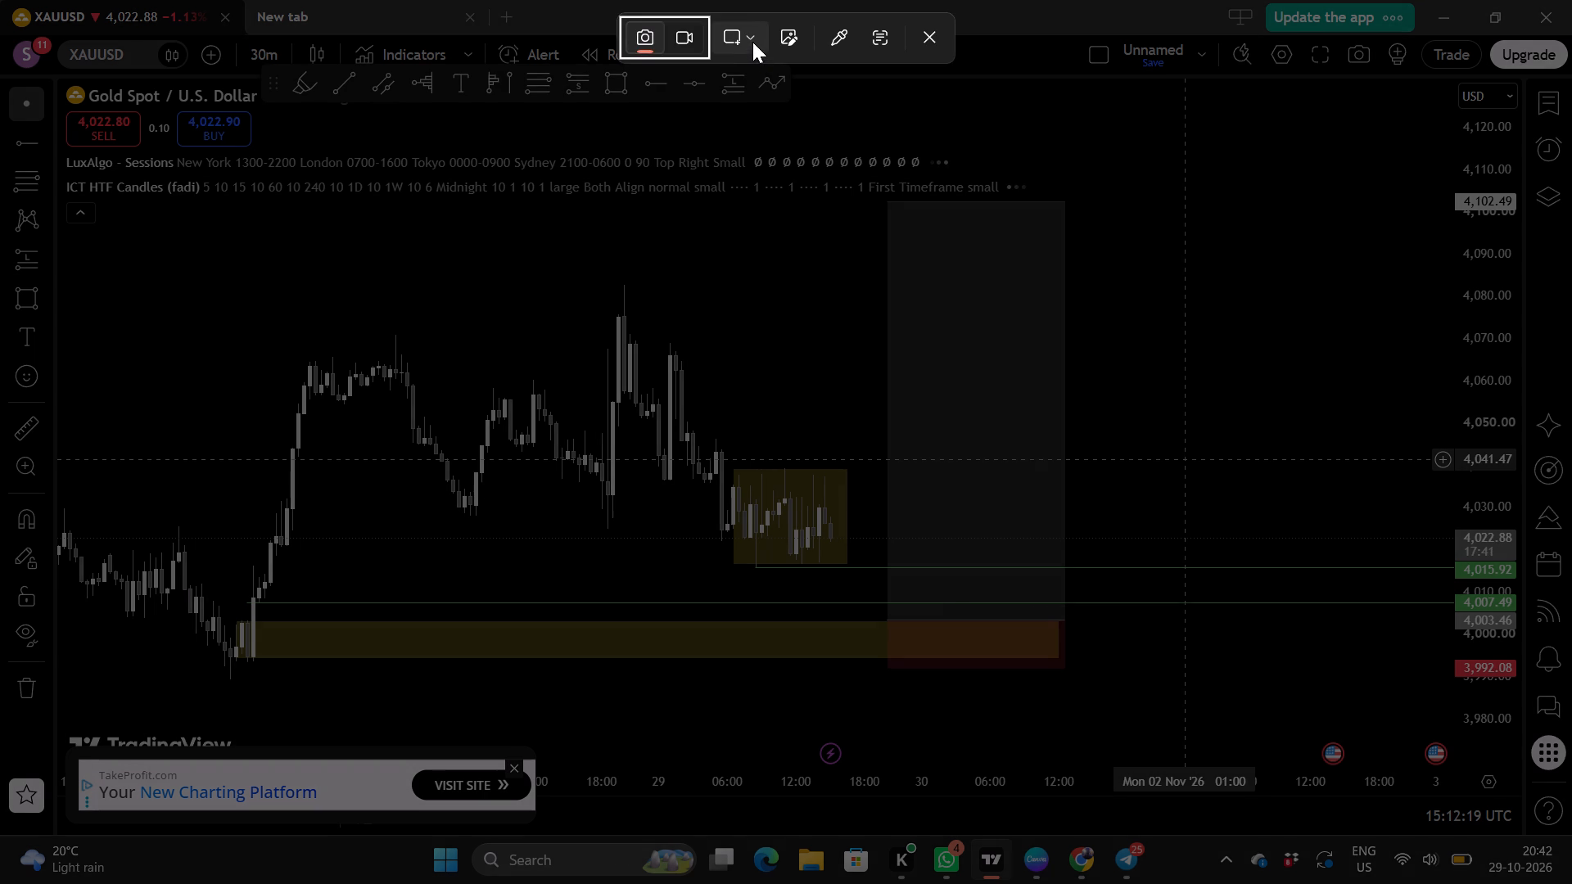
left_click(750, 42)
left_click(783, 115)
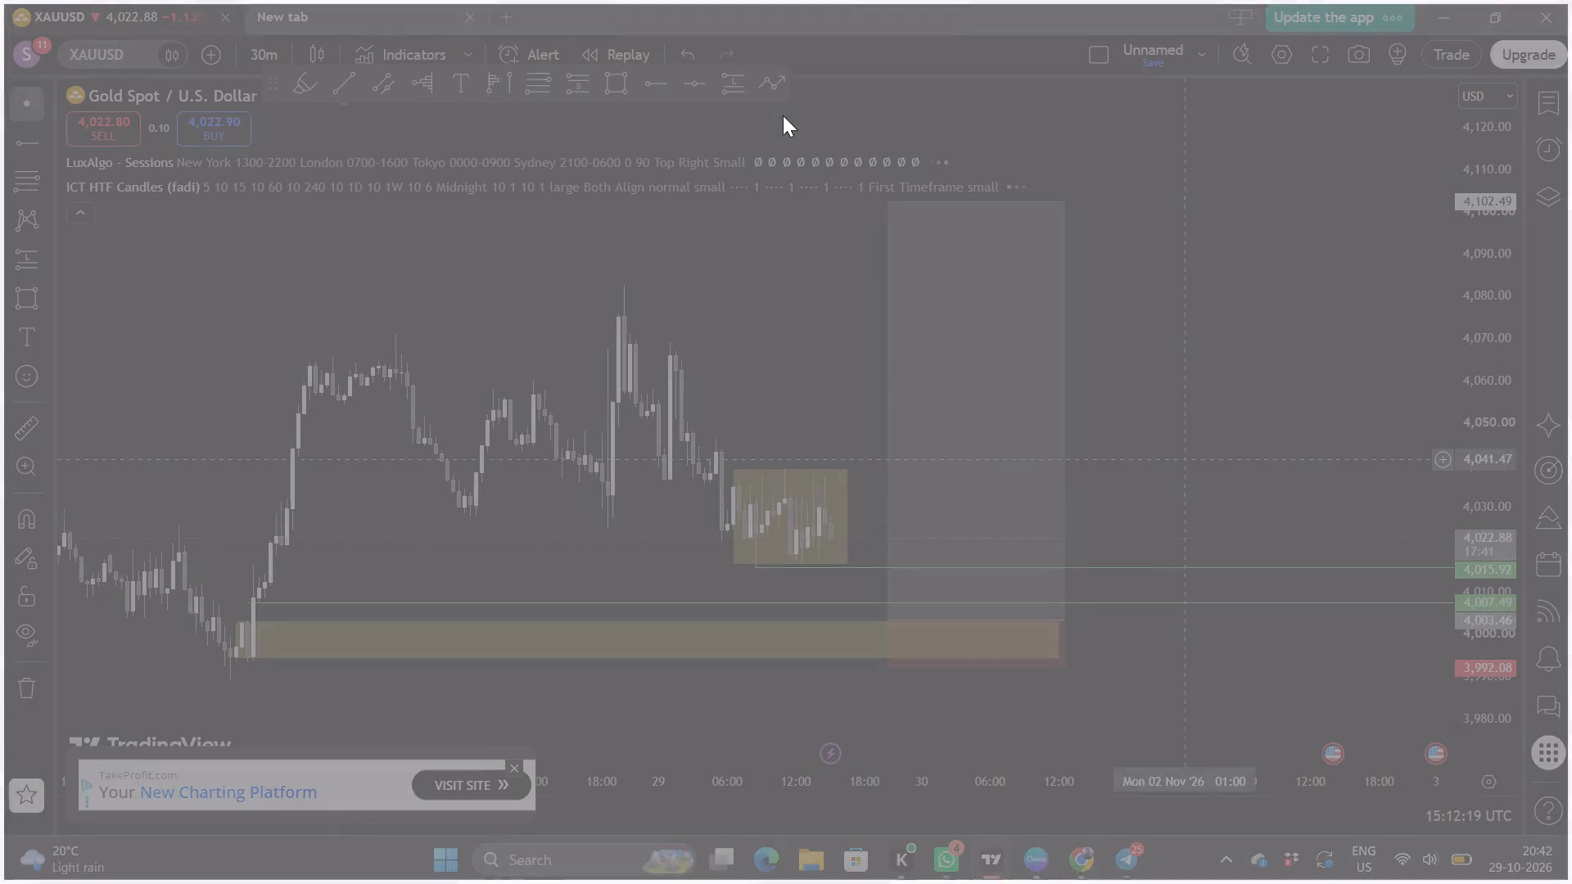
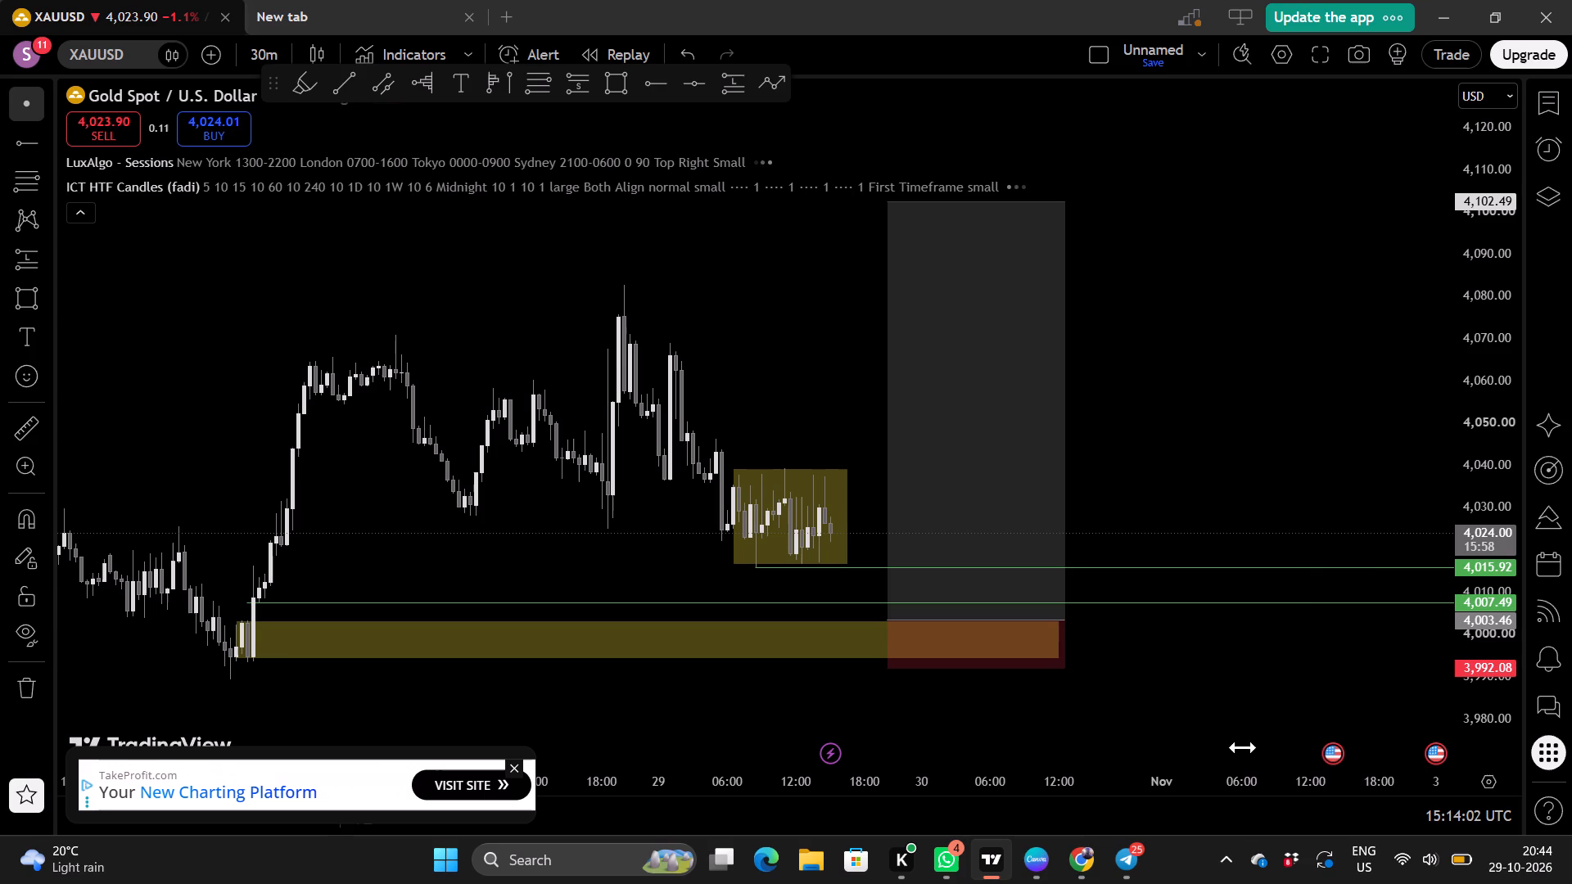
Examine the 30-minute XAUUSD price action up close around the session box, the marked levels and the long position's entry zone.
scroll(1503, 465, "up", 3)
left_click_drag(1314, 498, 1340, 479)
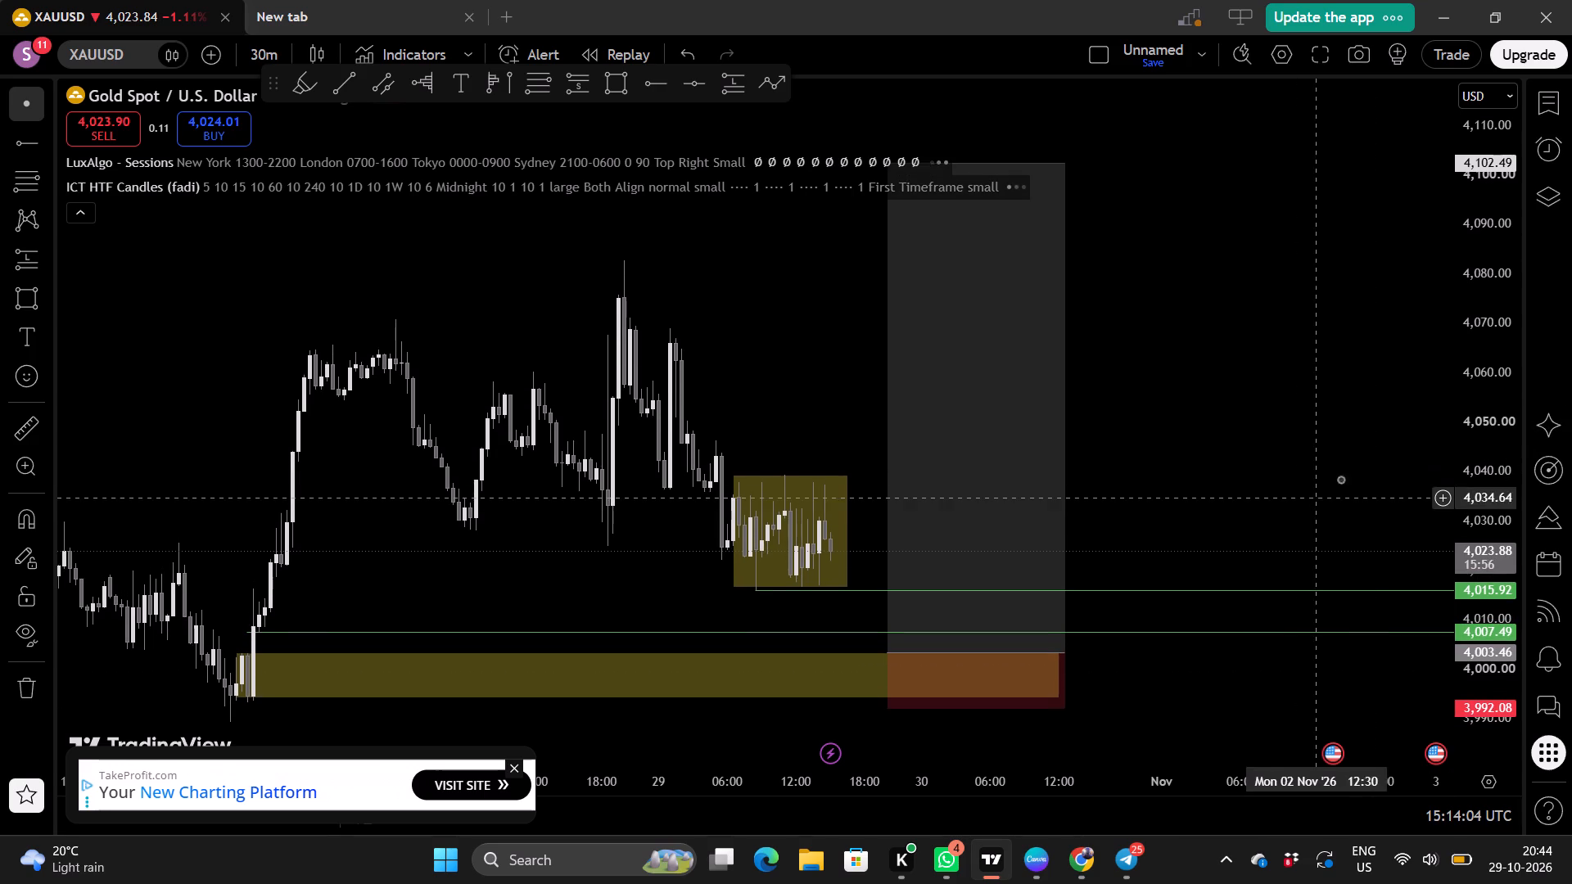
left_click_drag(1340, 479, 1479, 386)
scroll(1351, 414, "up", 1)
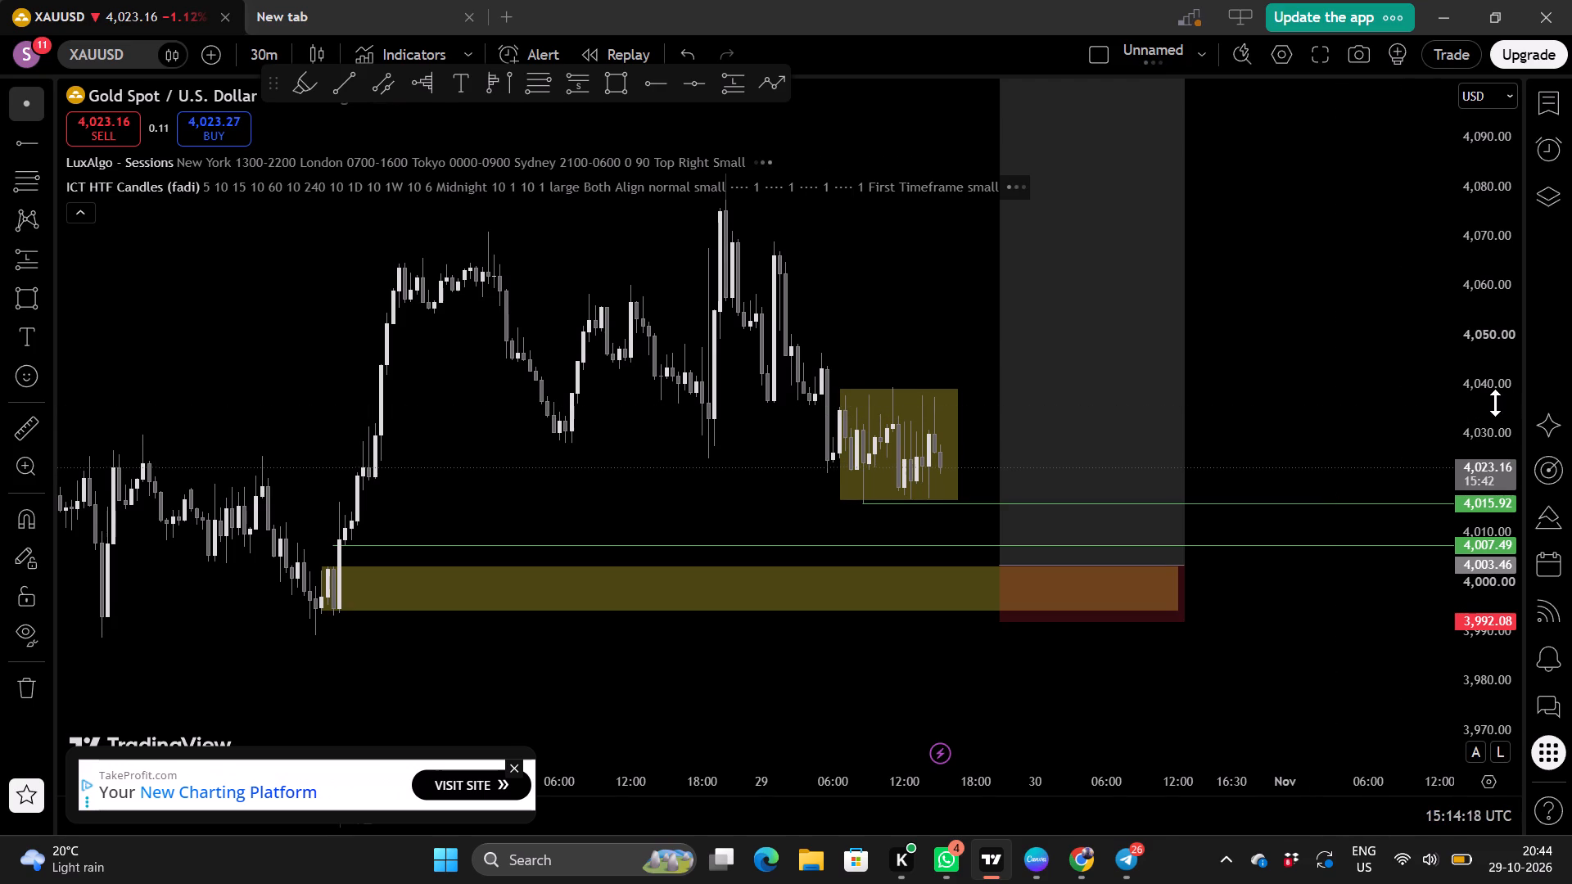
scroll(1495, 403, "up", 1)
scroll(1293, 377, "up", 2)
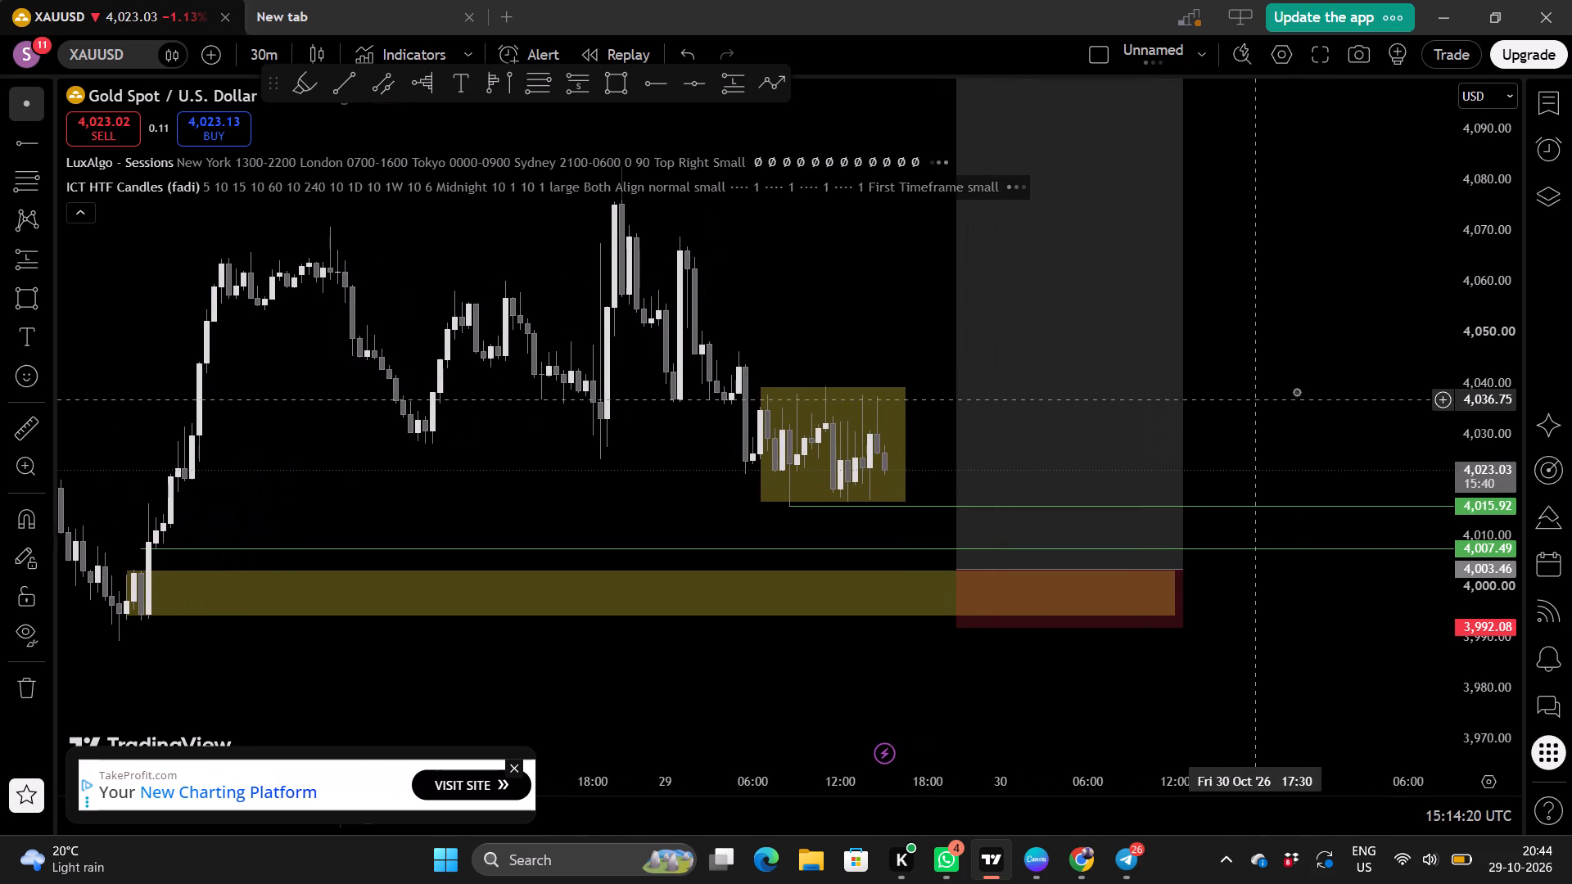
scroll(1468, 407, "up", 2)
scroll(1394, 411, "right", 1)
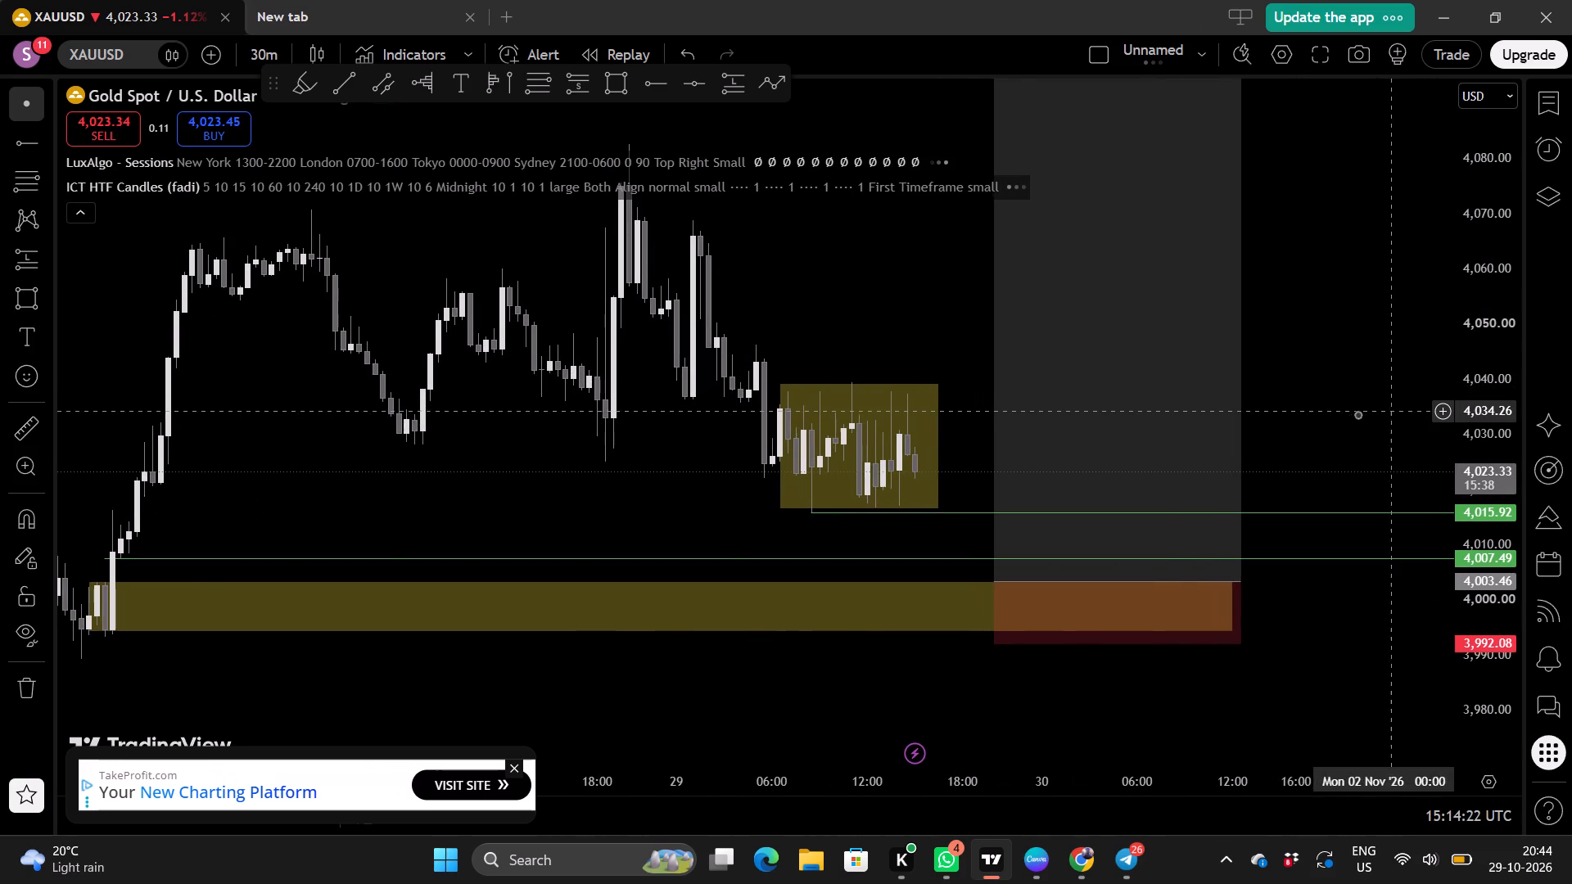
left_click_drag(1355, 413, 1224, 435)
scroll(1326, 444, "up", 1)
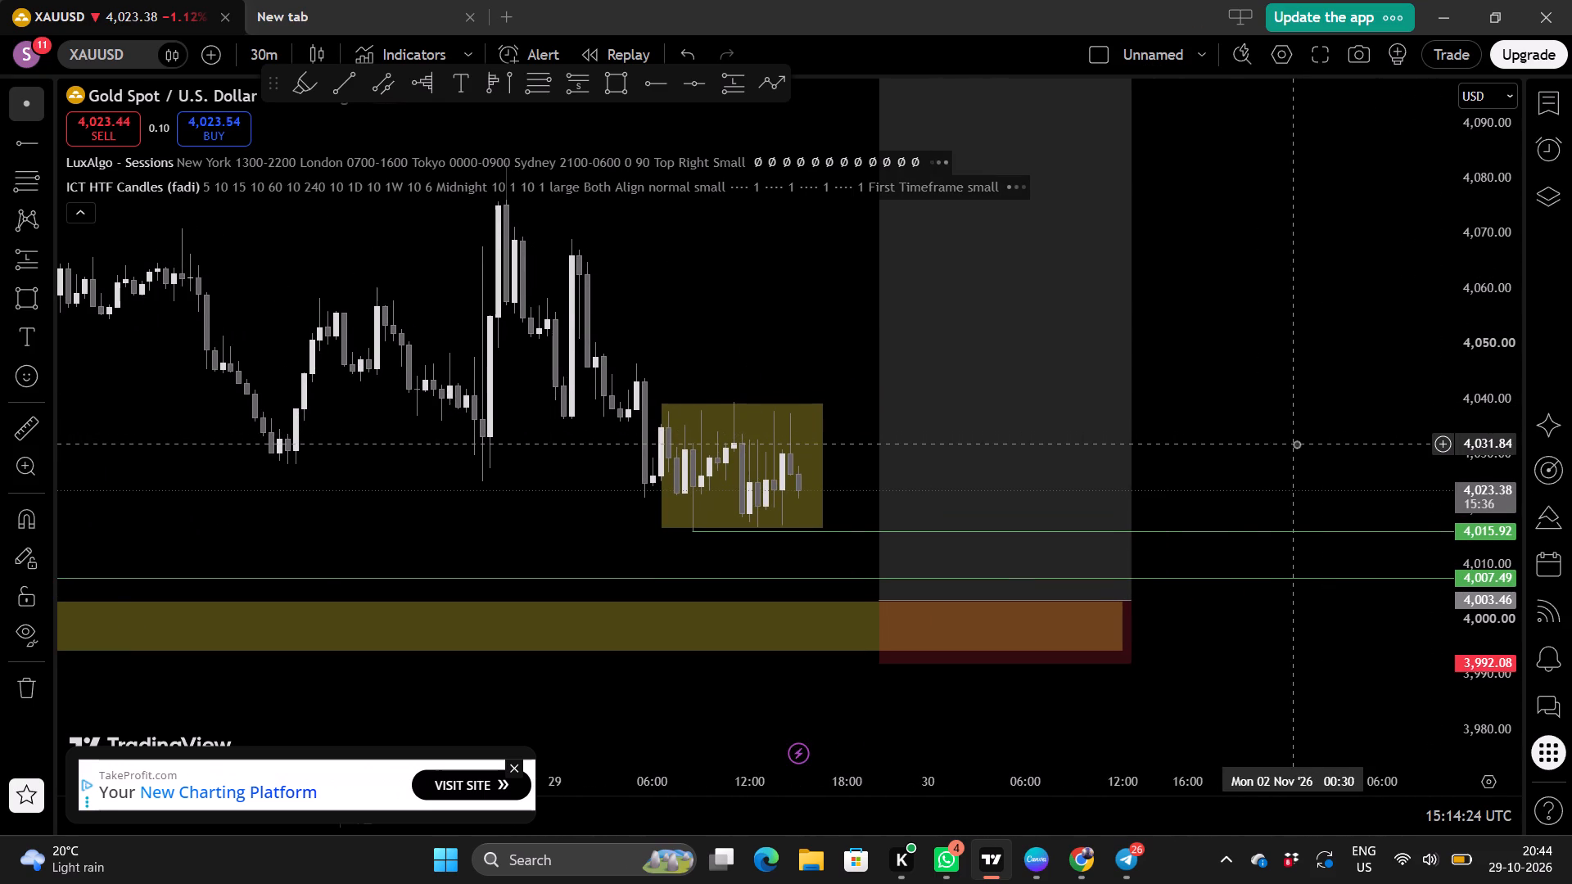
Examine the 30-minute XAUUSD price history from the session box back to the rally's origin at the lower zone.
scroll(1296, 444, "up", 1)
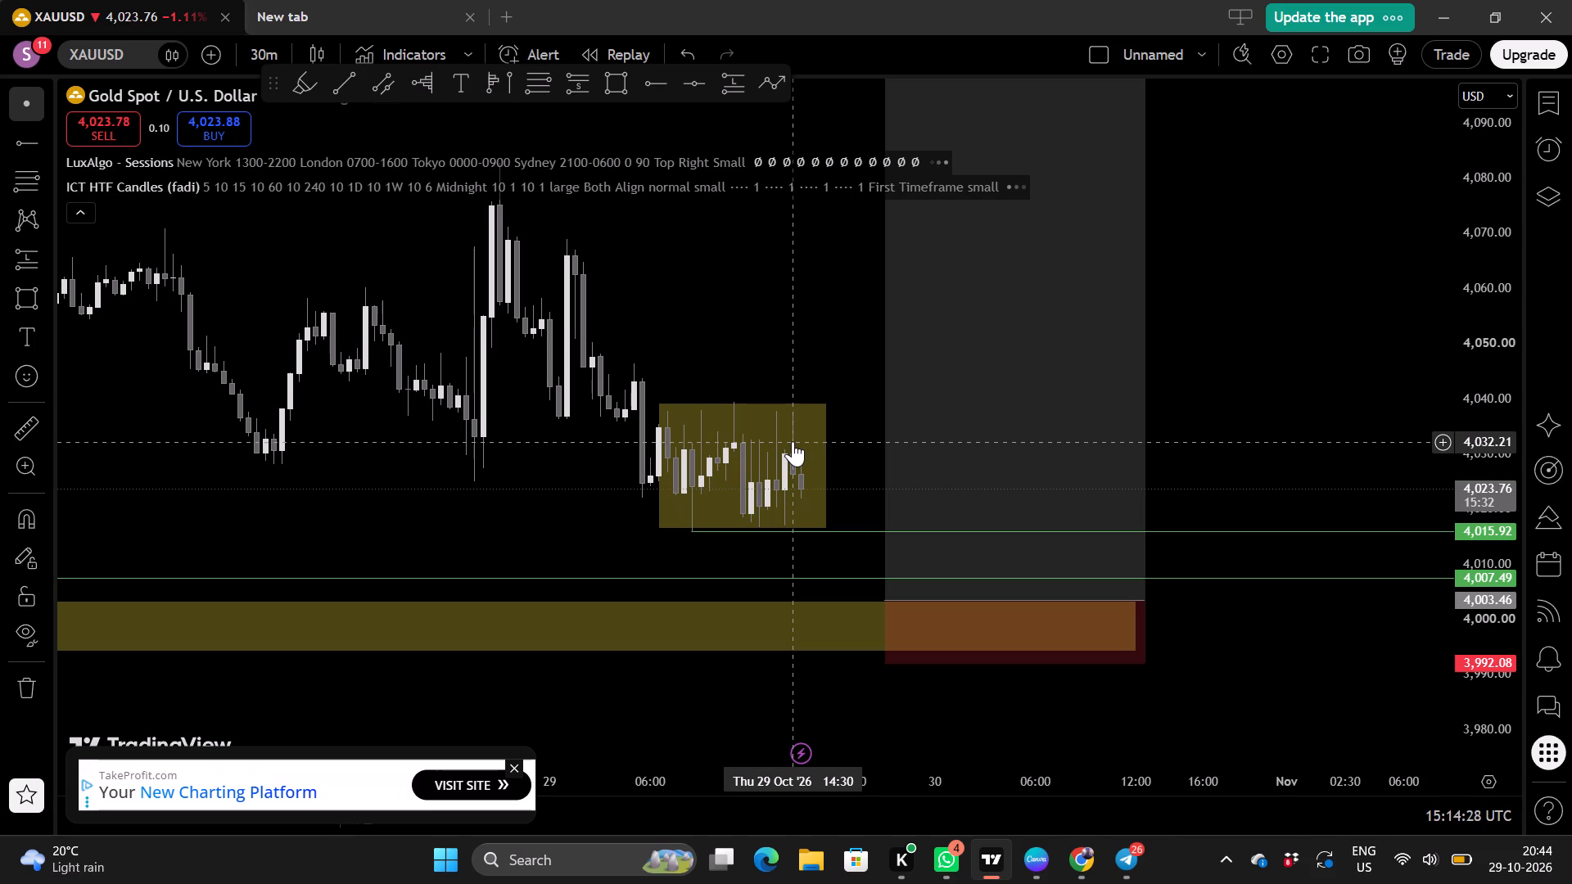
scroll(838, 343, "up", 1)
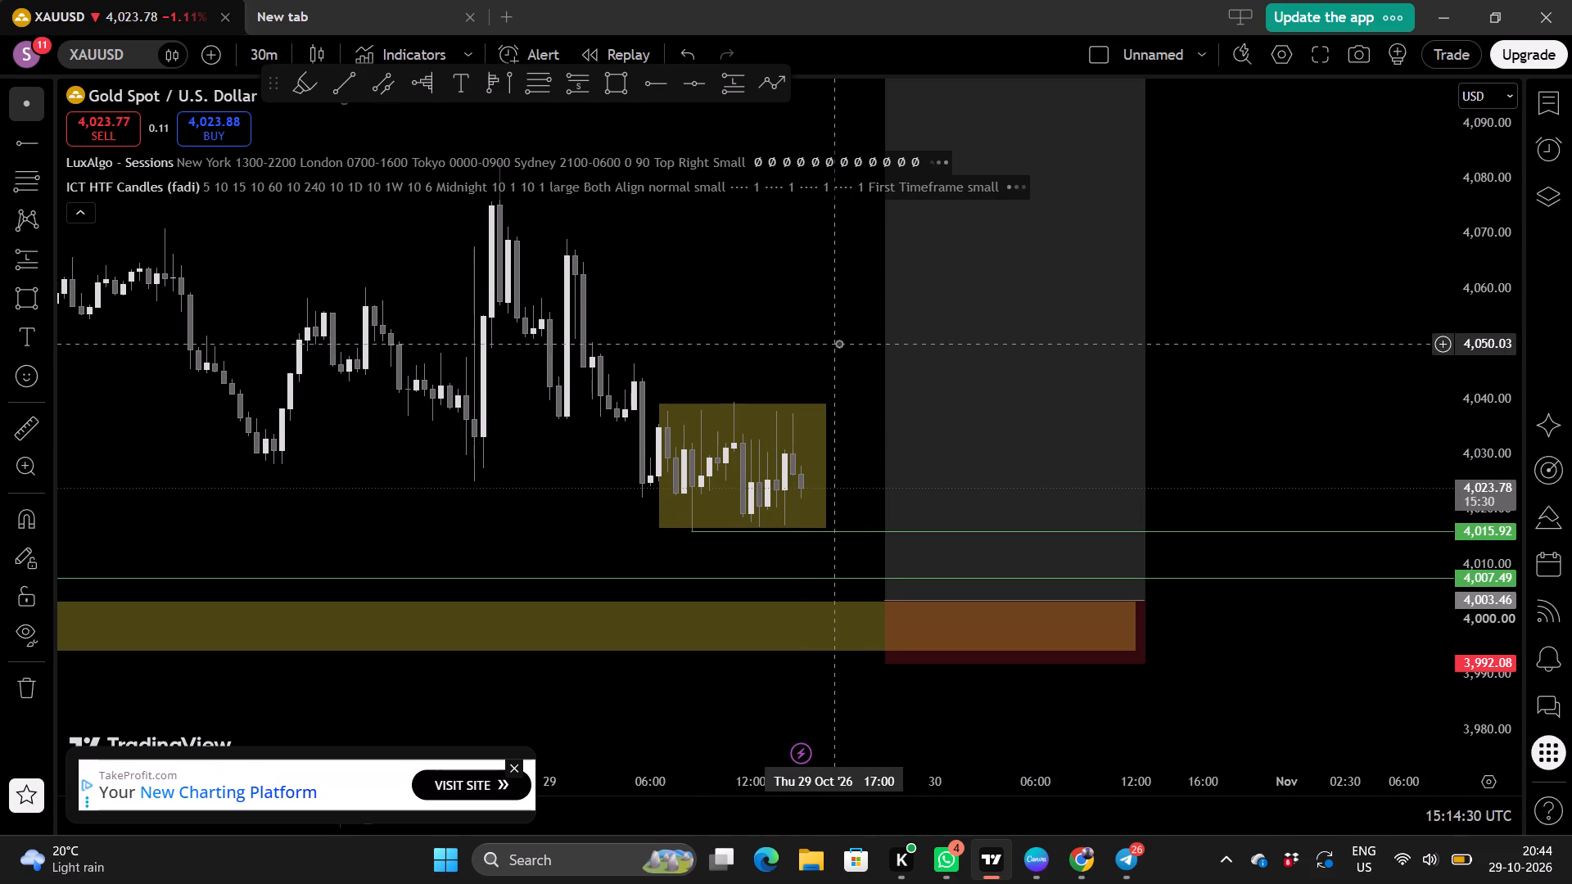
scroll(838, 343, "up", 1)
scroll(1329, 341, "up", 1)
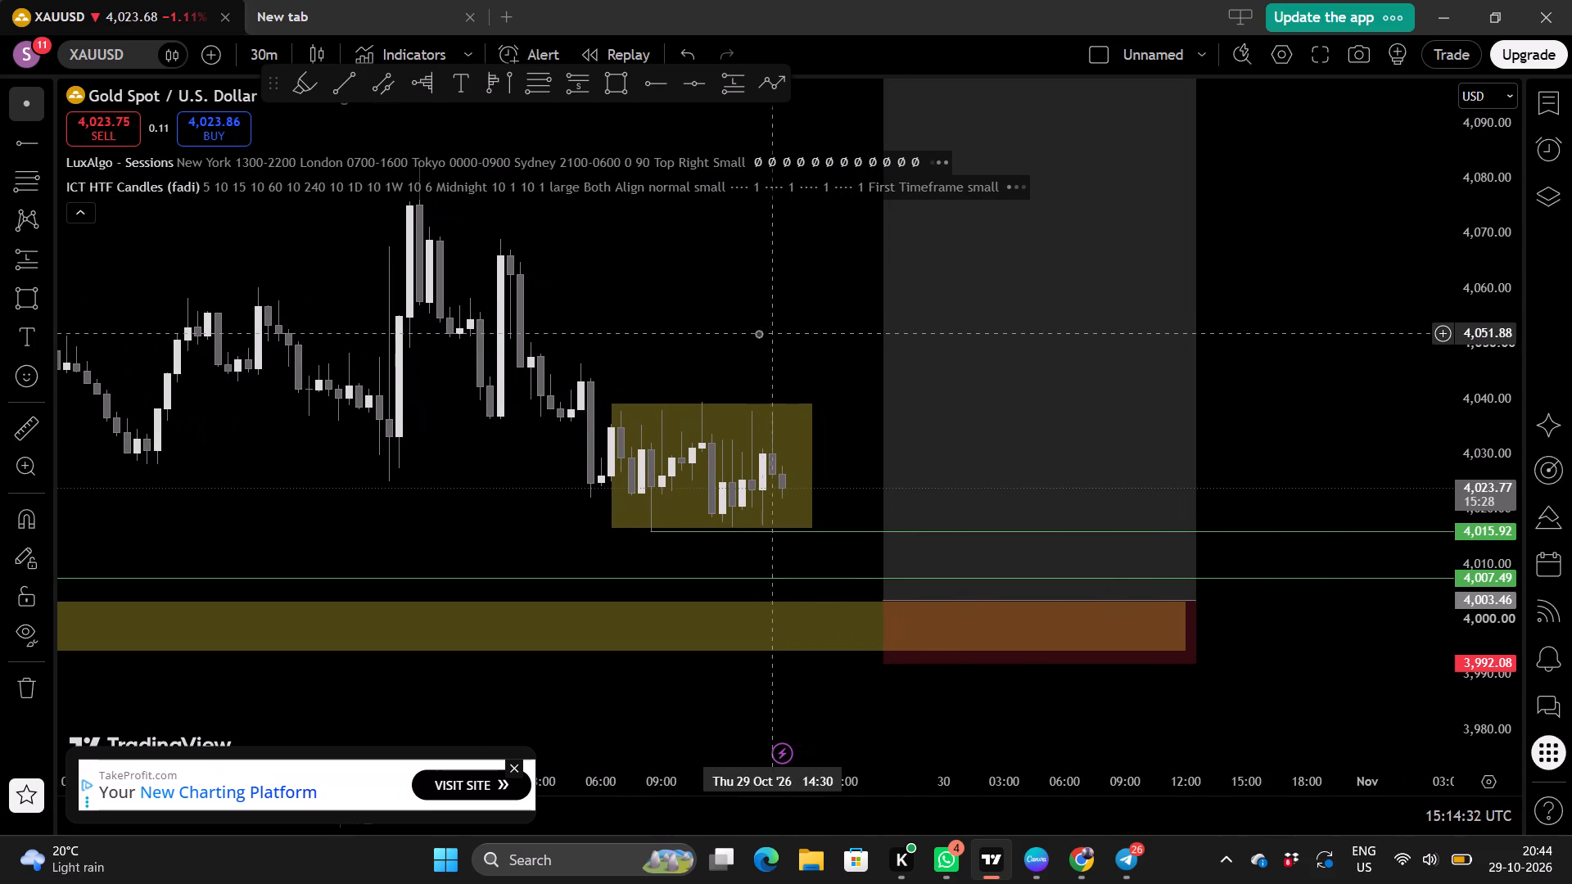
left_click_drag(758, 333, 803, 335)
scroll(718, 336, "right", 1)
scroll(603, 444, "down", 3)
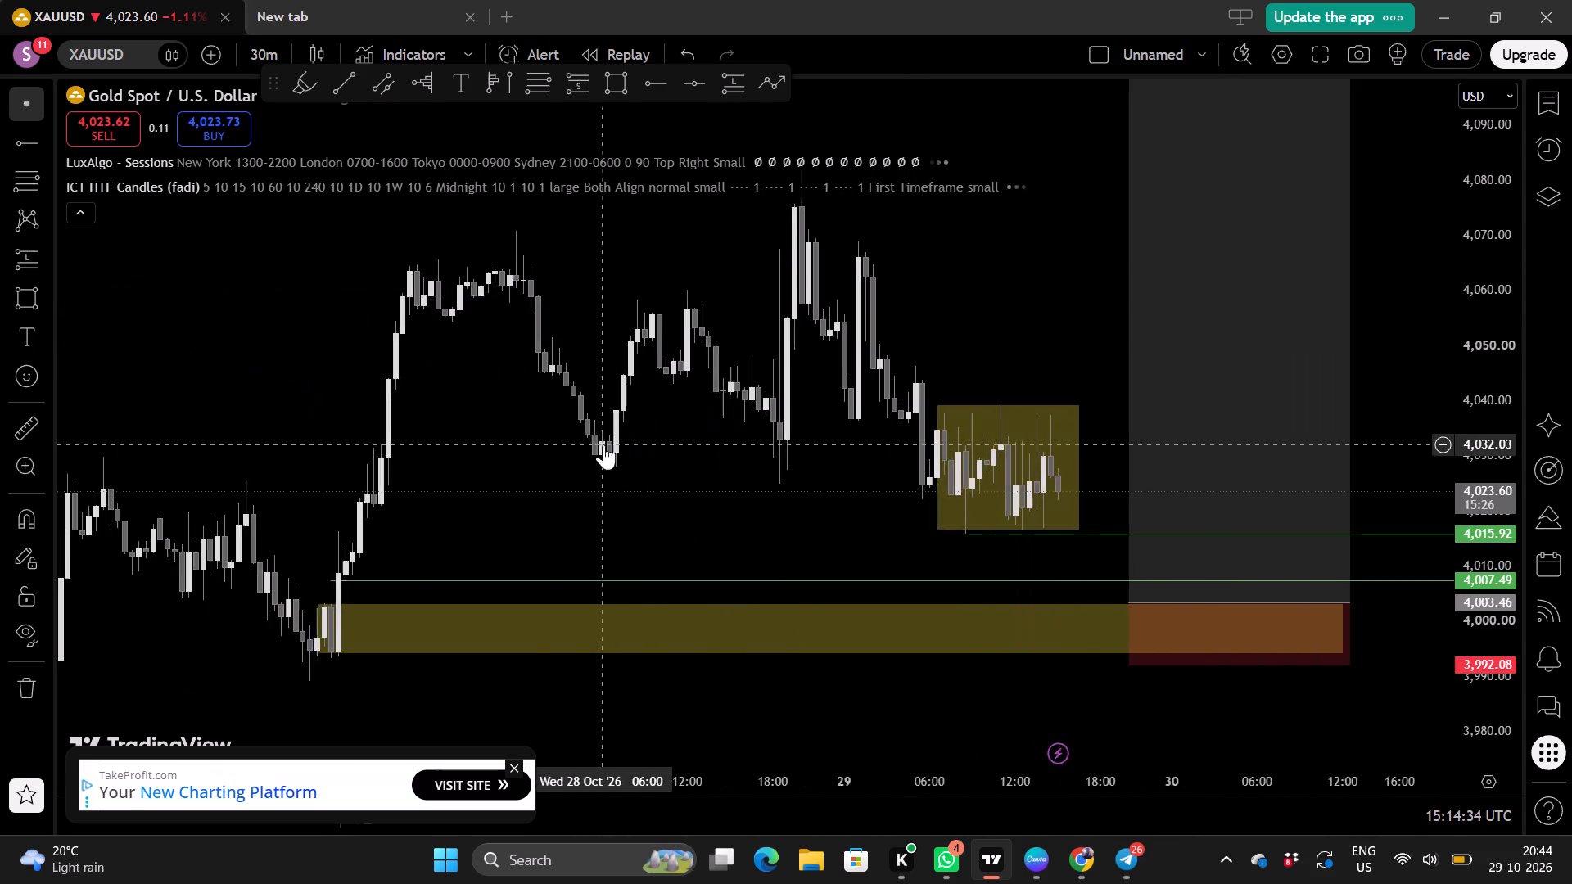
scroll(810, 494, "up", 1)
left_click_drag(828, 490, 720, 451)
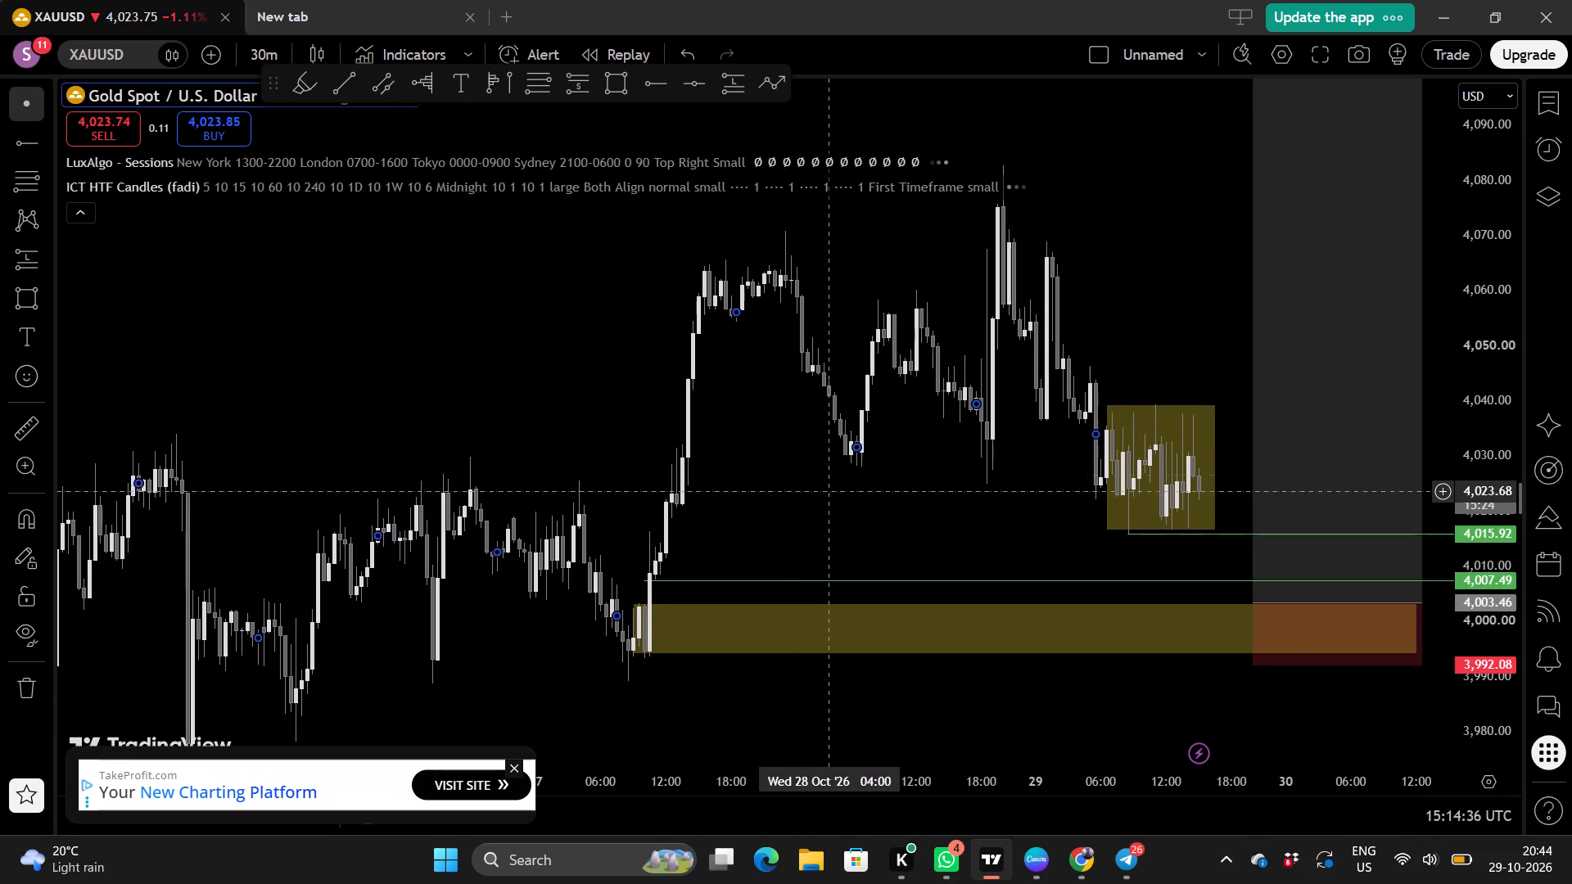
left_click_drag(720, 451, 661, 437)
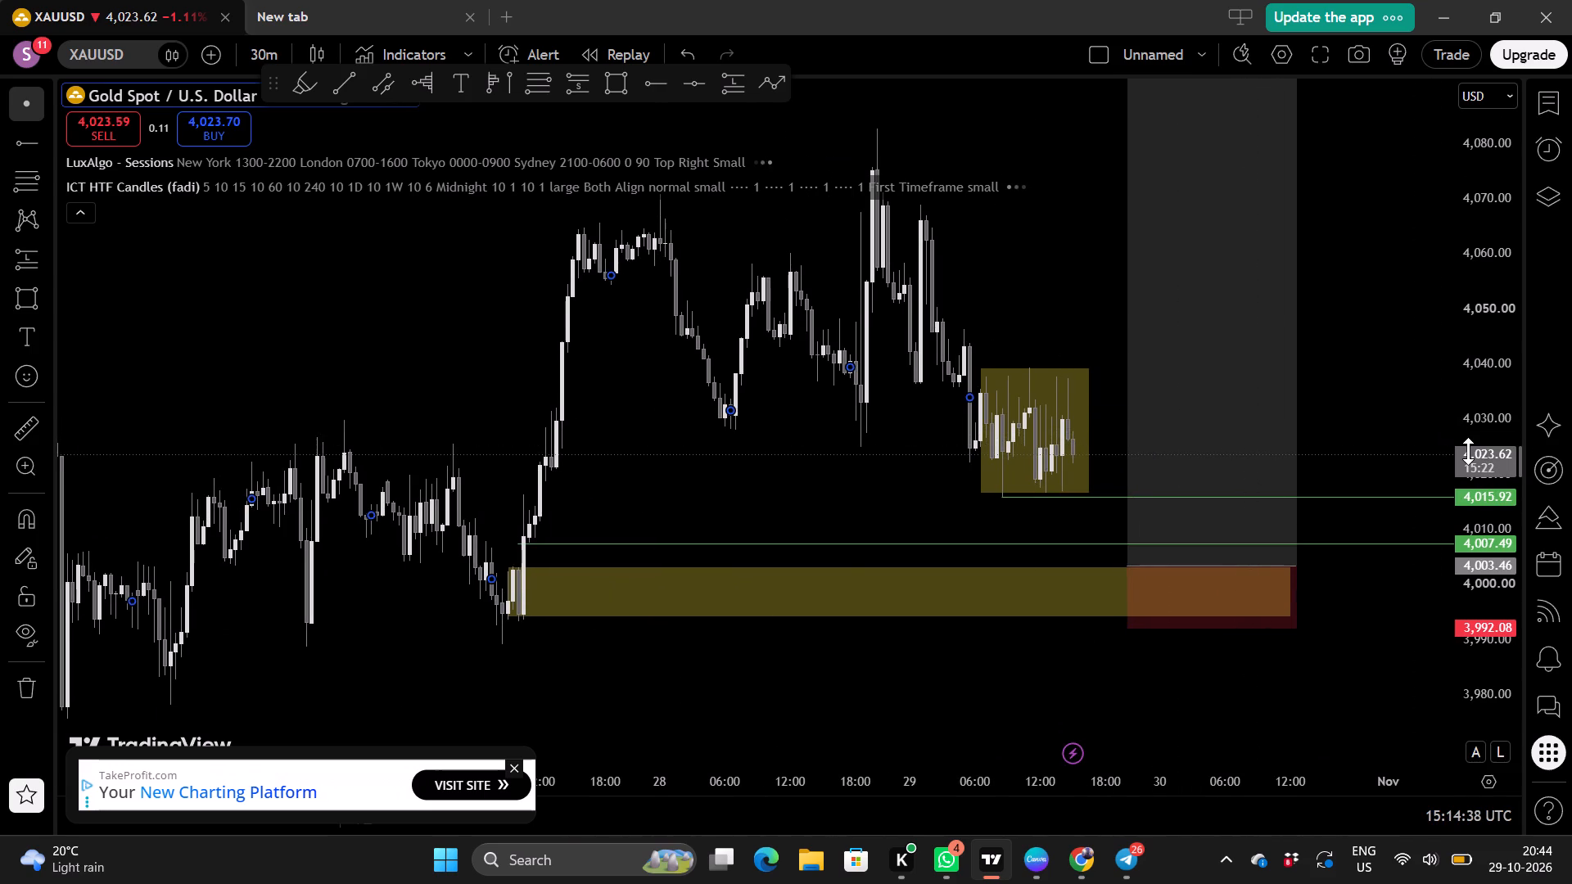
Examine the session box, the 4,015.92 and 4,007.49 levels, the lower zone and the long position together on the 30-minute chart.
scroll(1468, 451, "up", 1)
scroll(1401, 440, "up", 3)
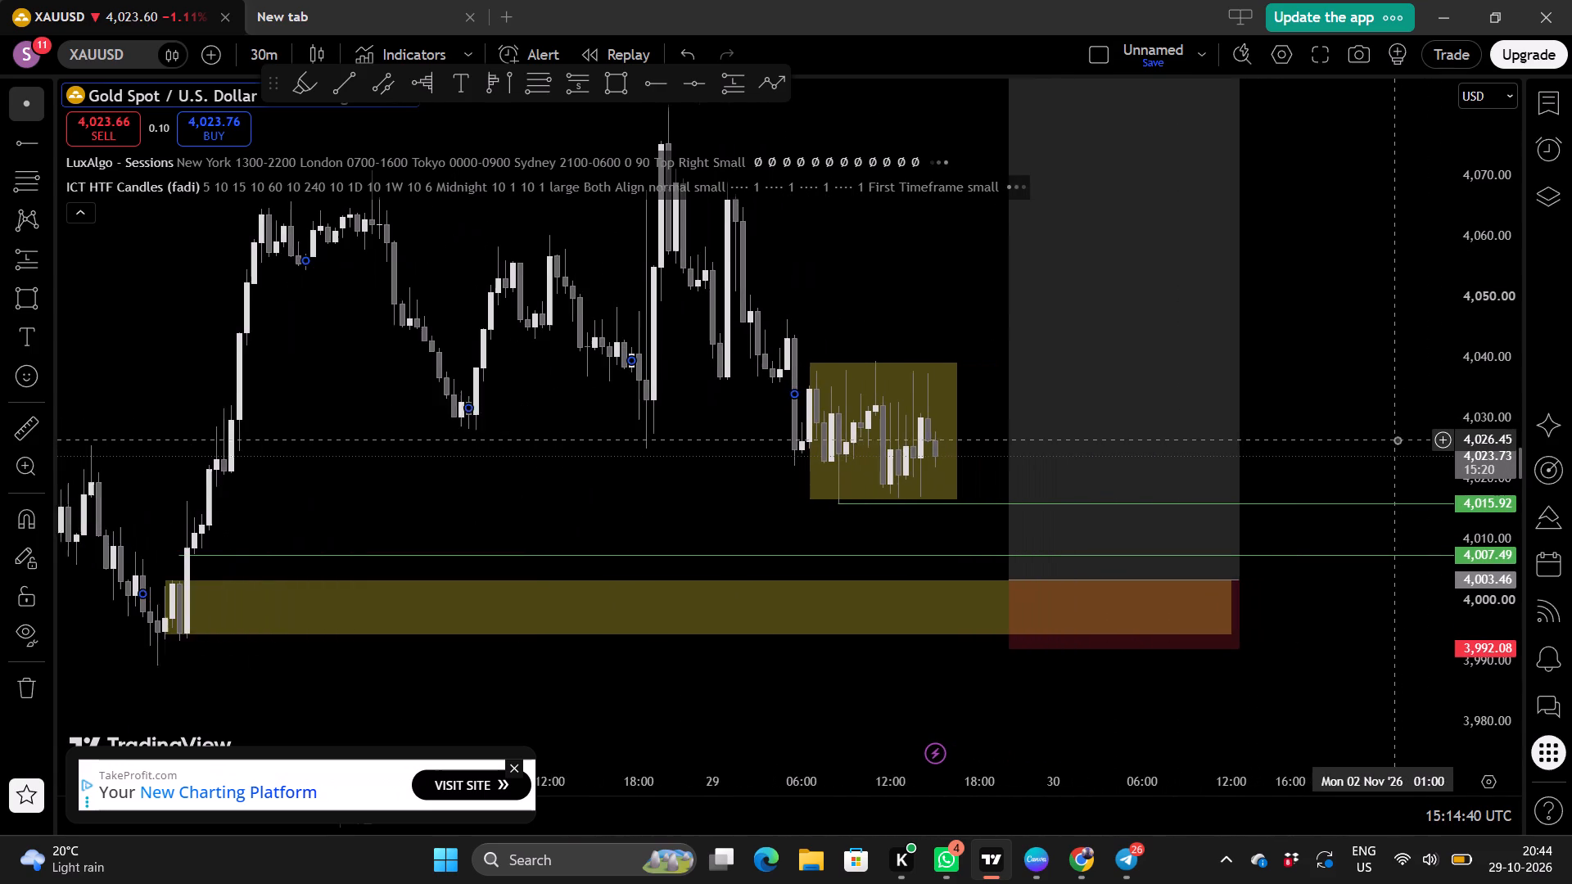
scroll(1363, 437, "right", 1)
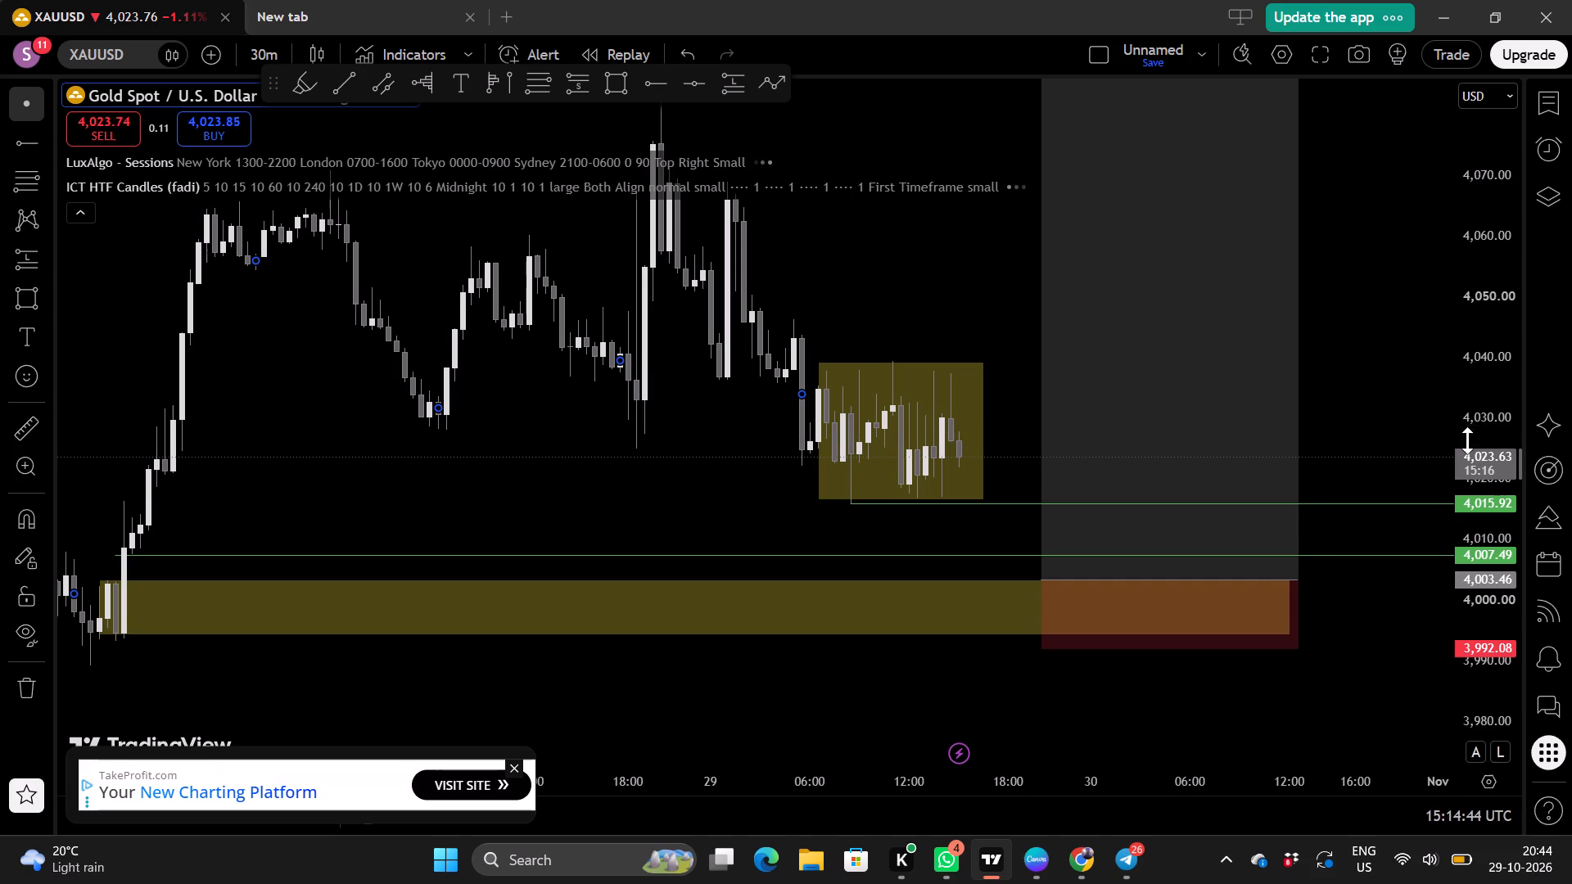
scroll(1476, 444, "up", 2)
scroll(1383, 443, "up", 1)
left_click_drag(1379, 436, 1255, 412)
scroll(1255, 412, "down", 2)
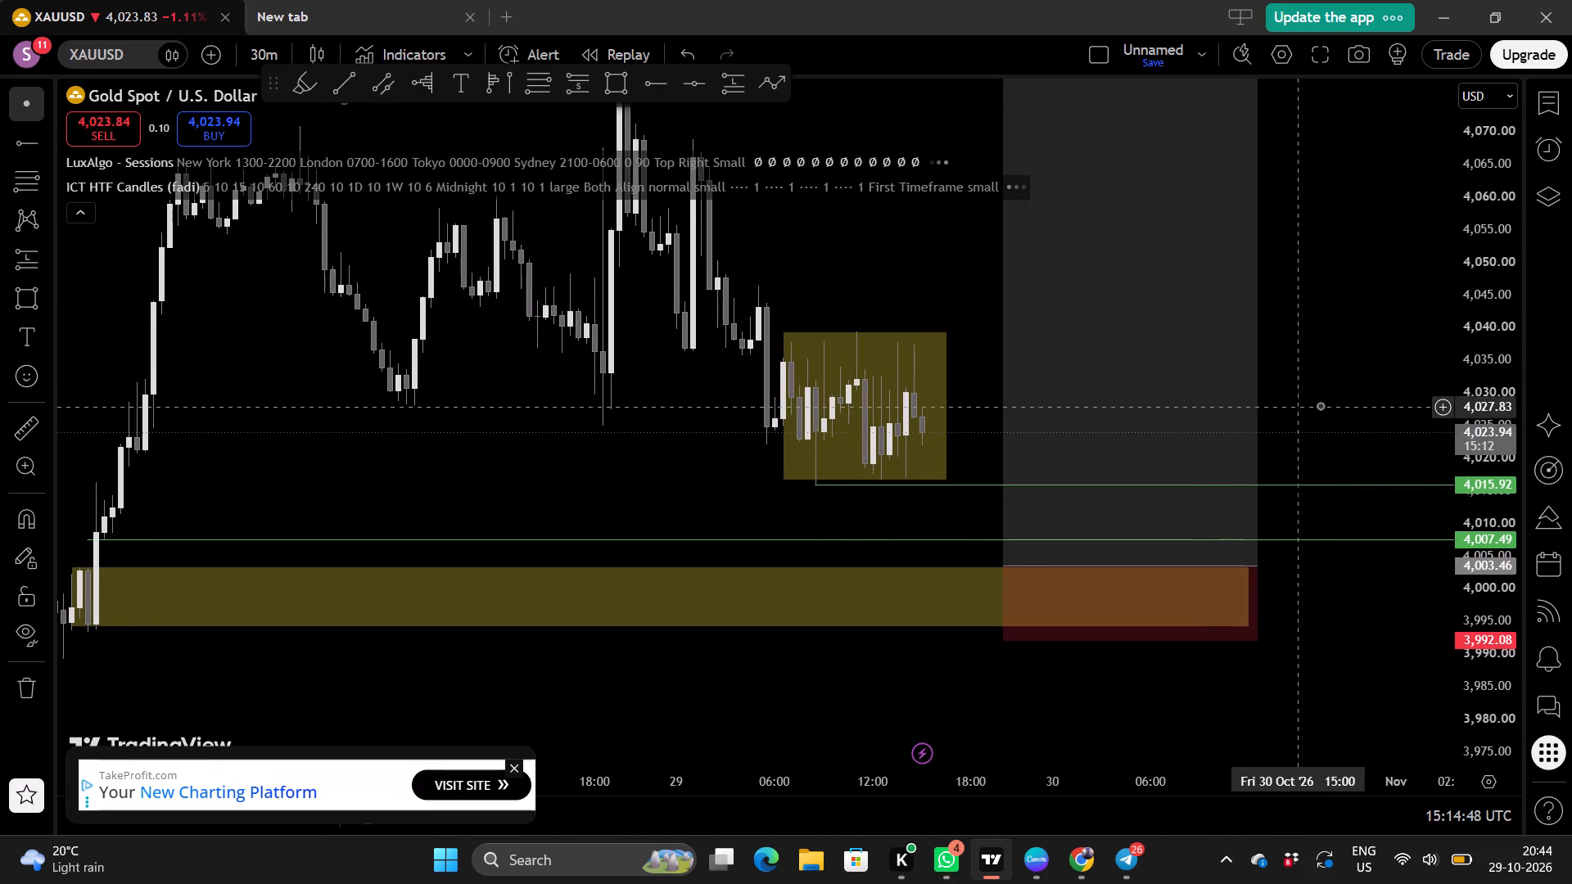
left_click_drag(1344, 405, 1369, 521)
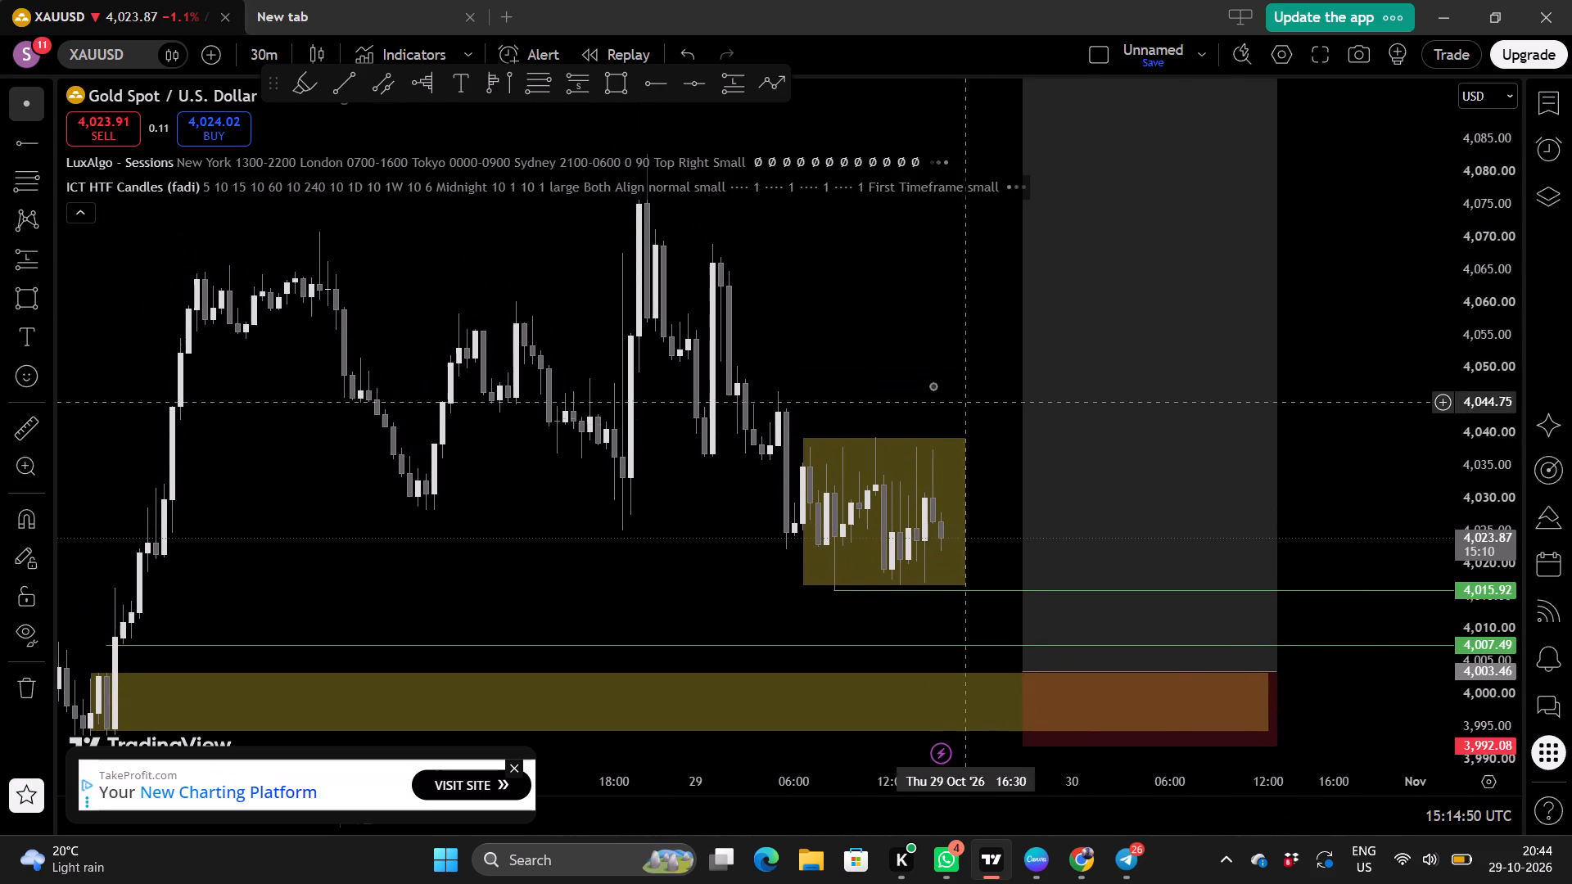
left_click_drag(879, 371, 898, 307)
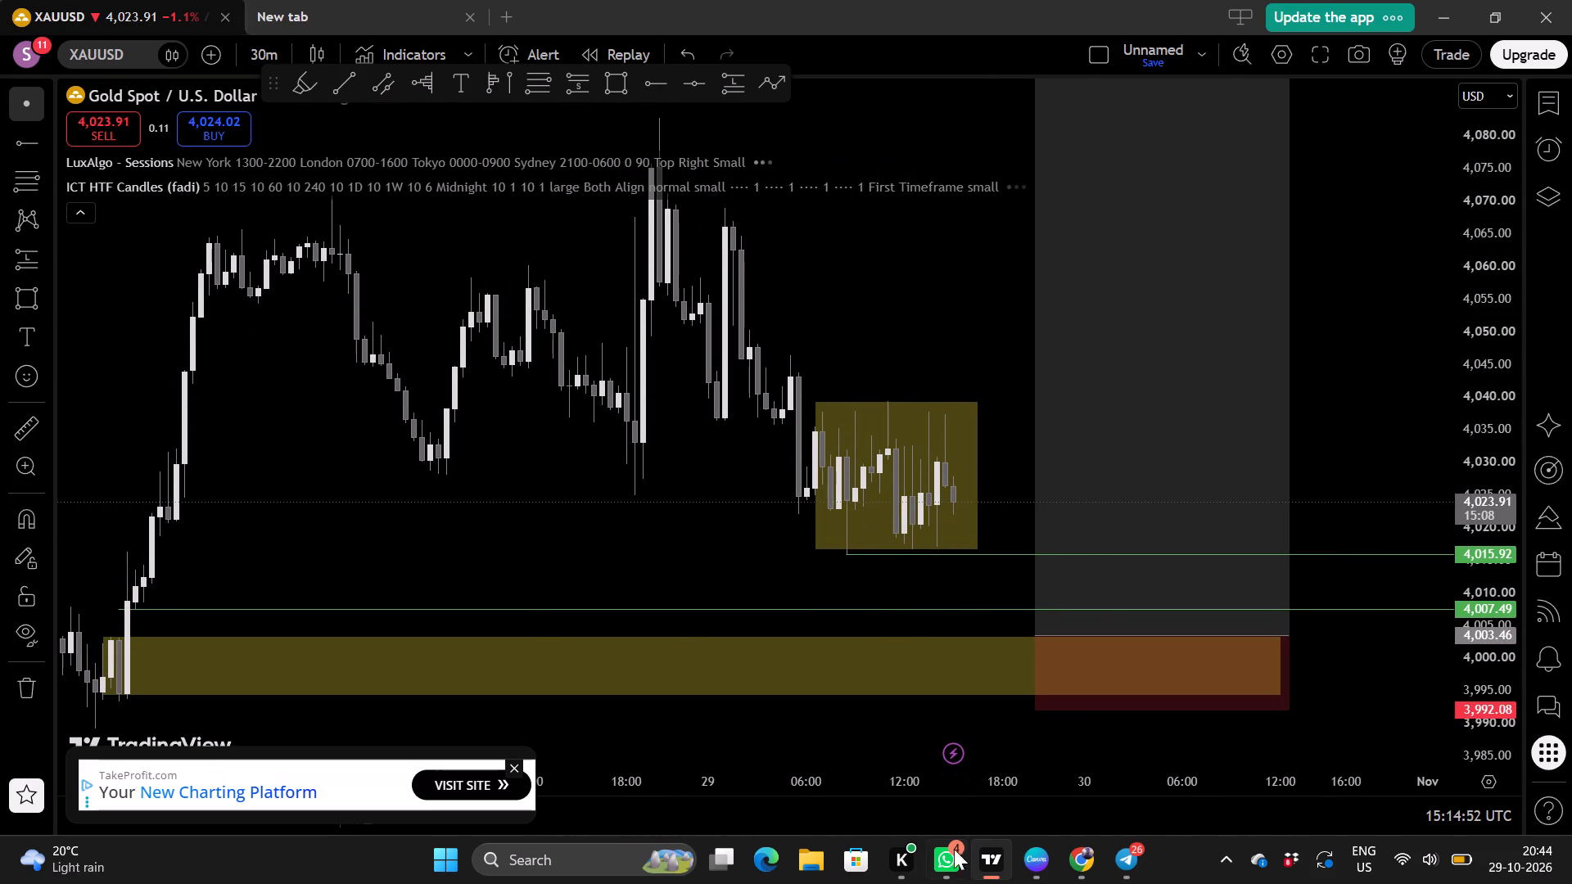
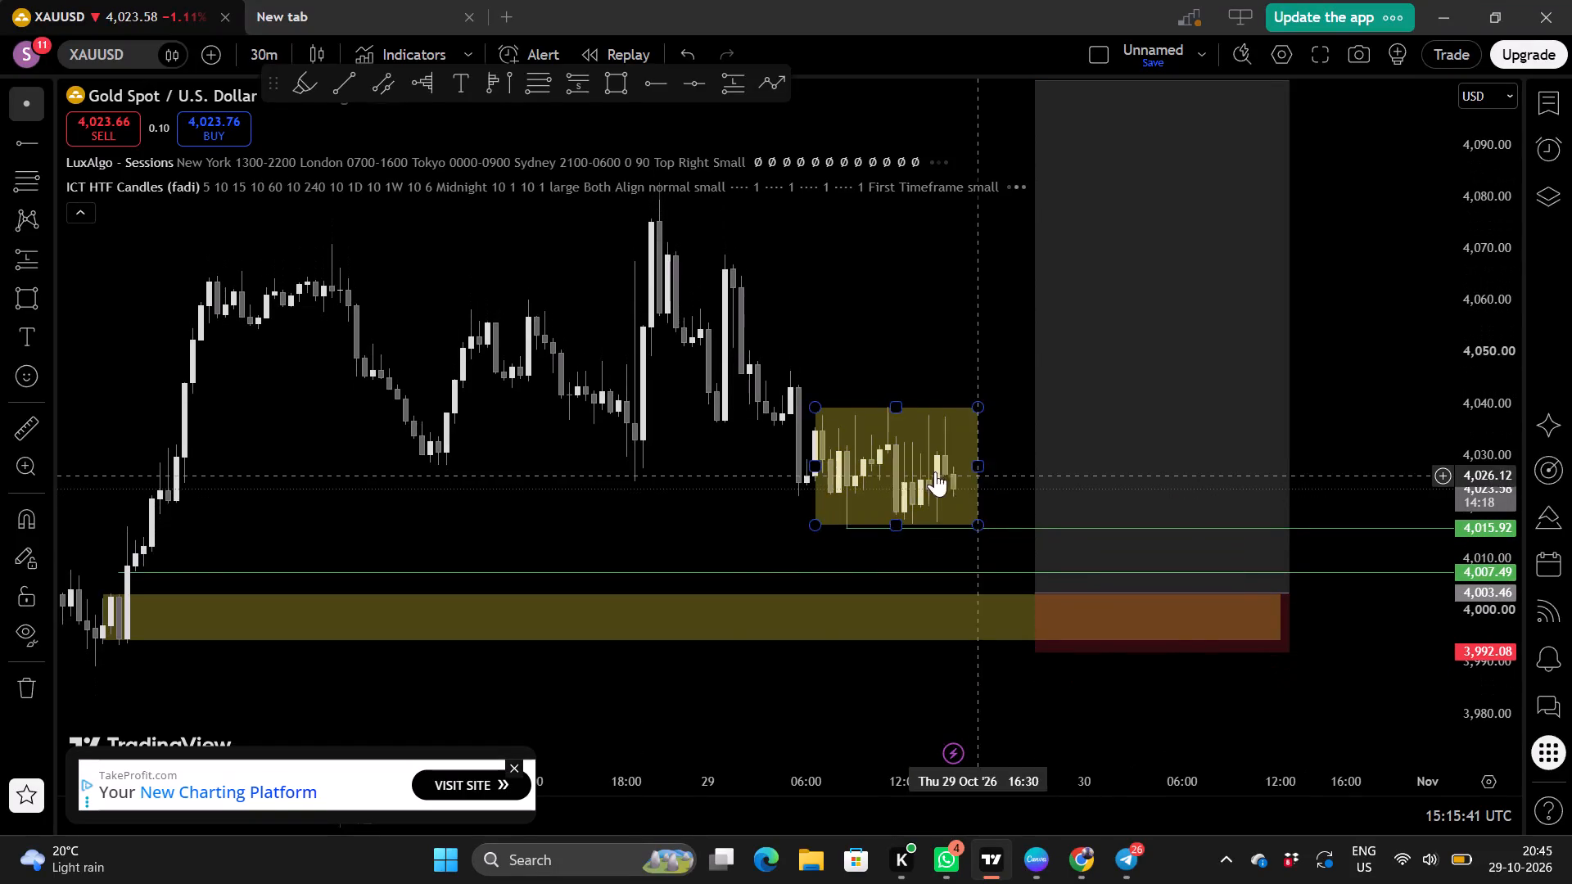
Examine the 30-minute XAUUSD swings leading into the session box, along with the lower demand zone and the long position up to its target.
scroll(620, 478, "down", 2)
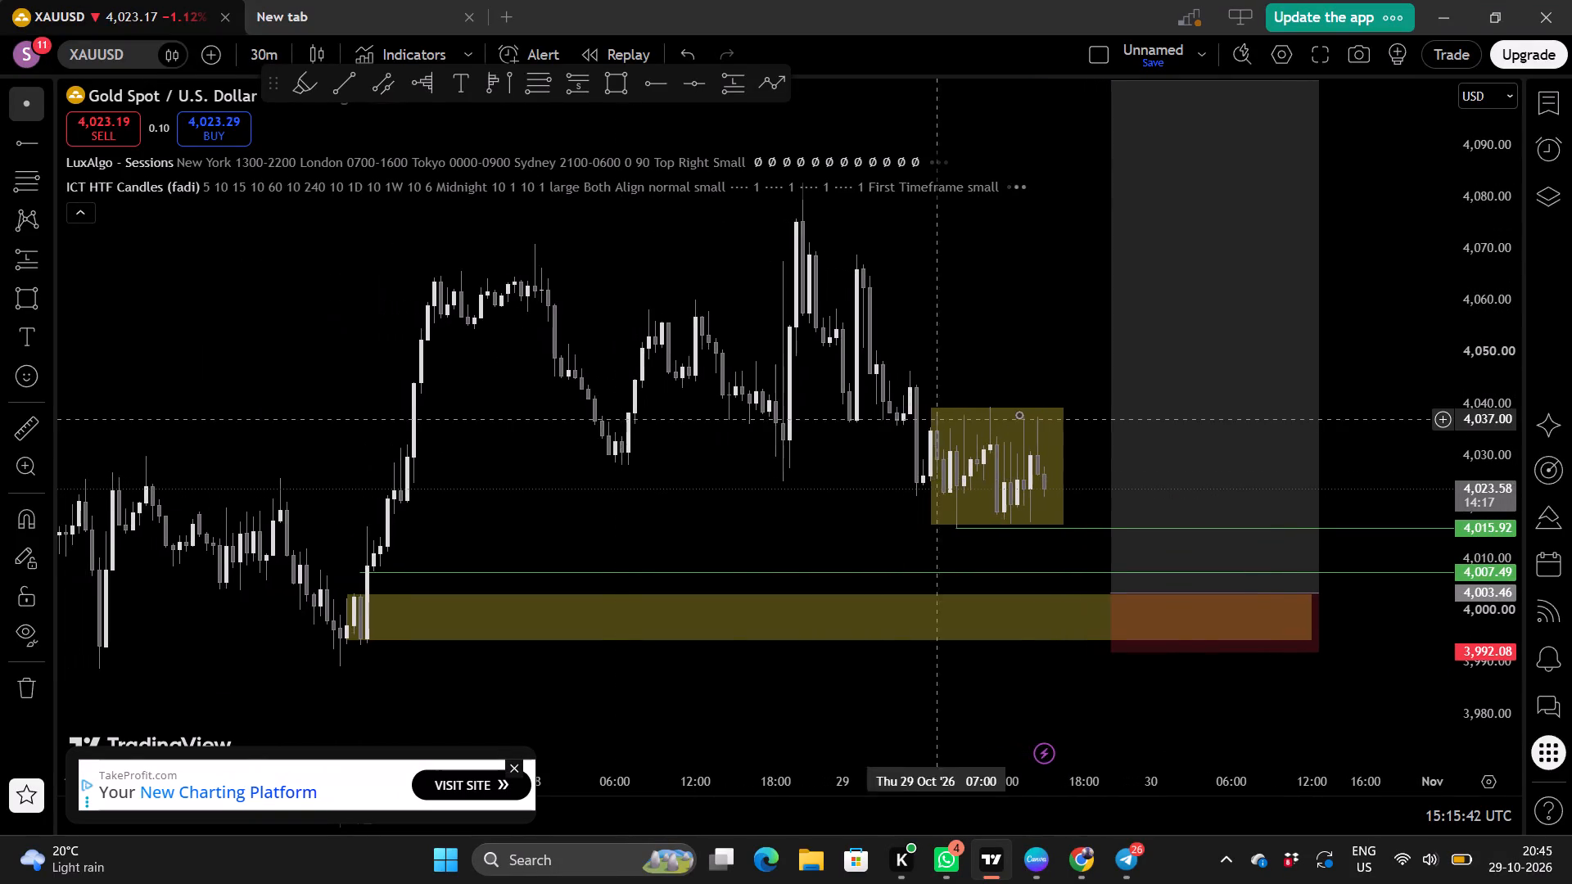
scroll(1019, 414, "up", 1)
scroll(1388, 429, "up", 1)
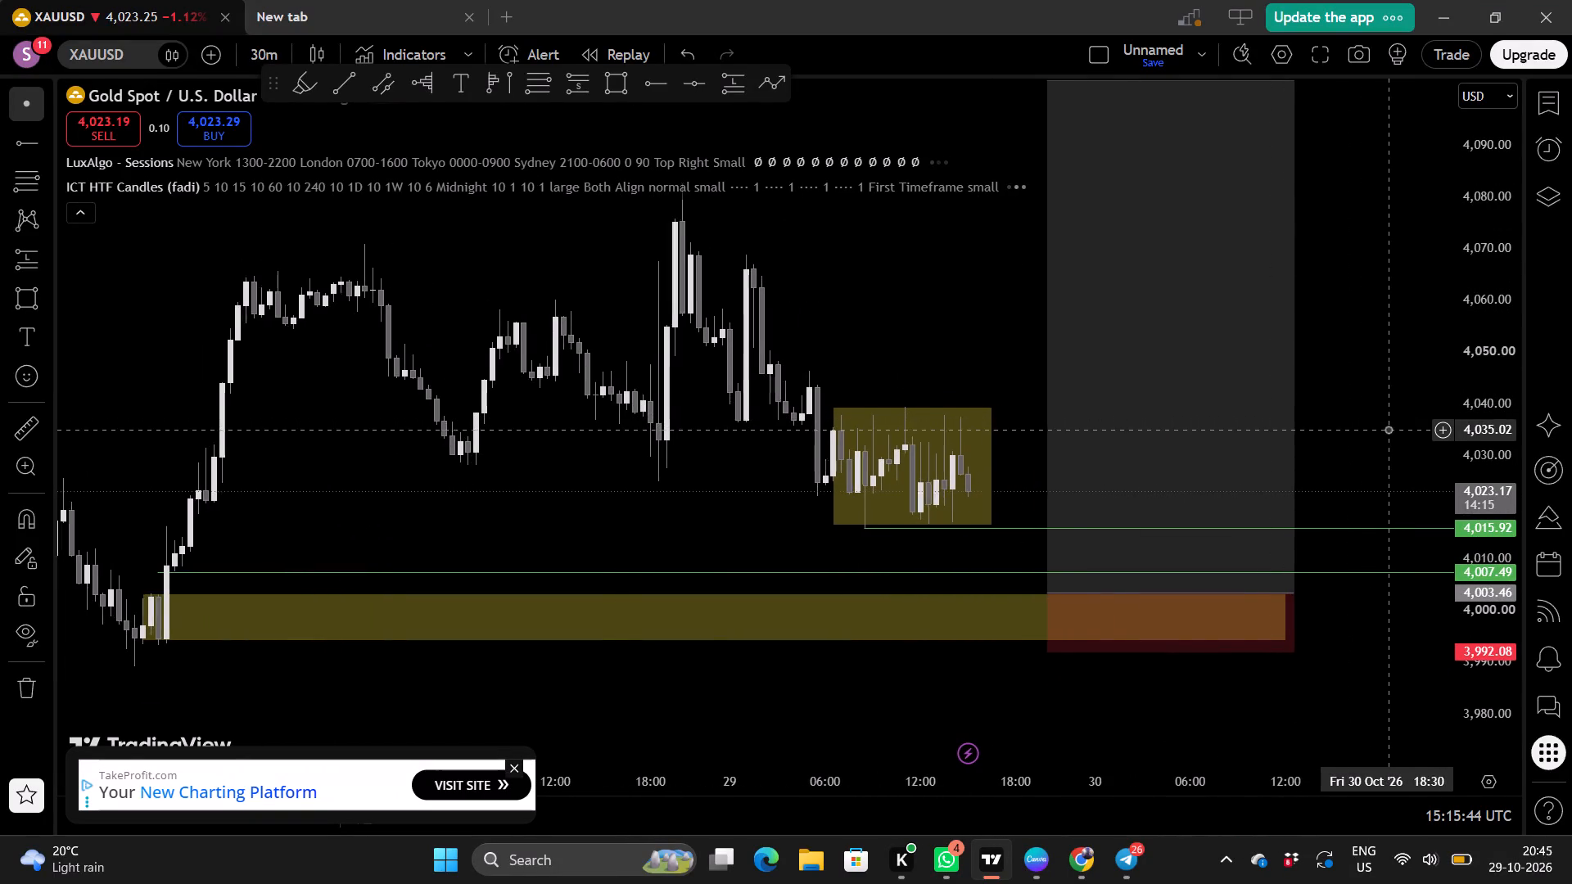
scroll(961, 338, "right", 2)
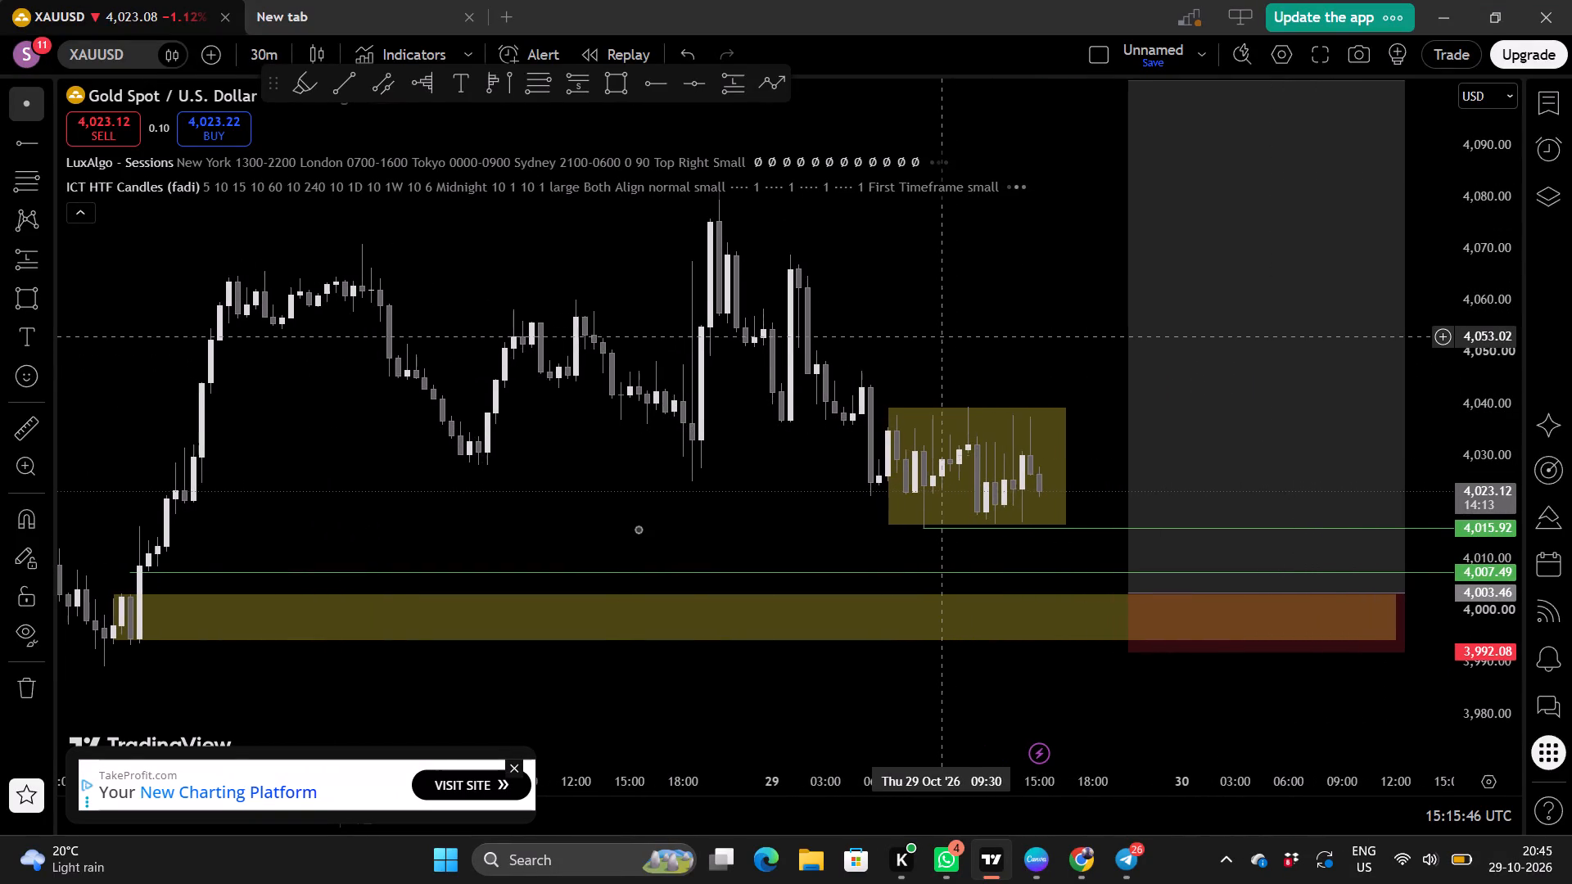
scroll(638, 529, "down", 3)
left_click_drag(912, 439, 694, 465)
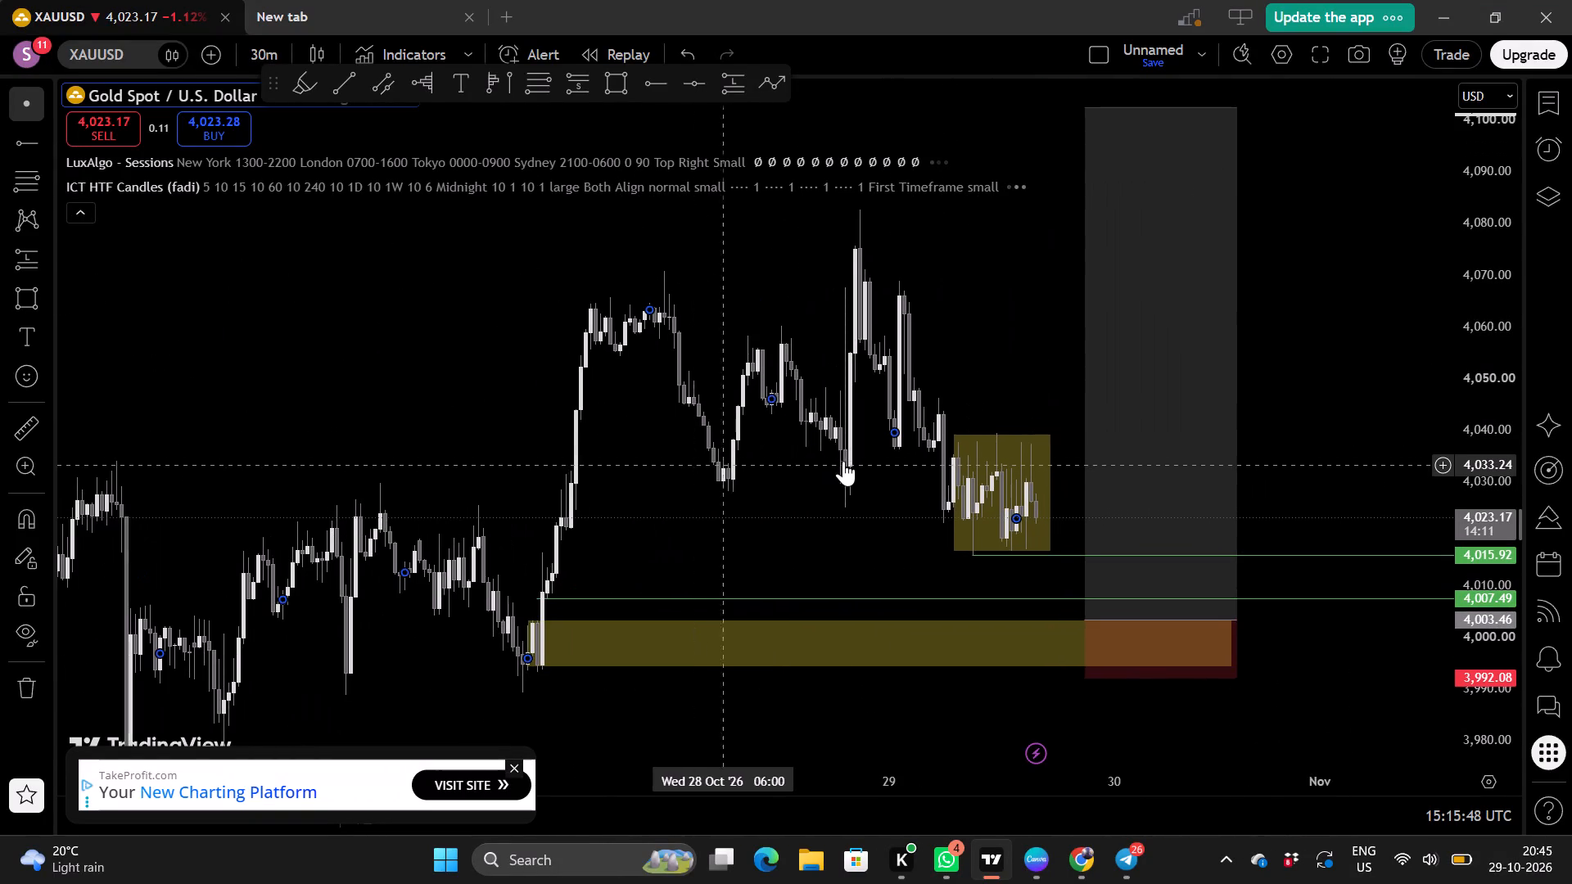
scroll(843, 461, "right", 1)
scroll(1029, 387, "up", 3)
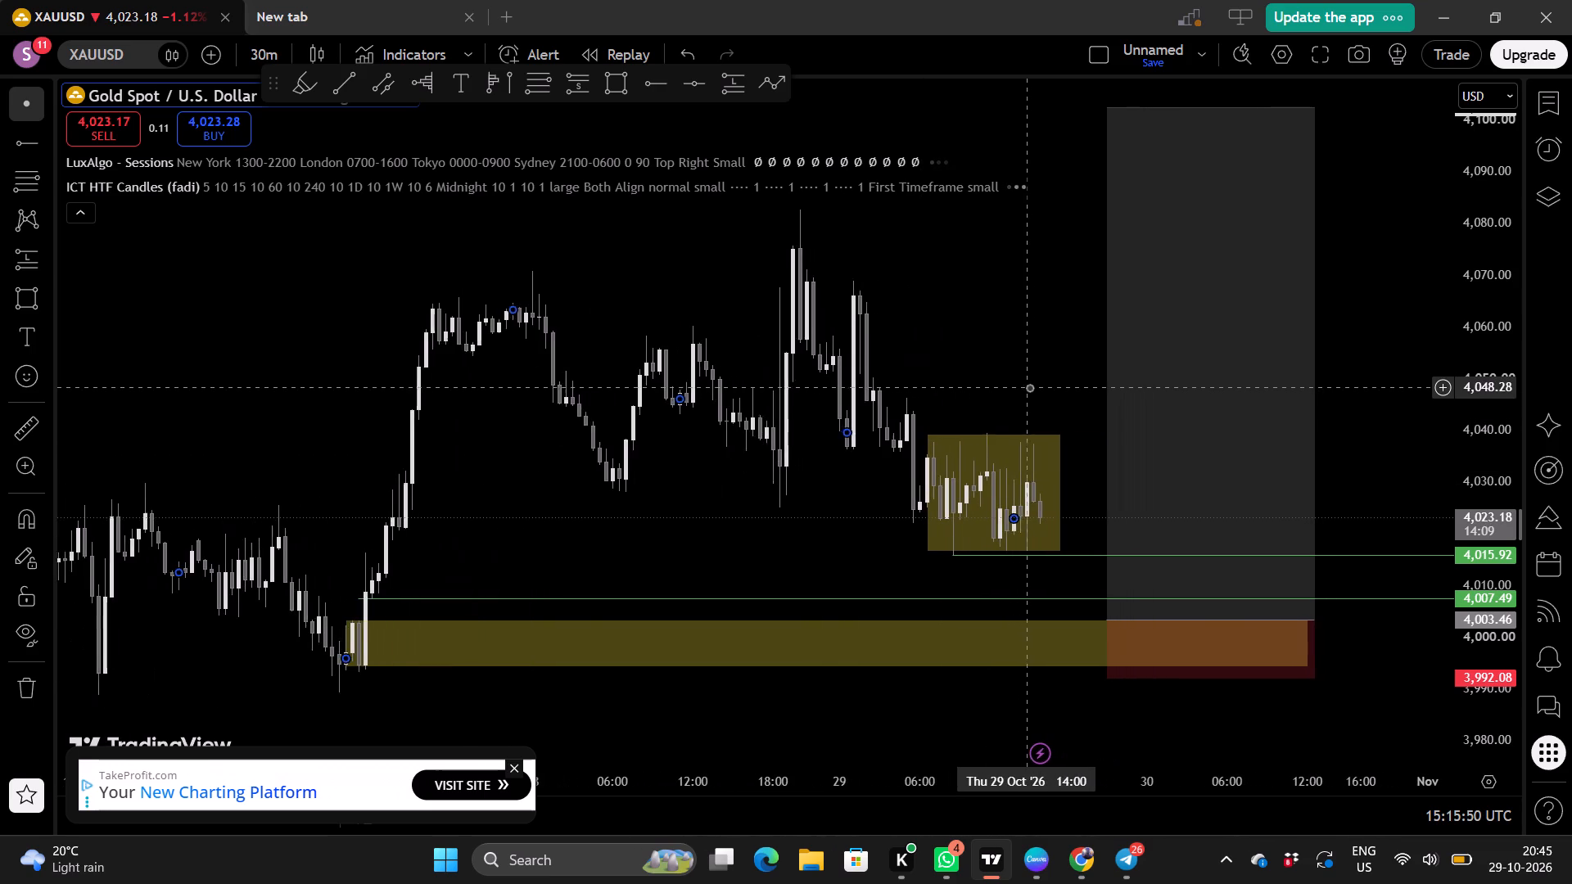
scroll(1014, 386, "up", 2)
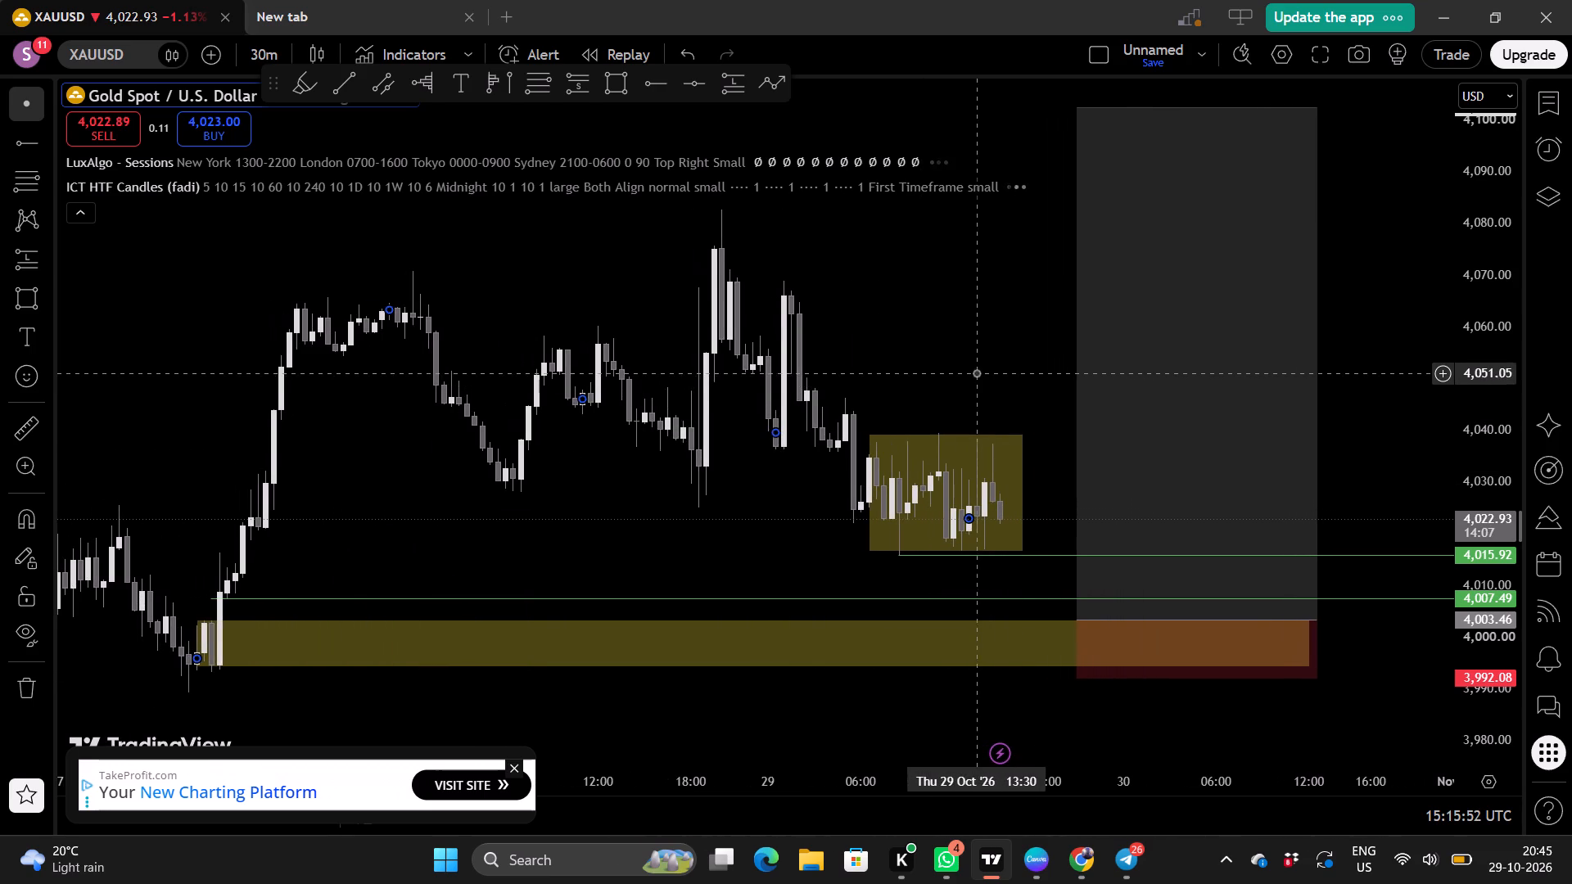
scroll(976, 372, "up", 1)
scroll(959, 367, "right", 1)
scroll(959, 367, "up", 1)
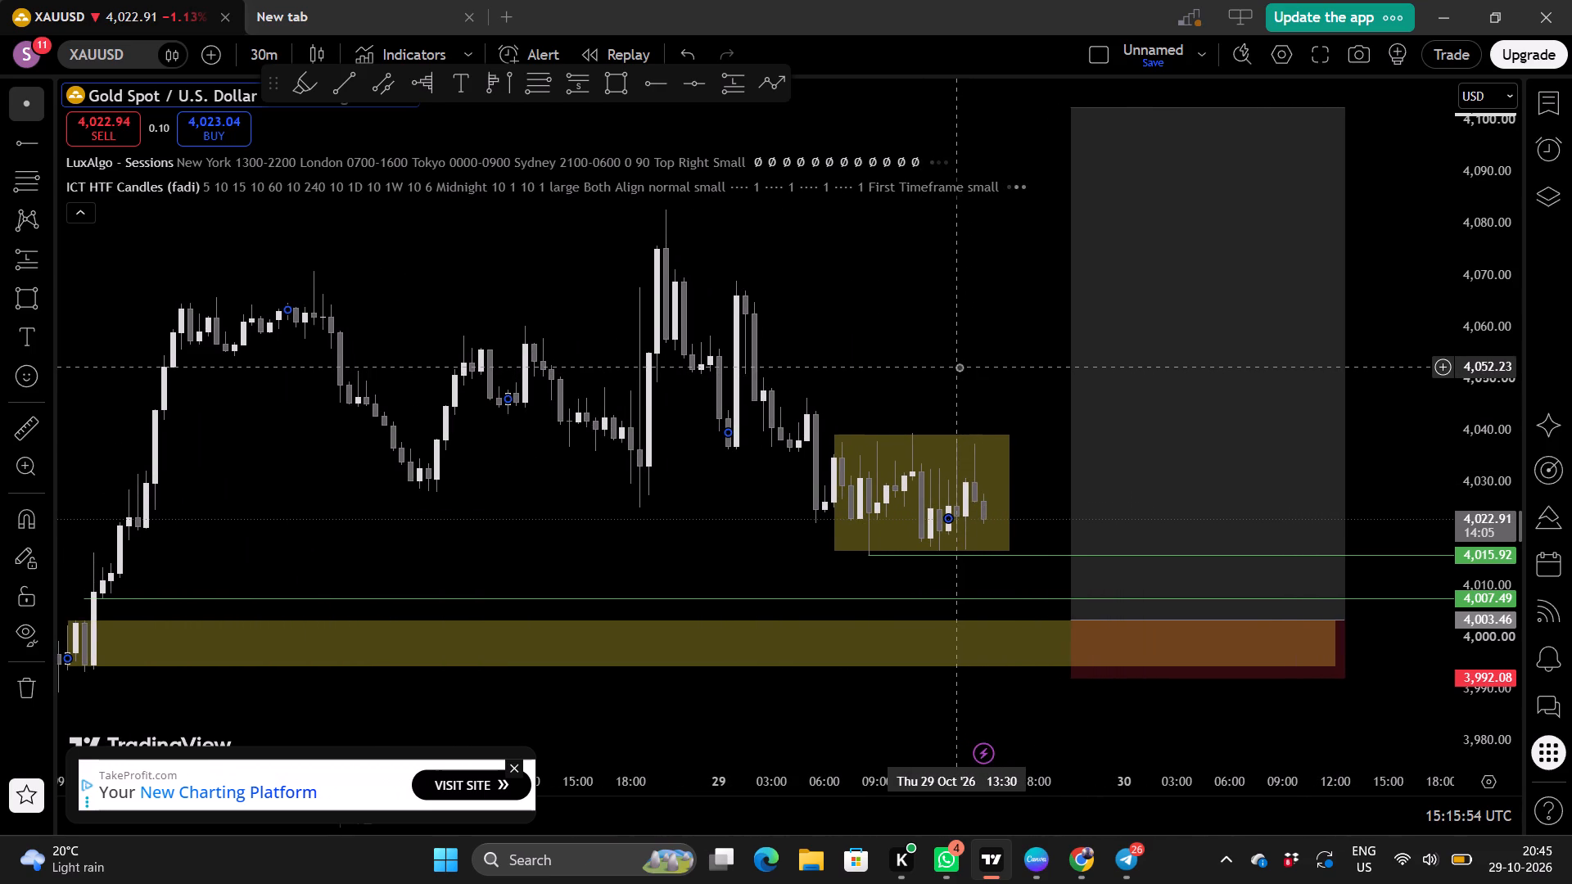
left_click_drag(958, 345, 890, 378)
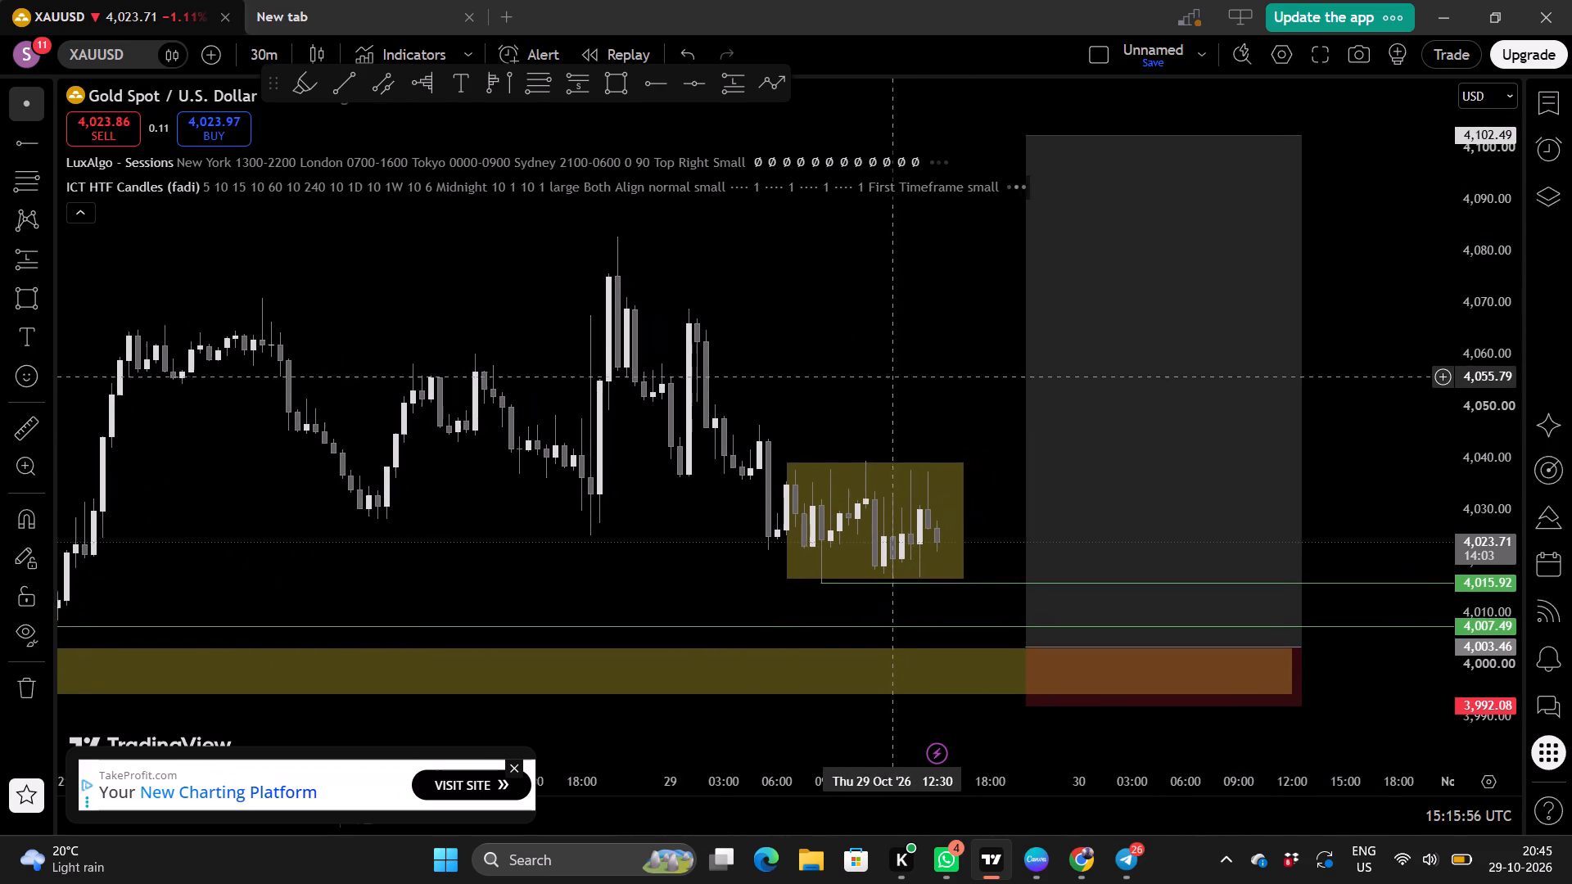
left_click_drag(890, 378, 890, 379)
left_click(842, 361)
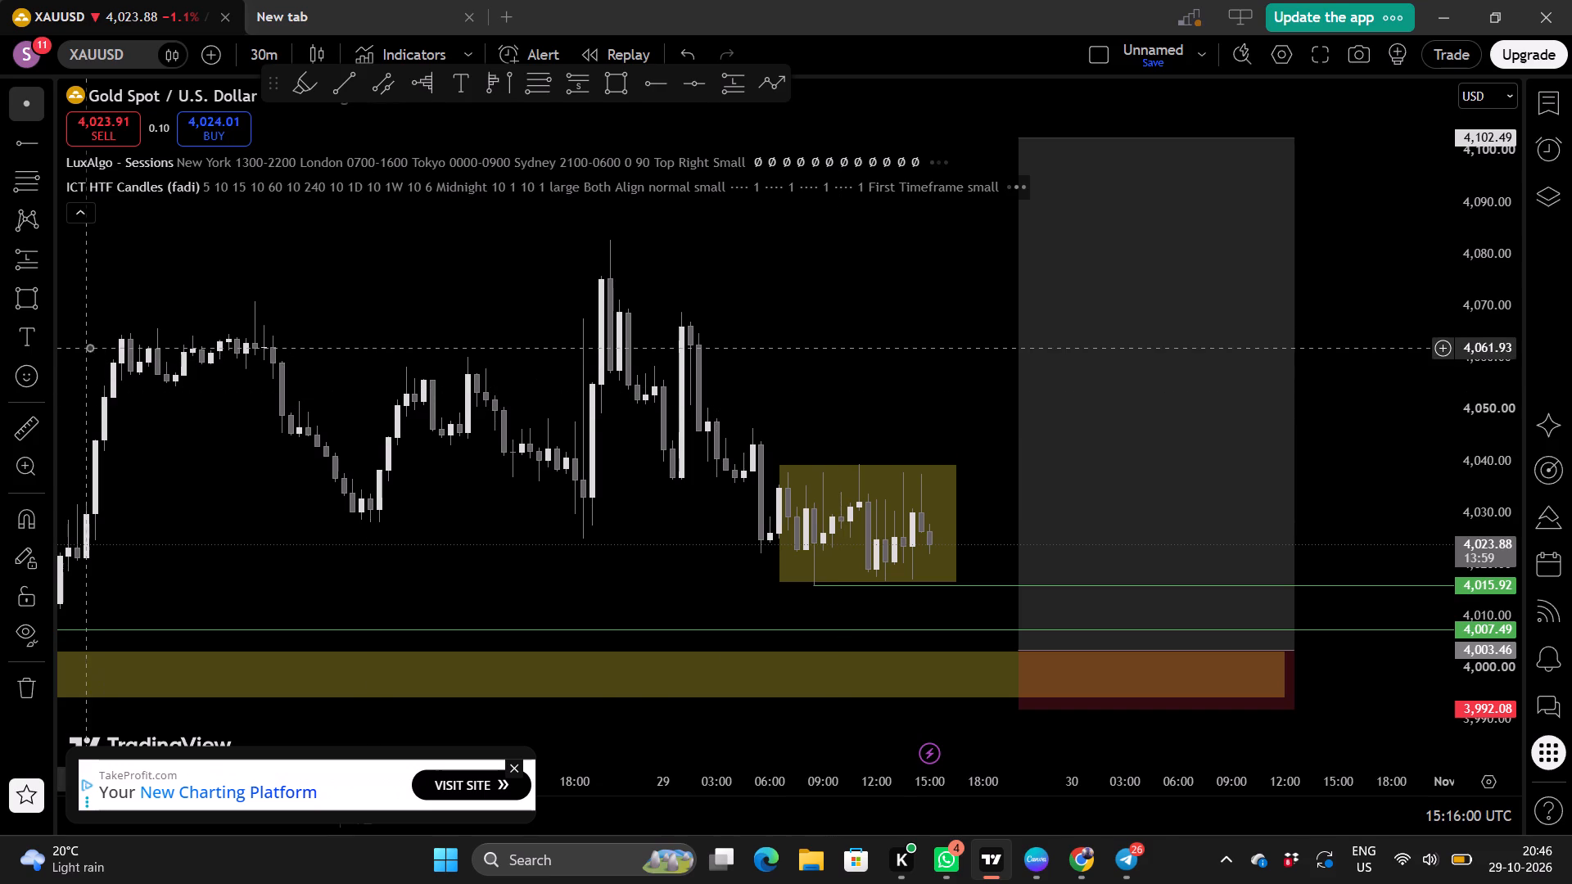
Add a text label "A" centred just above the yellow session range box.
left_click(17, 335)
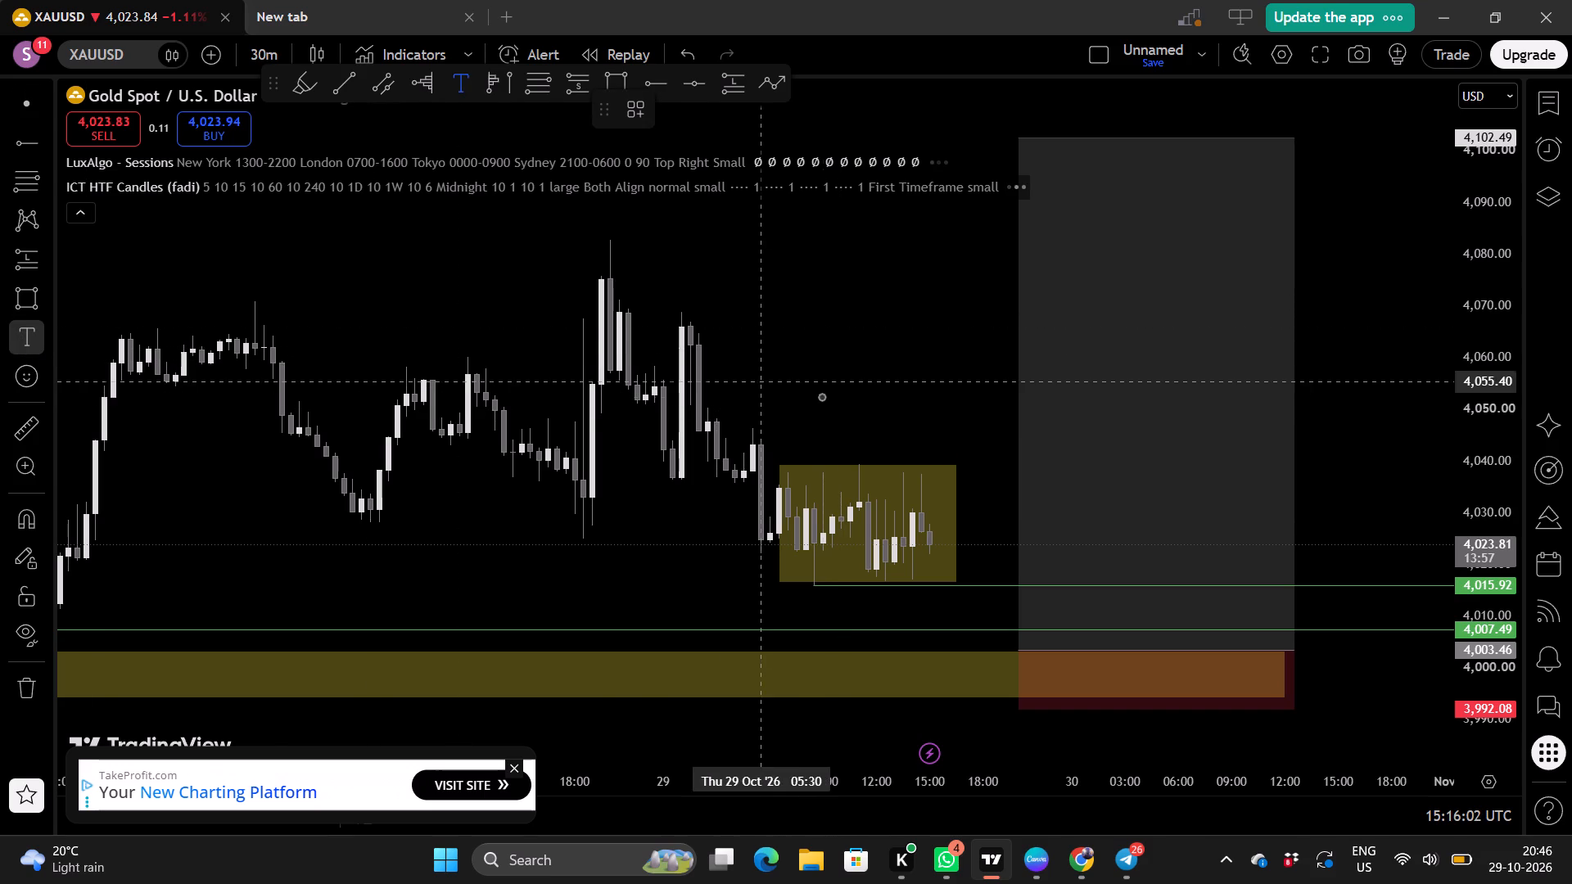
right_click(838, 441)
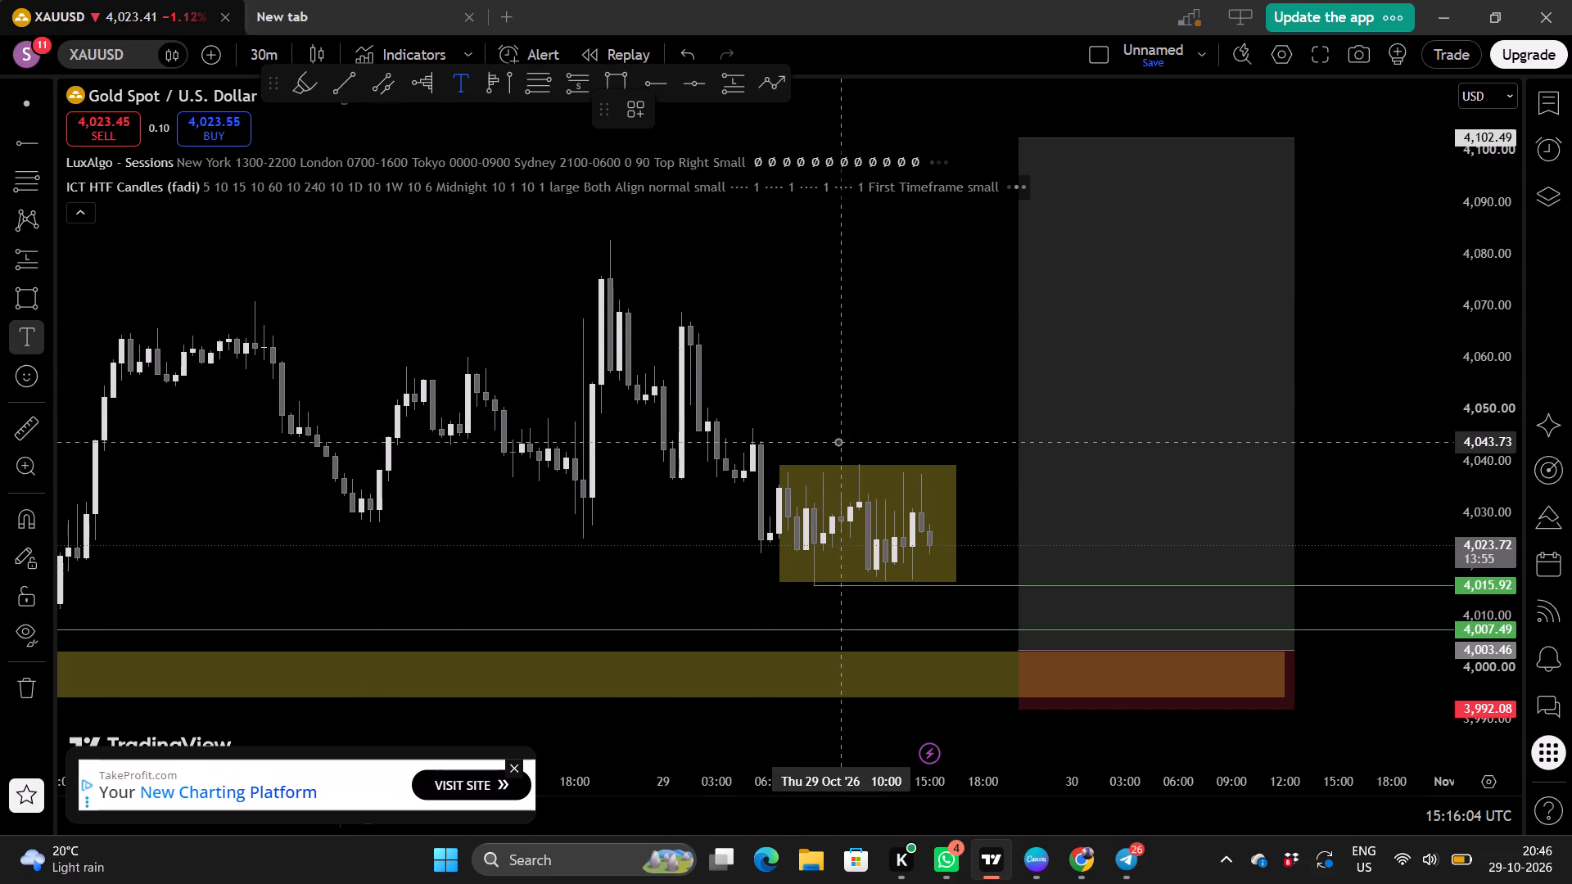
left_click(838, 429)
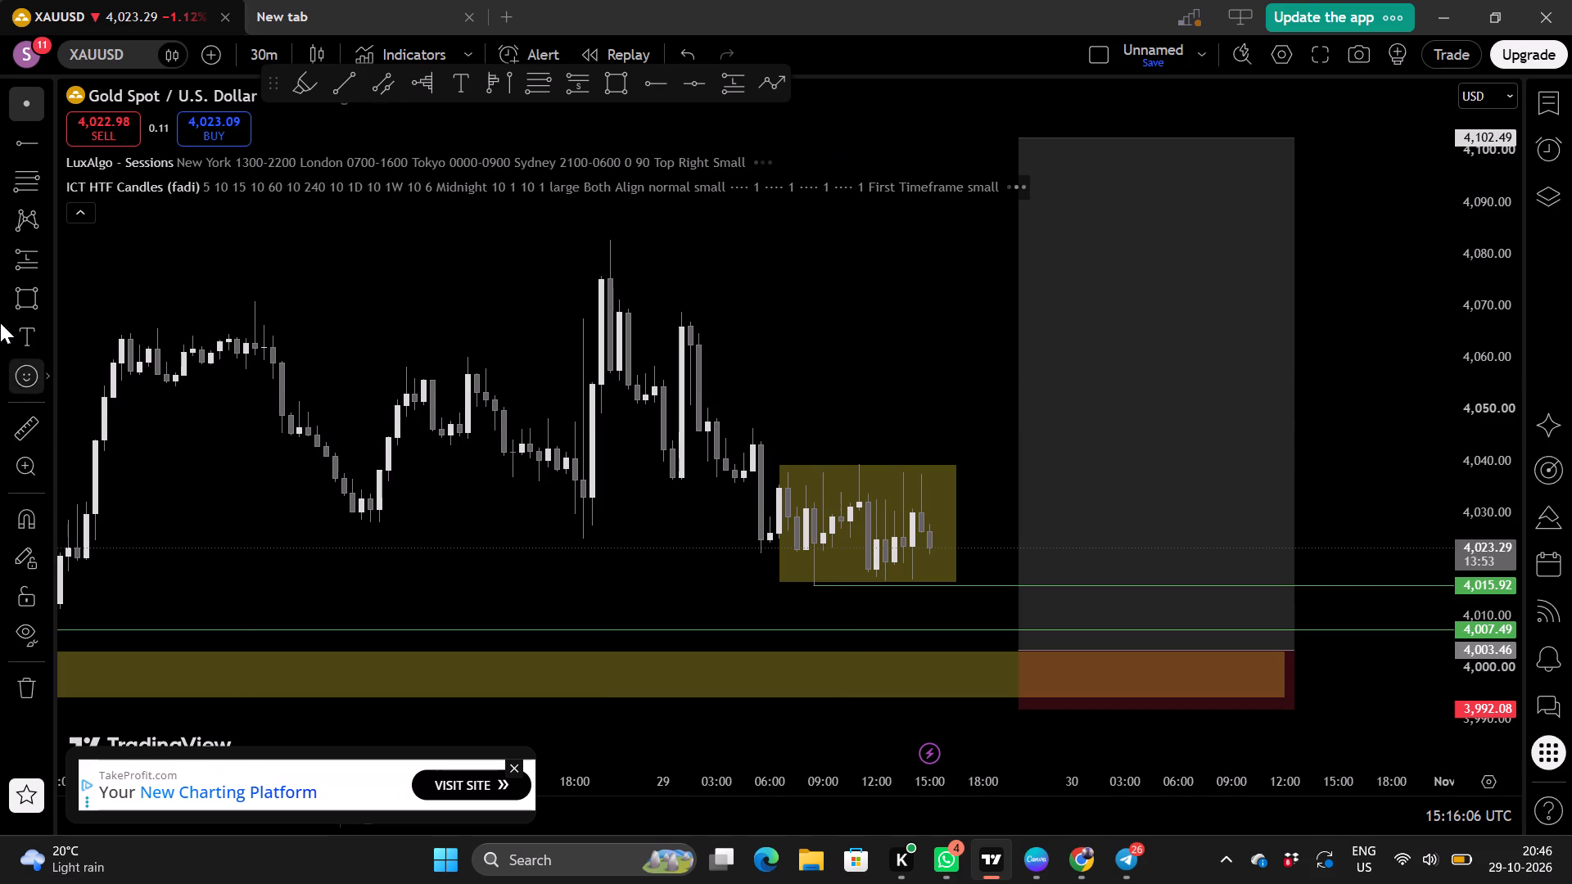
left_click(25, 331)
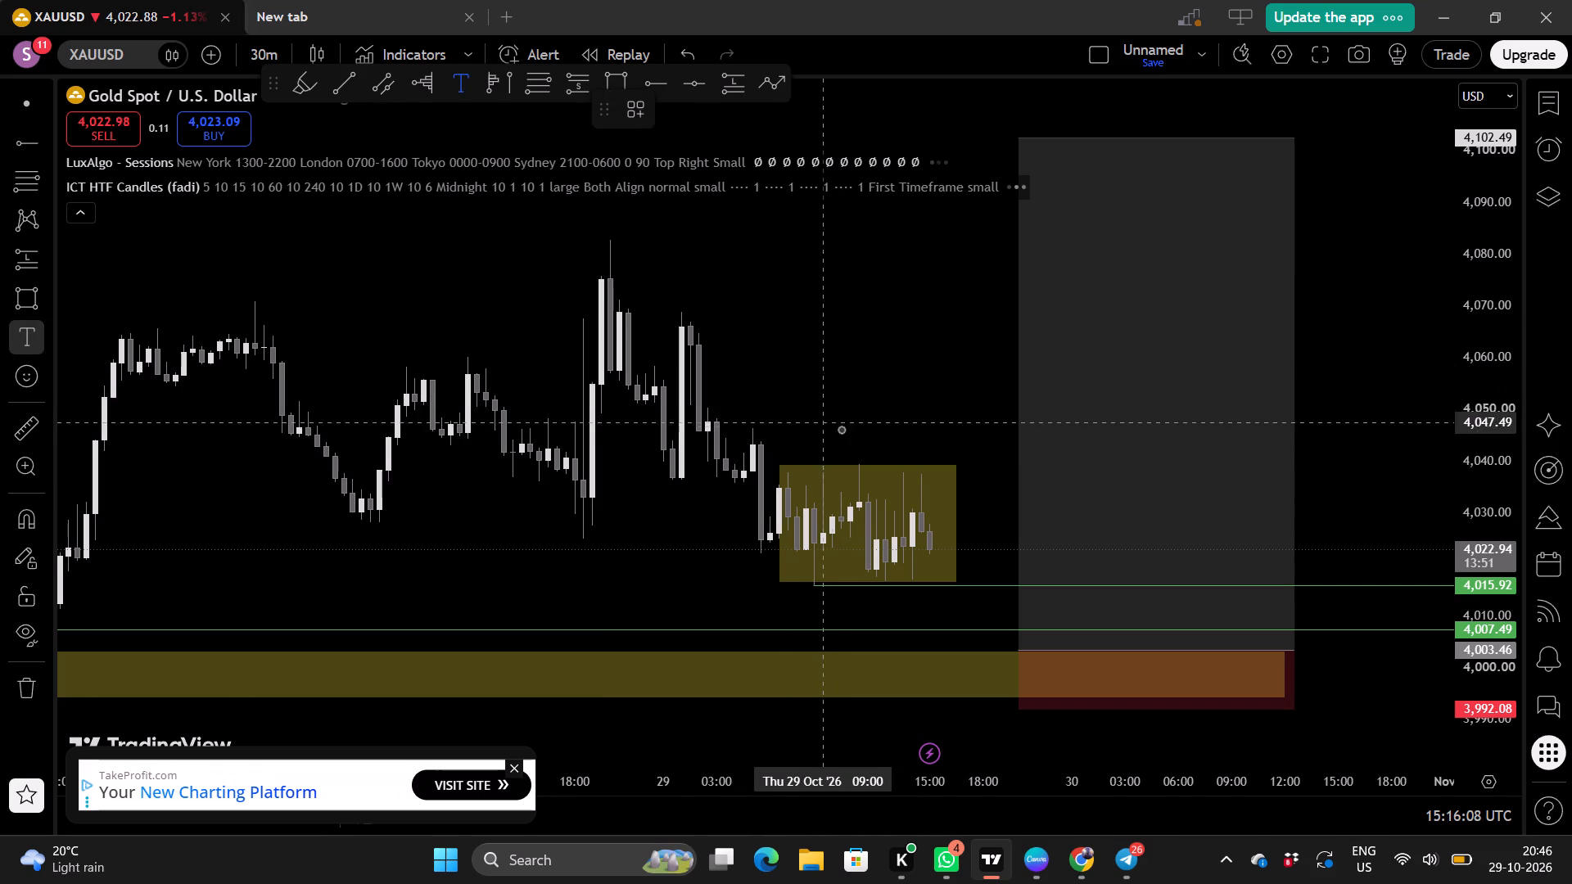
left_click(839, 435)
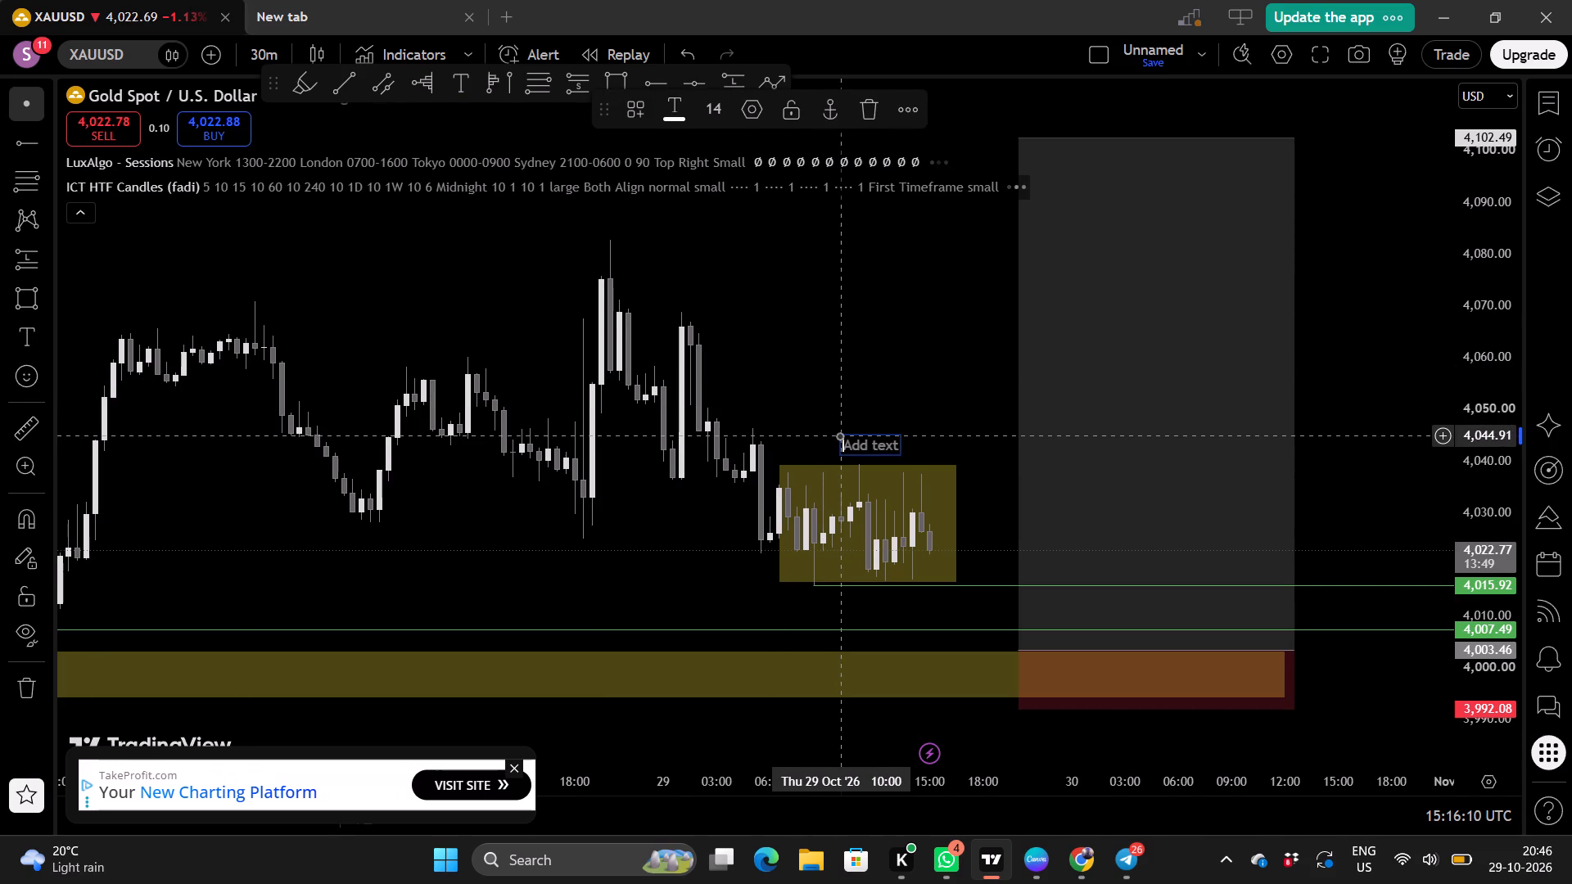
key("a")
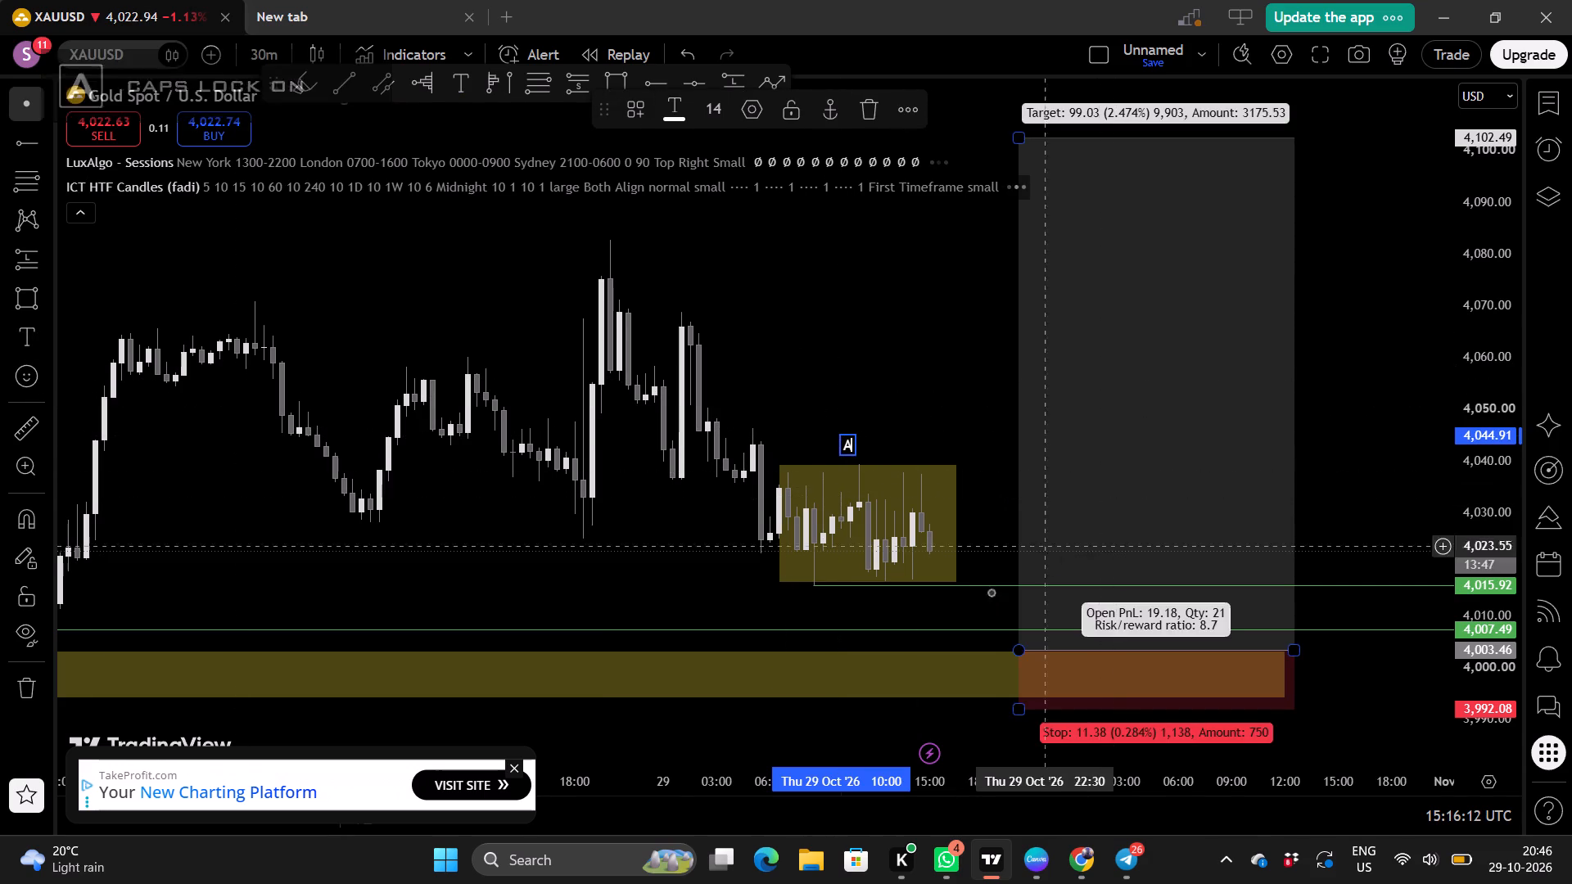
left_click(994, 542)
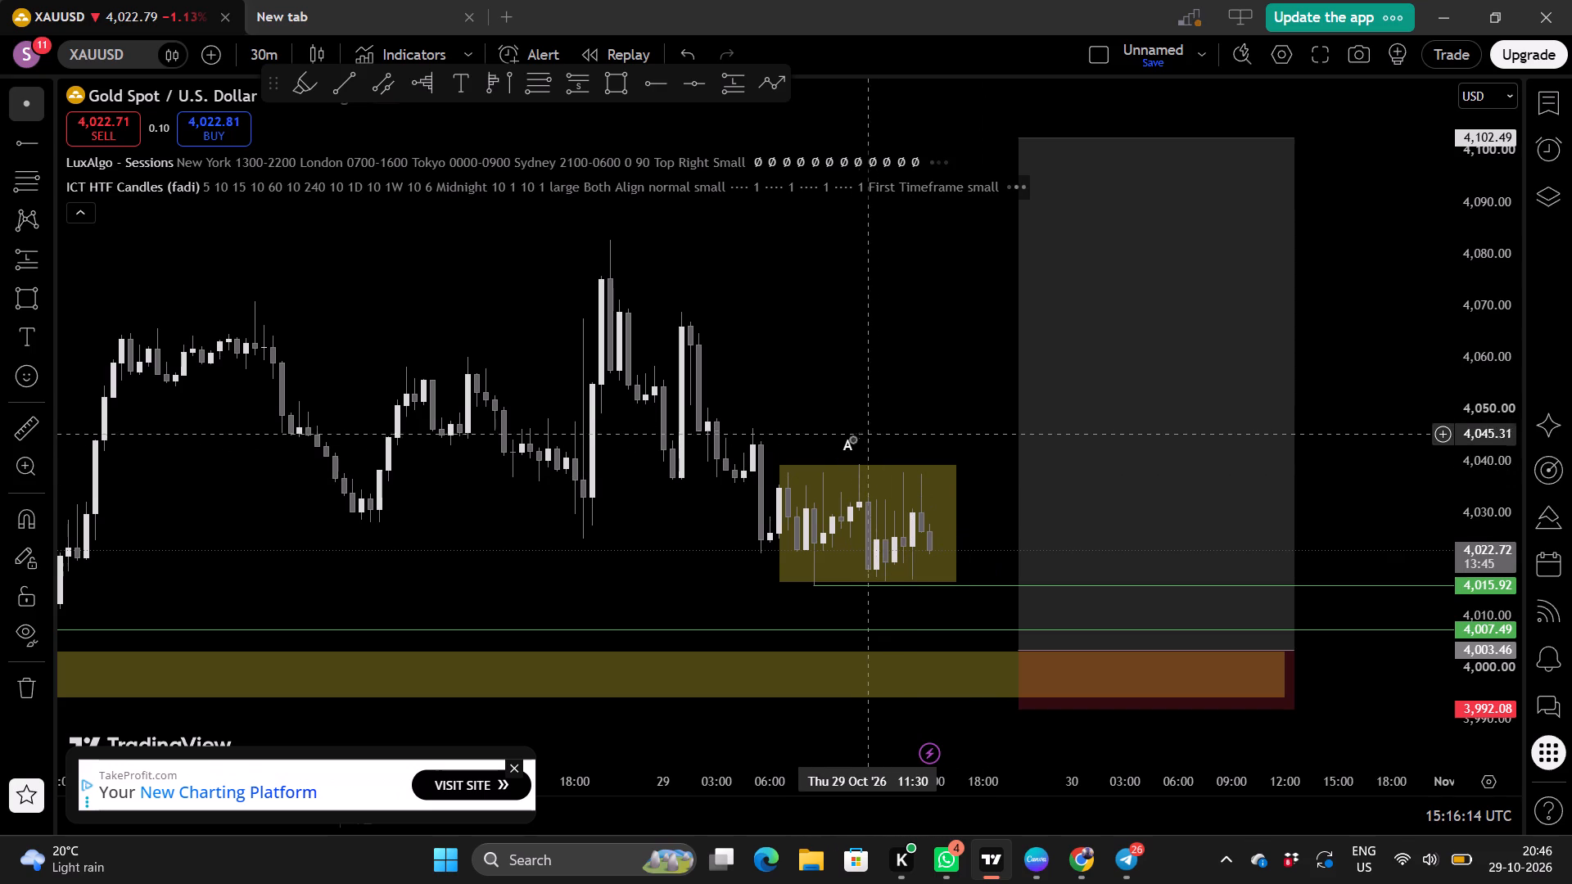
left_click_drag(845, 444, 860, 447)
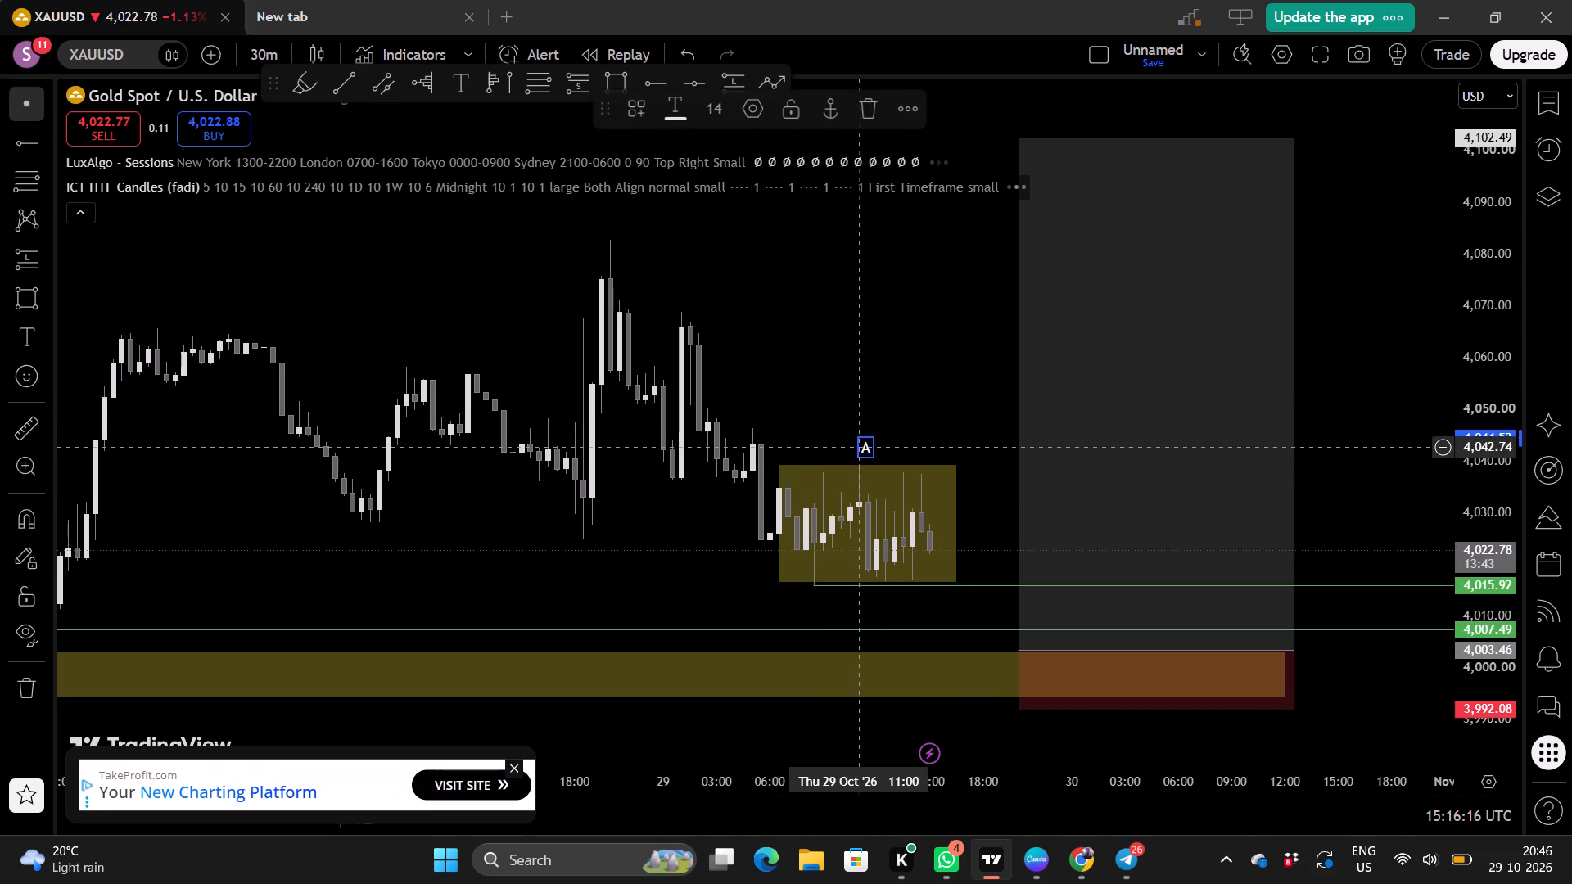
Draw a narrow rectangle between the session box and the long position, from about 4,023 down to 4,000, spanning 17:00 to 20:00.
left_click_drag(982, 409, 964, 374)
left_click_drag(964, 374, 951, 356)
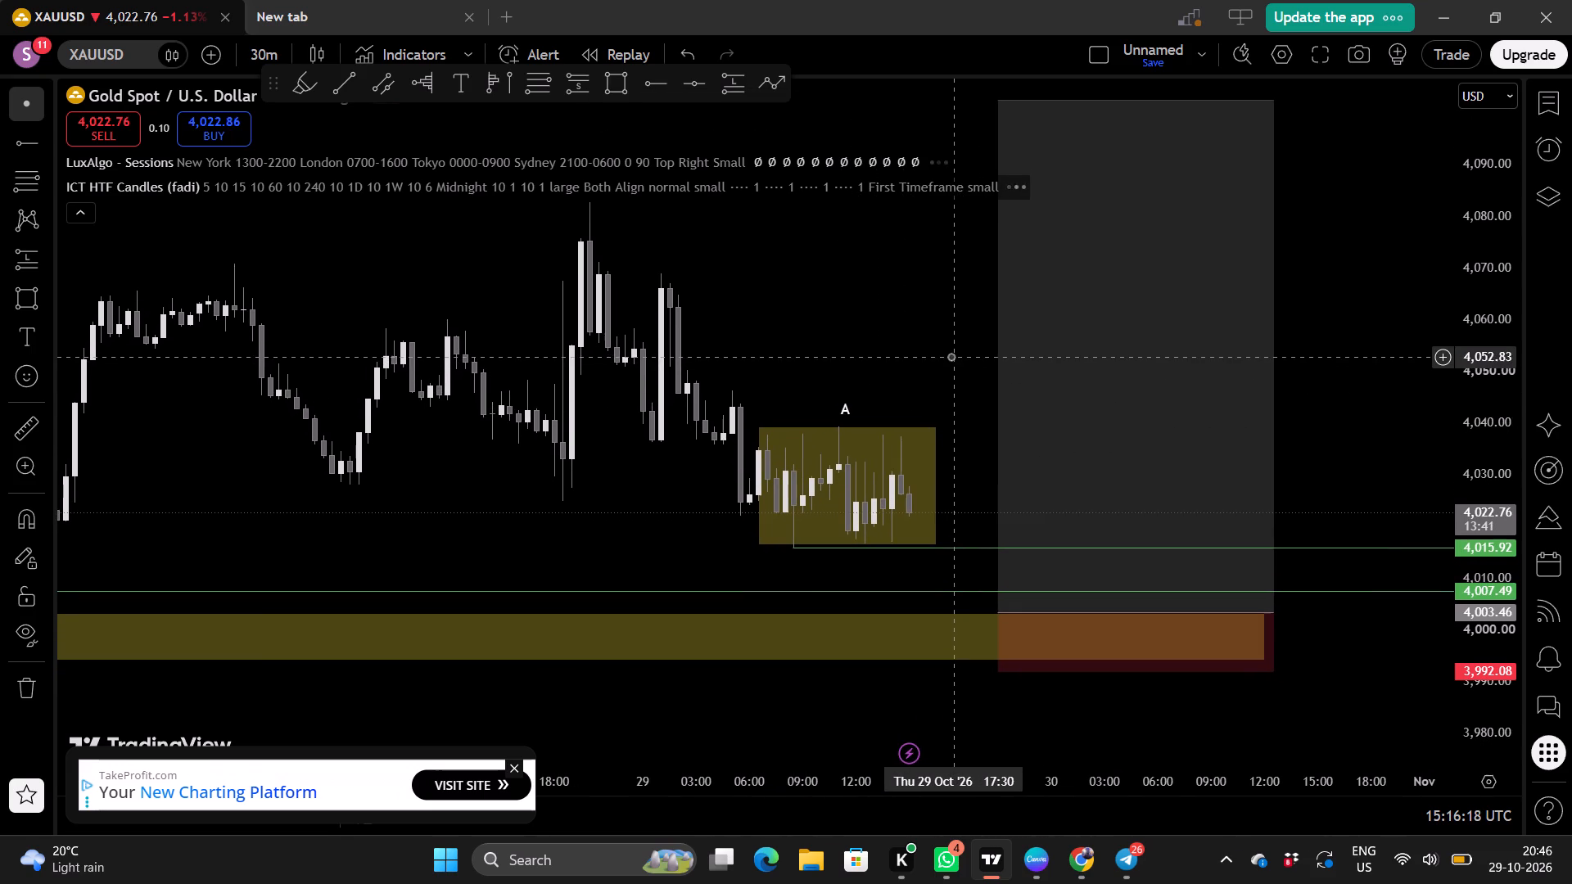
left_click(28, 299)
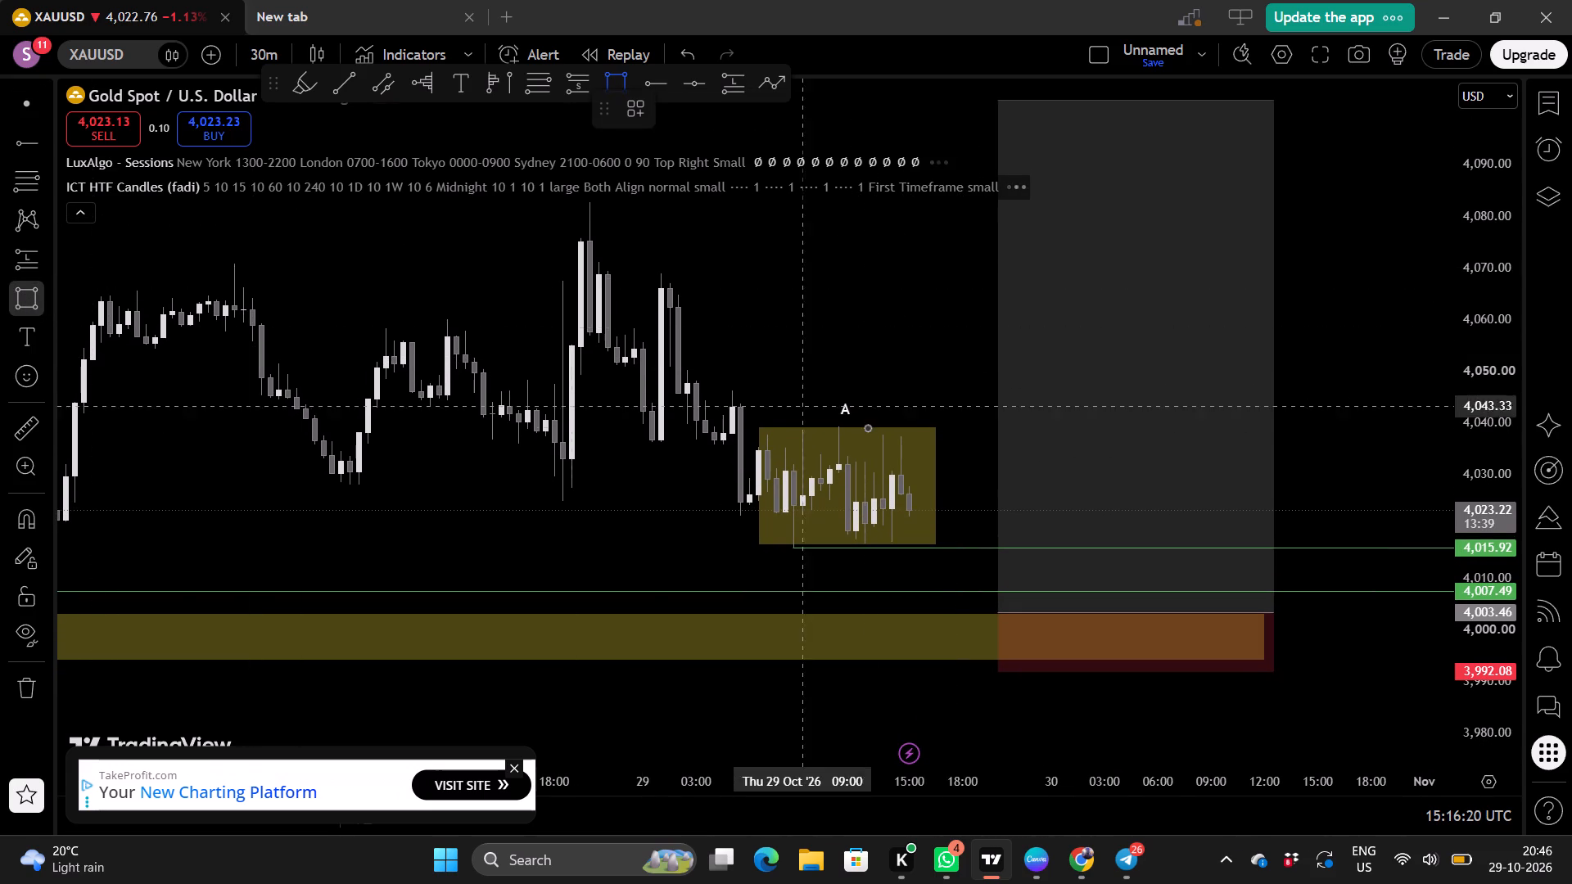
left_click_drag(942, 430, 955, 440)
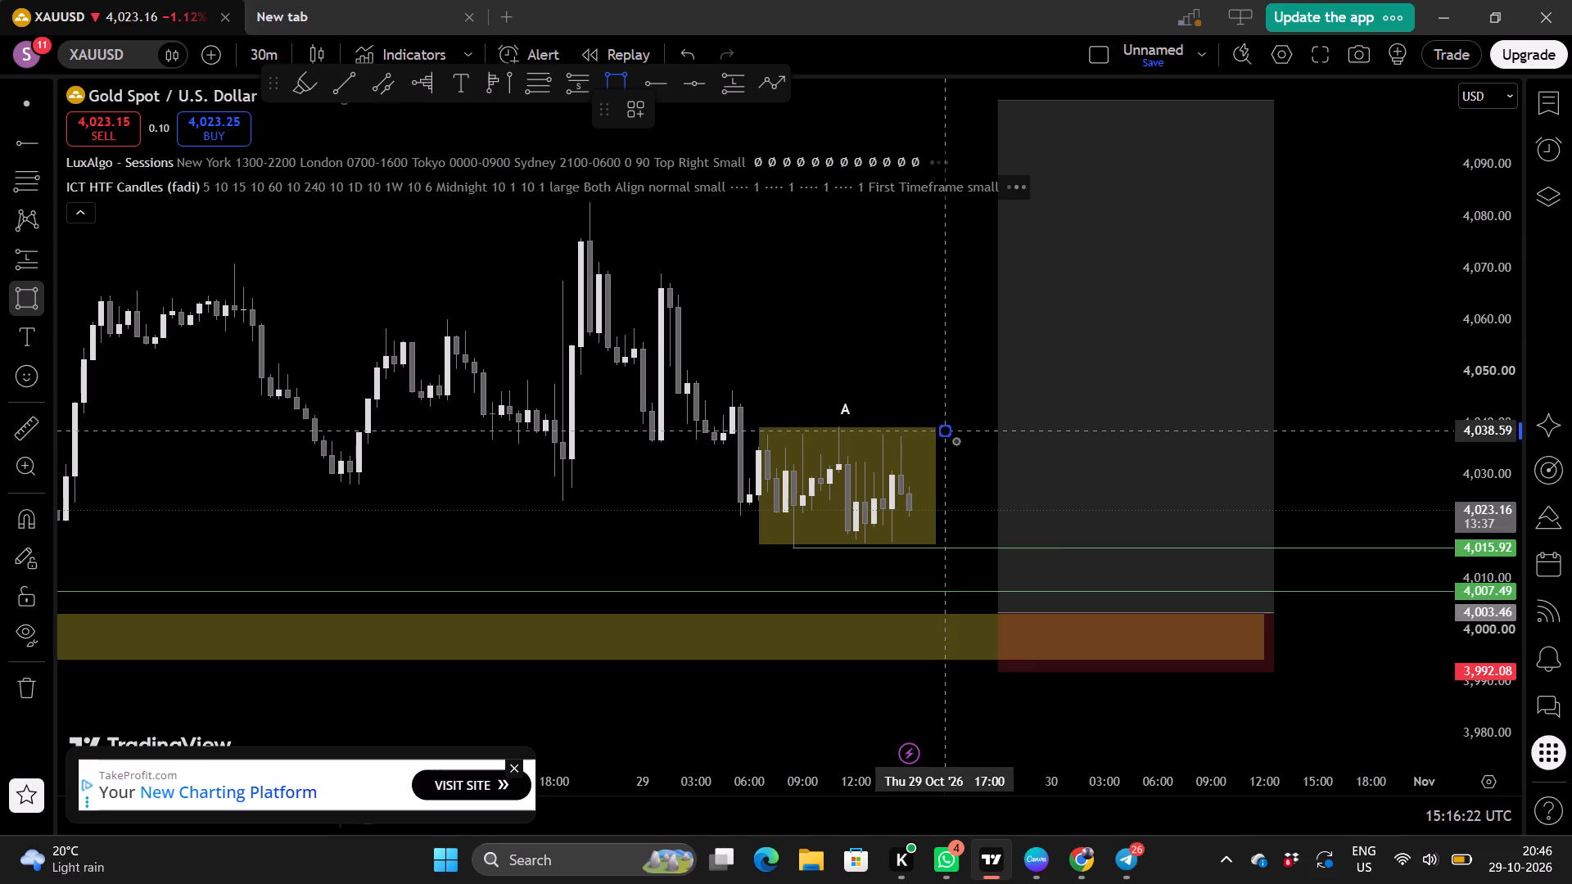
left_click_drag(955, 440, 987, 608)
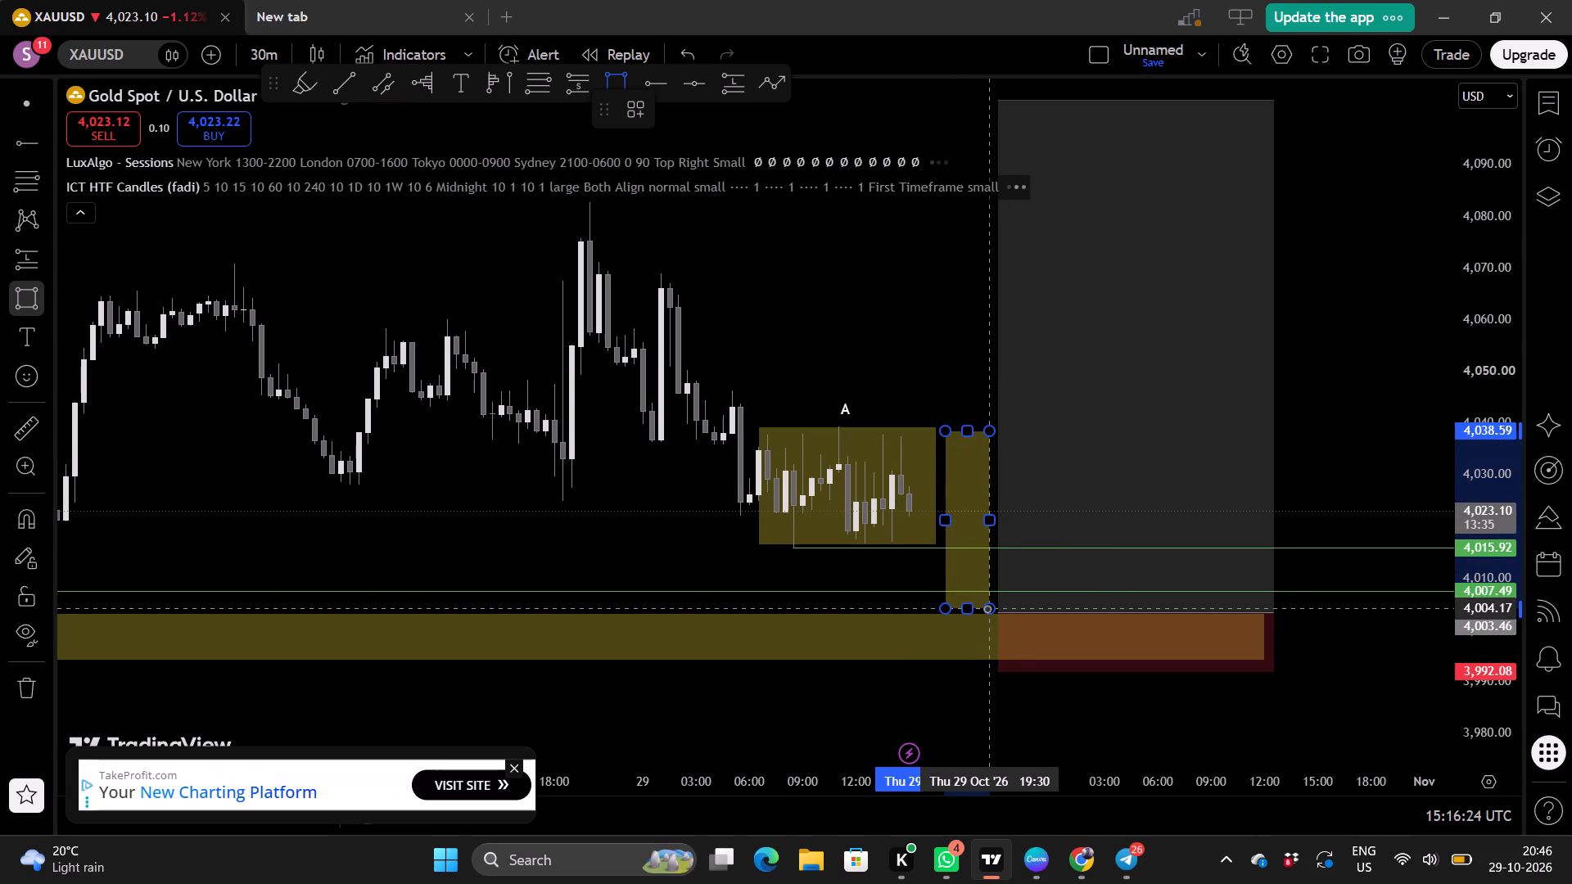
left_click_drag(987, 608, 990, 610)
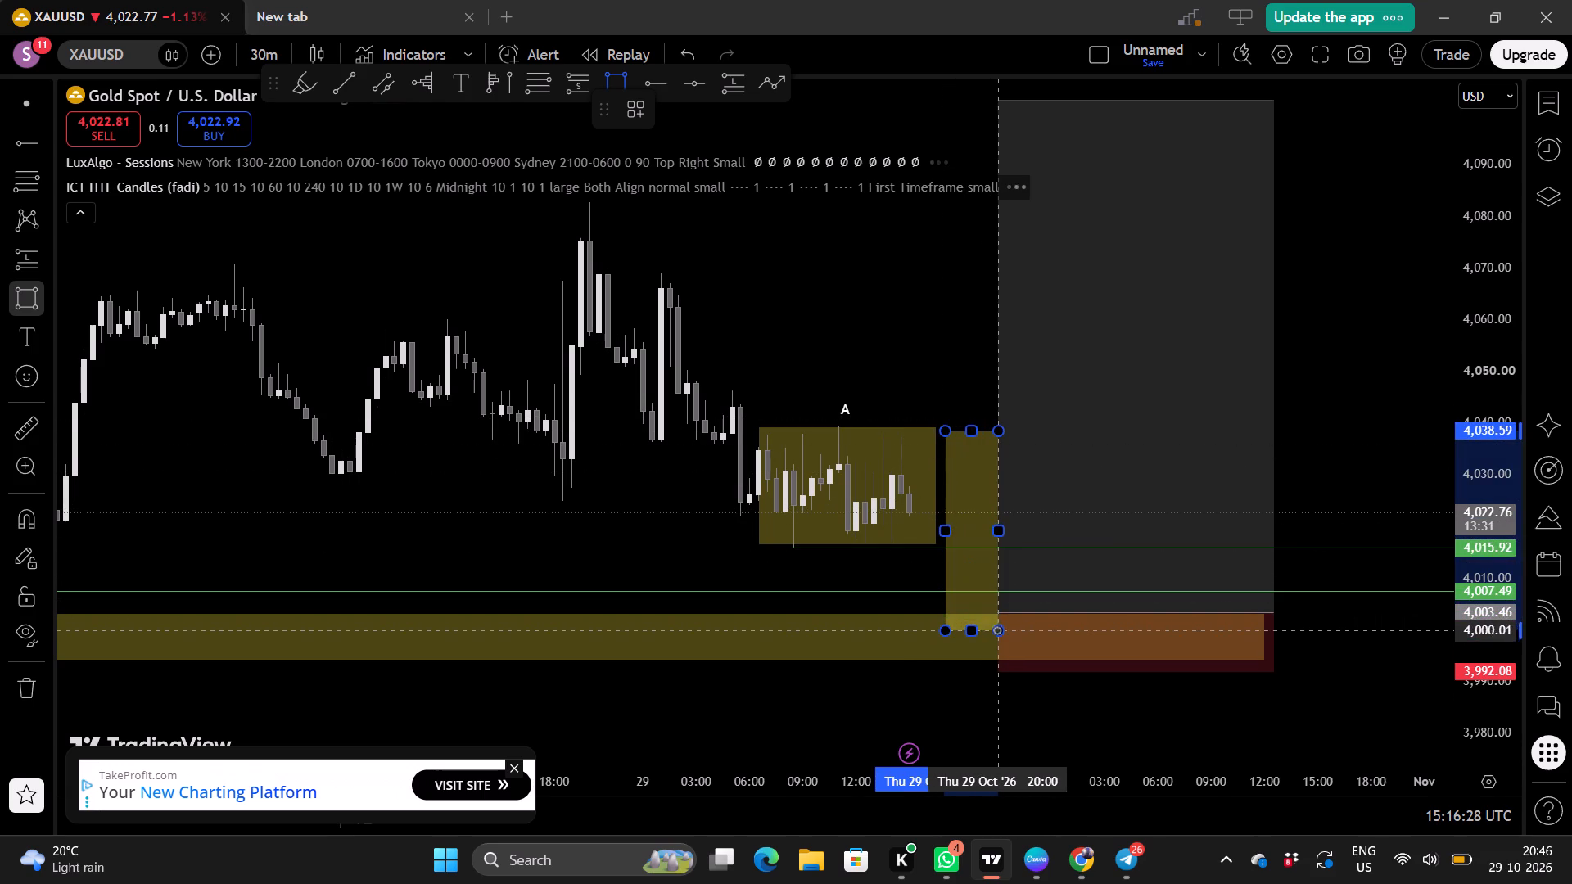
left_click(996, 629)
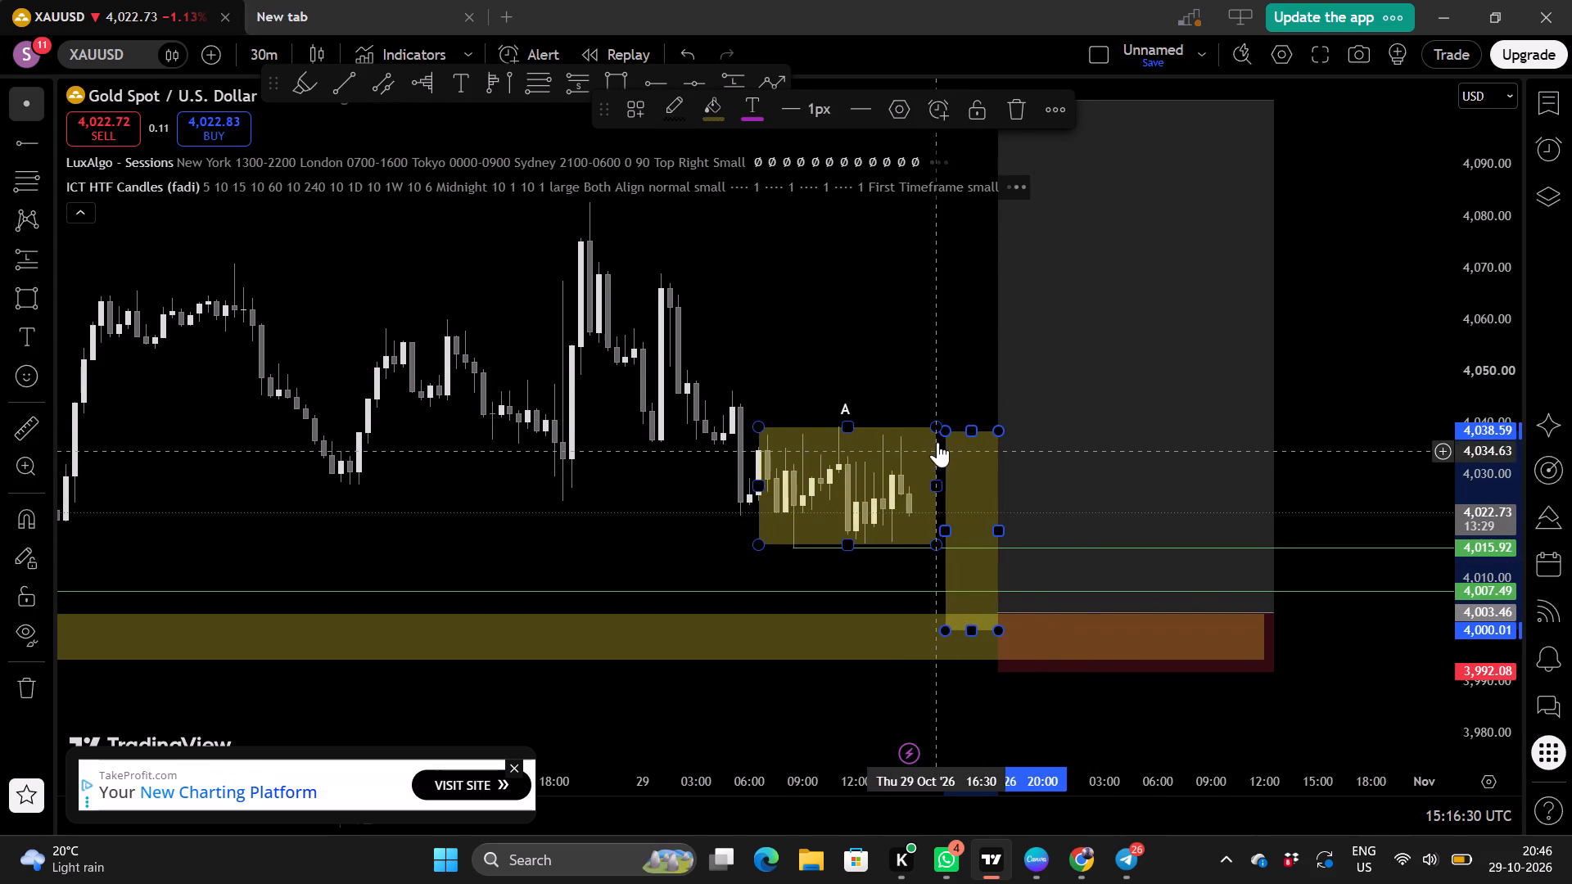
left_click_drag(945, 430, 942, 513)
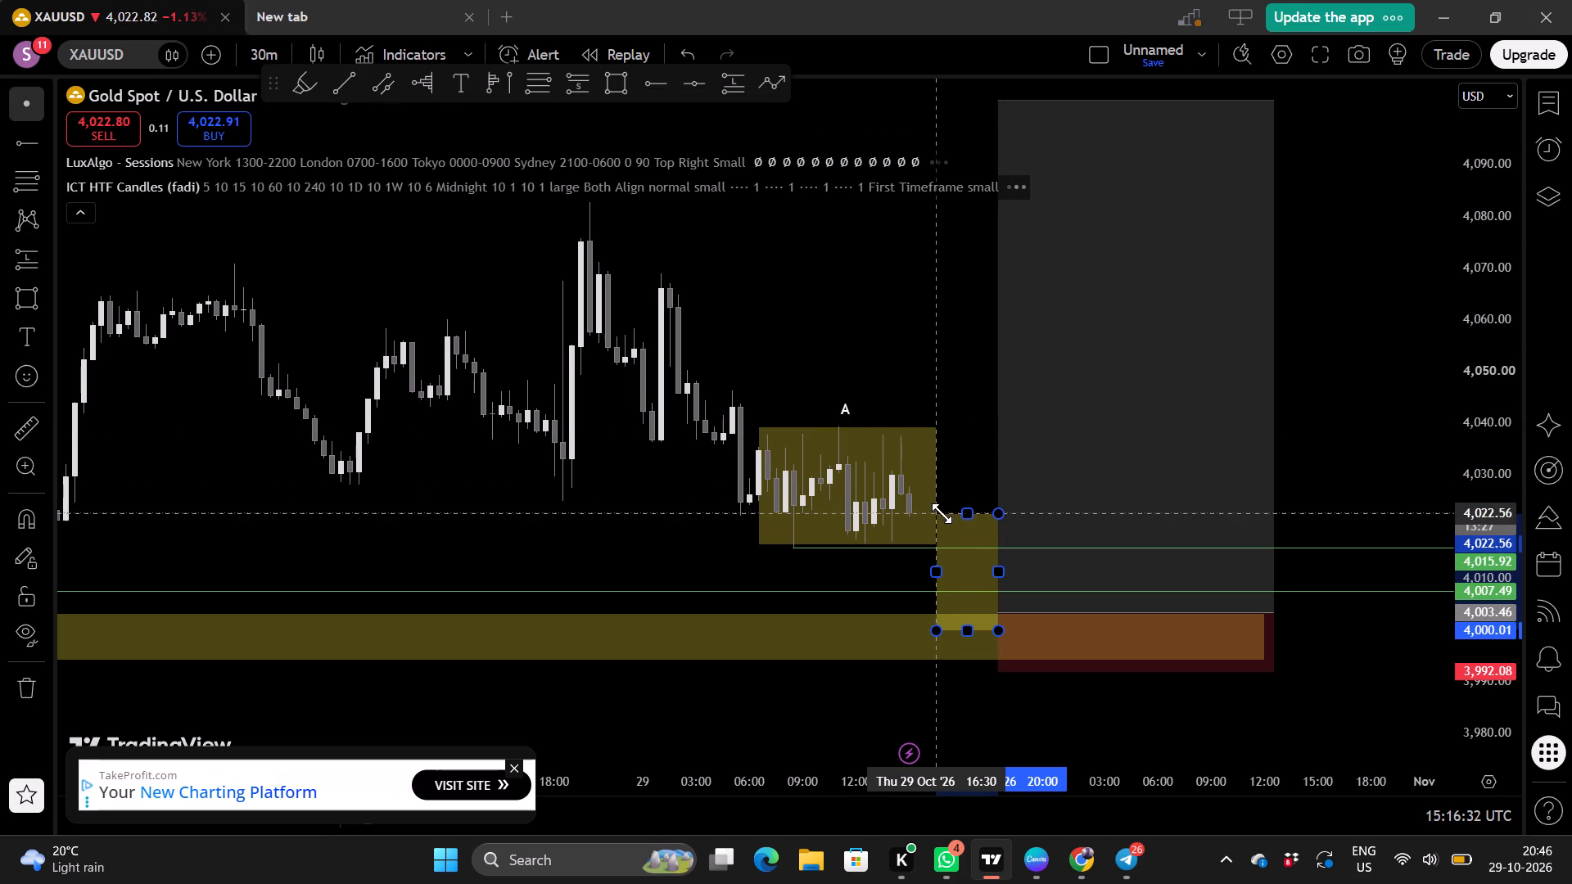
left_click_drag(942, 513, 942, 511)
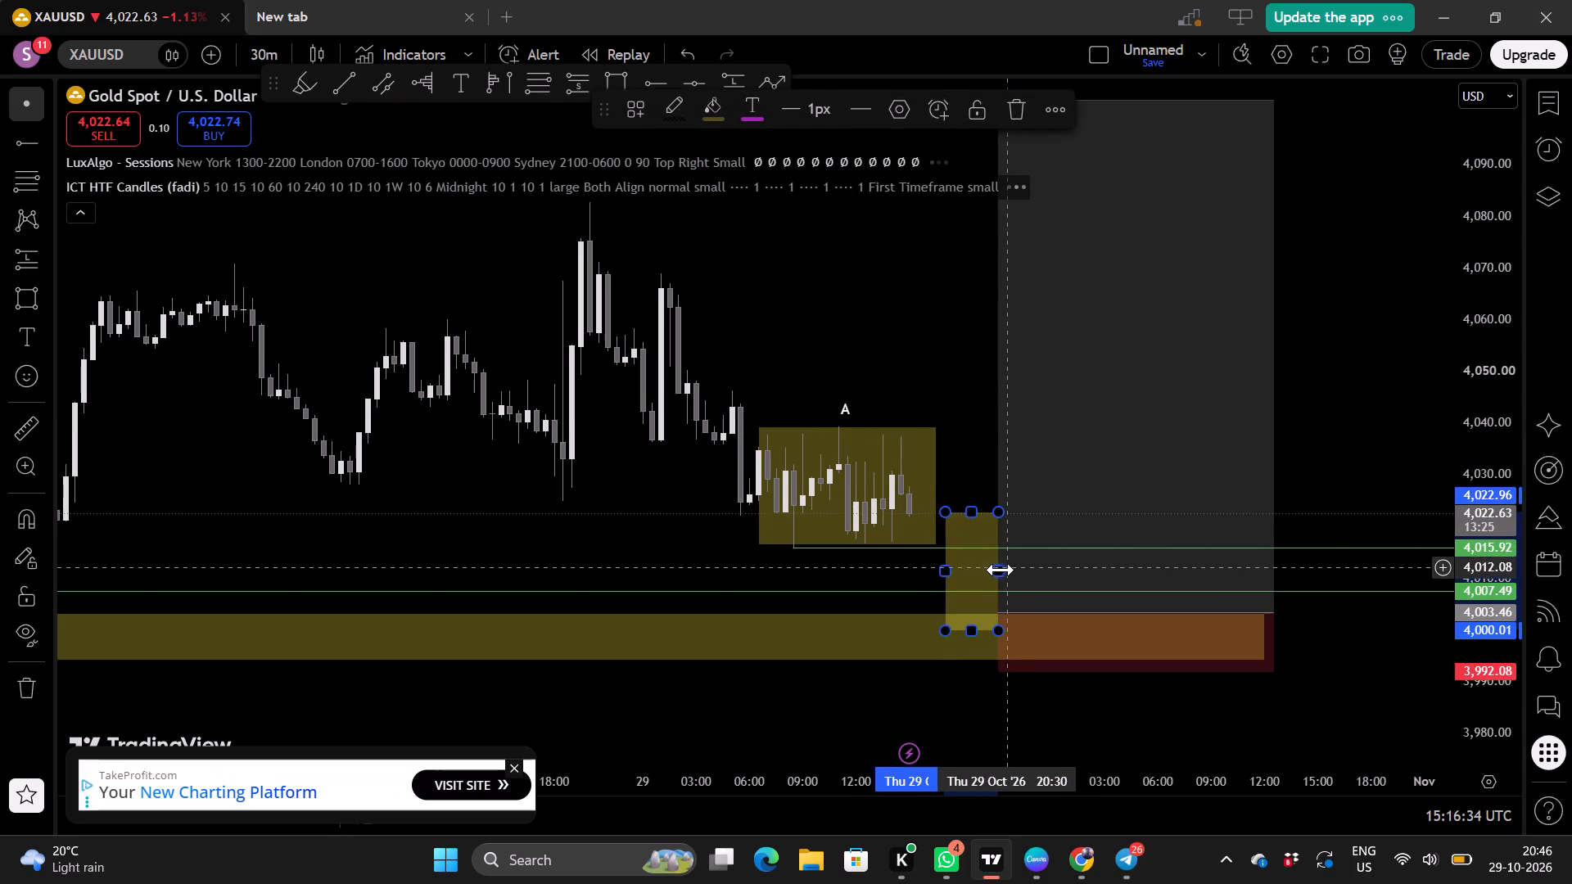
left_click_drag(1000, 571, 992, 571)
left_click_drag(993, 571, 999, 571)
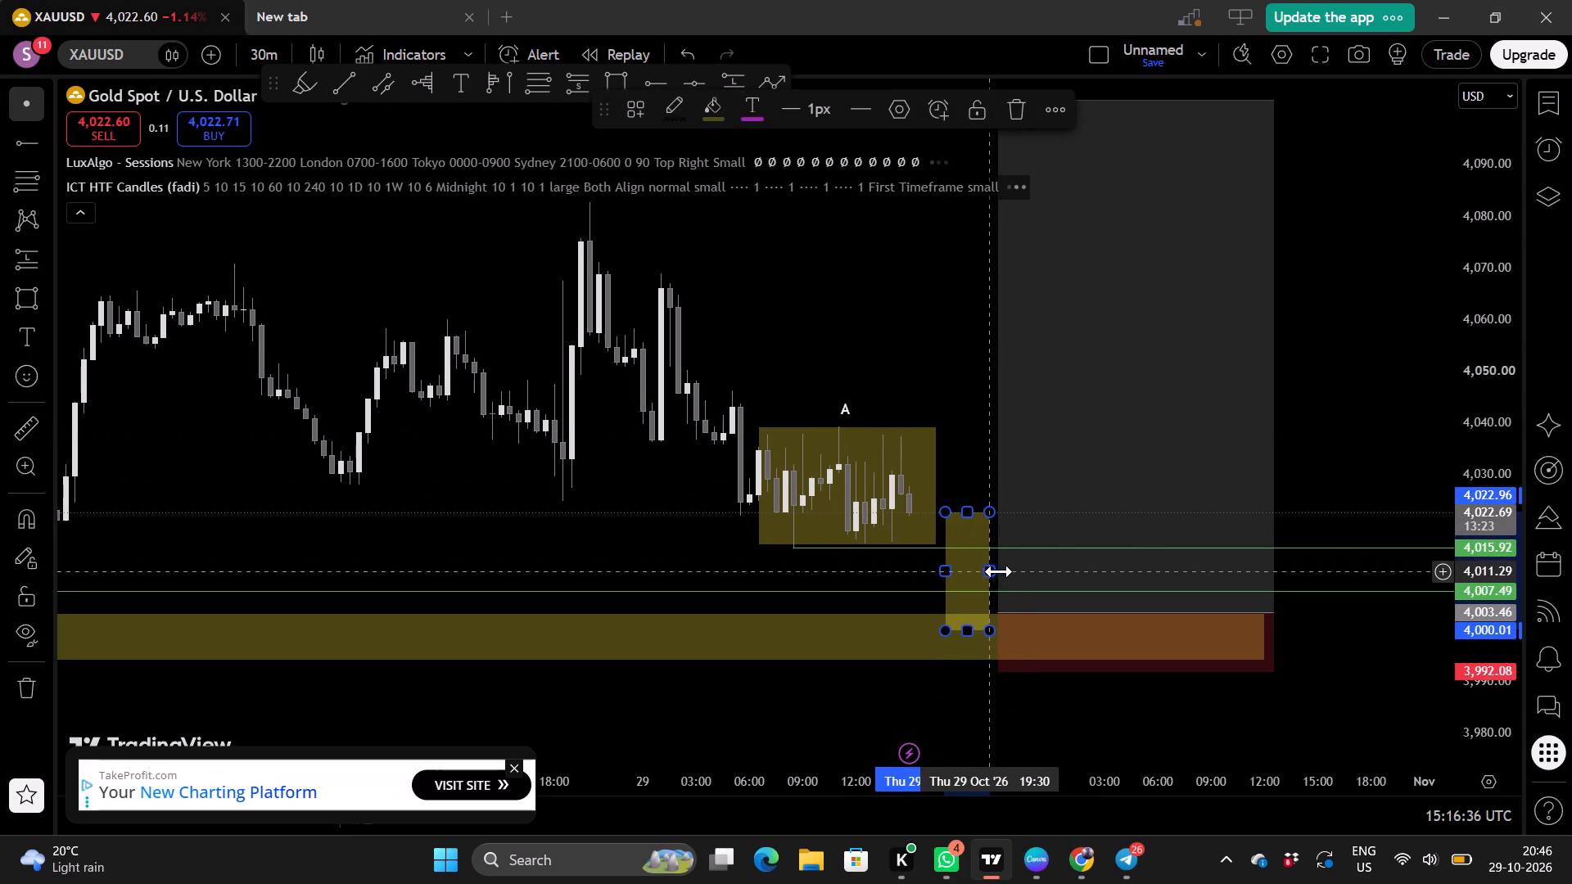
left_click_drag(999, 571, 1001, 571)
left_click(669, 569)
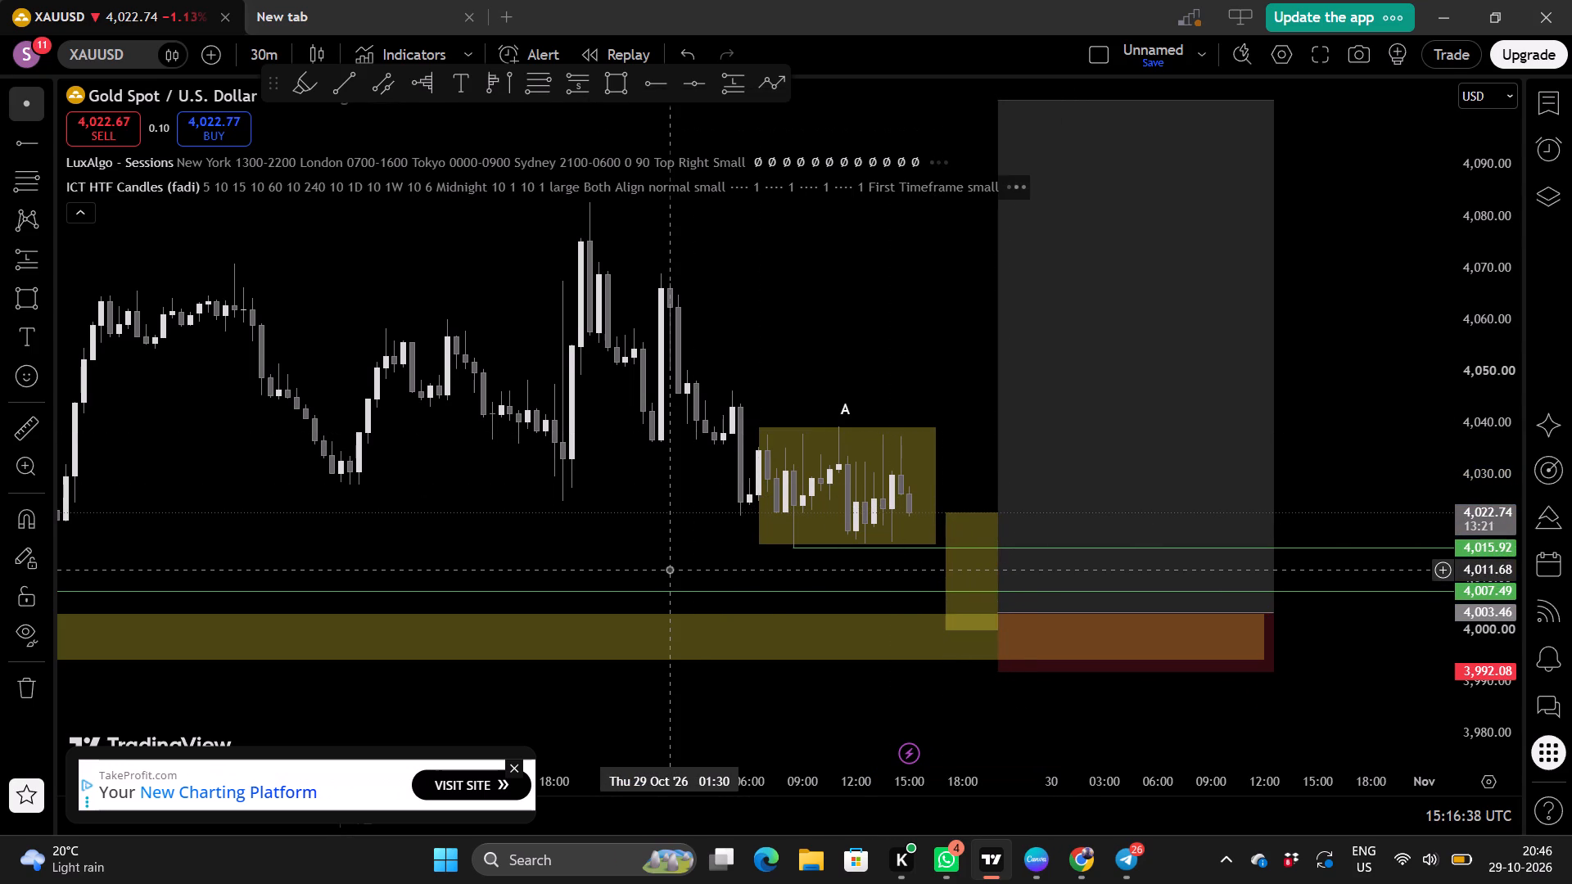
Add a text label "M" at the top of the narrow rectangle beside the session box.
left_click(25, 341)
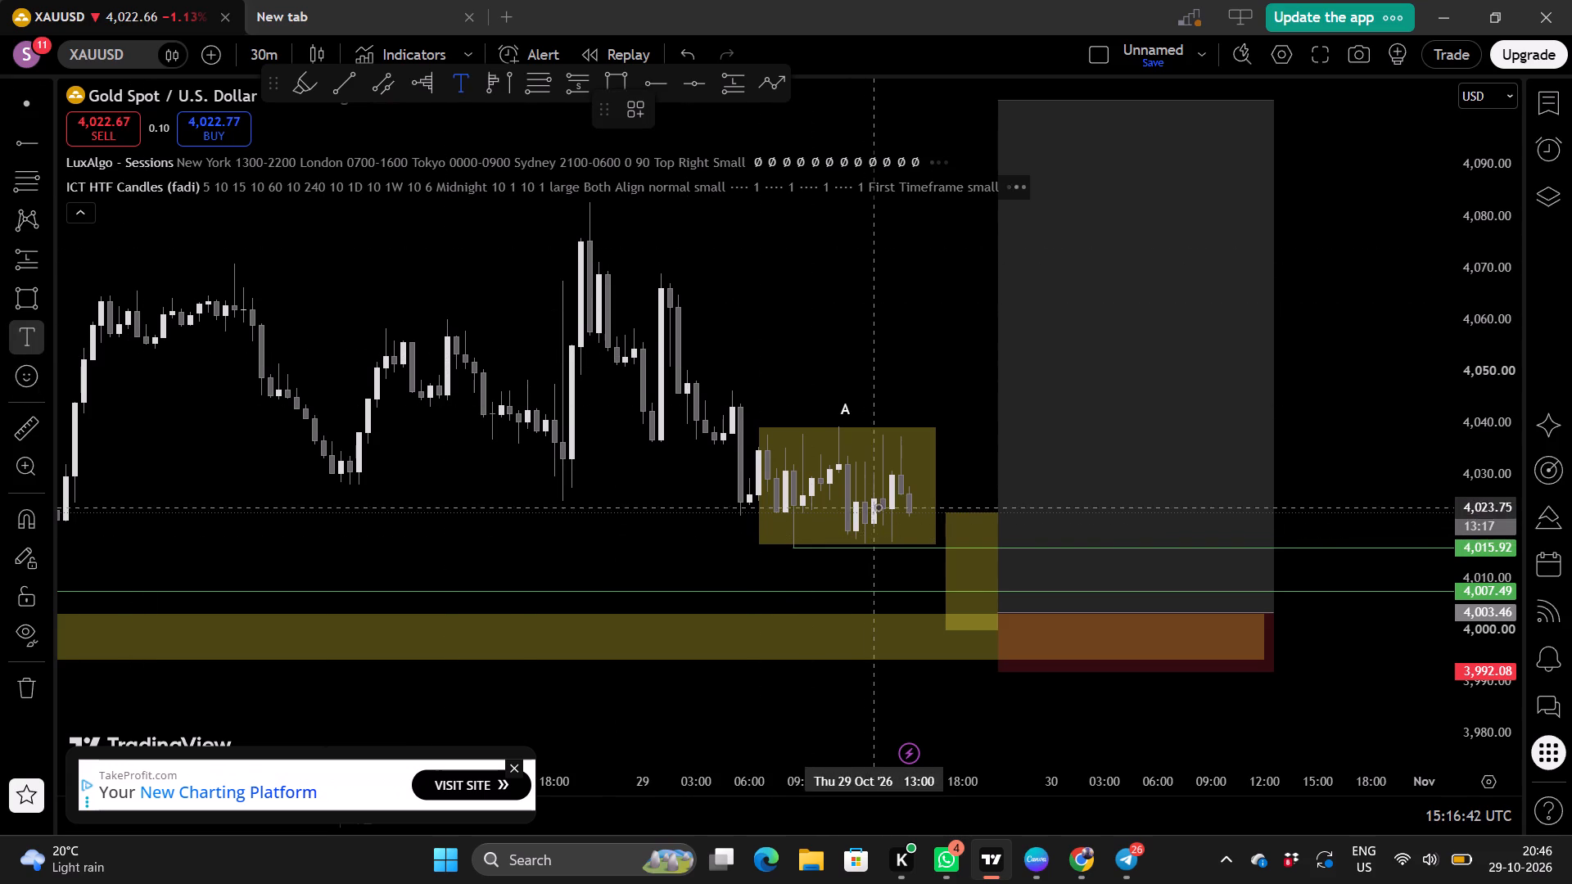
left_click(965, 501)
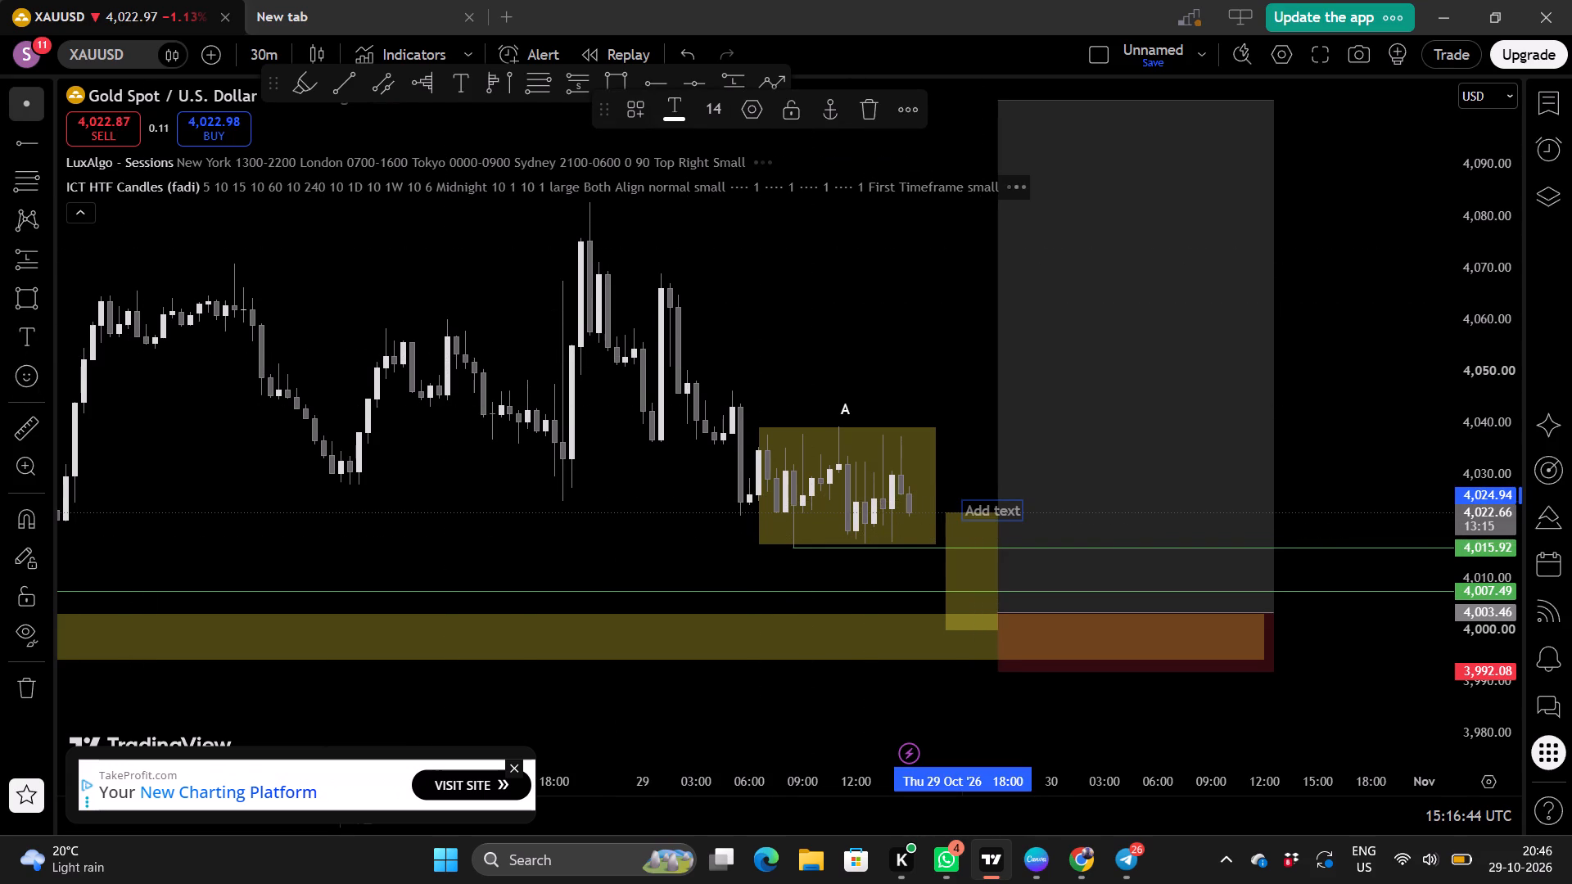
key("m")
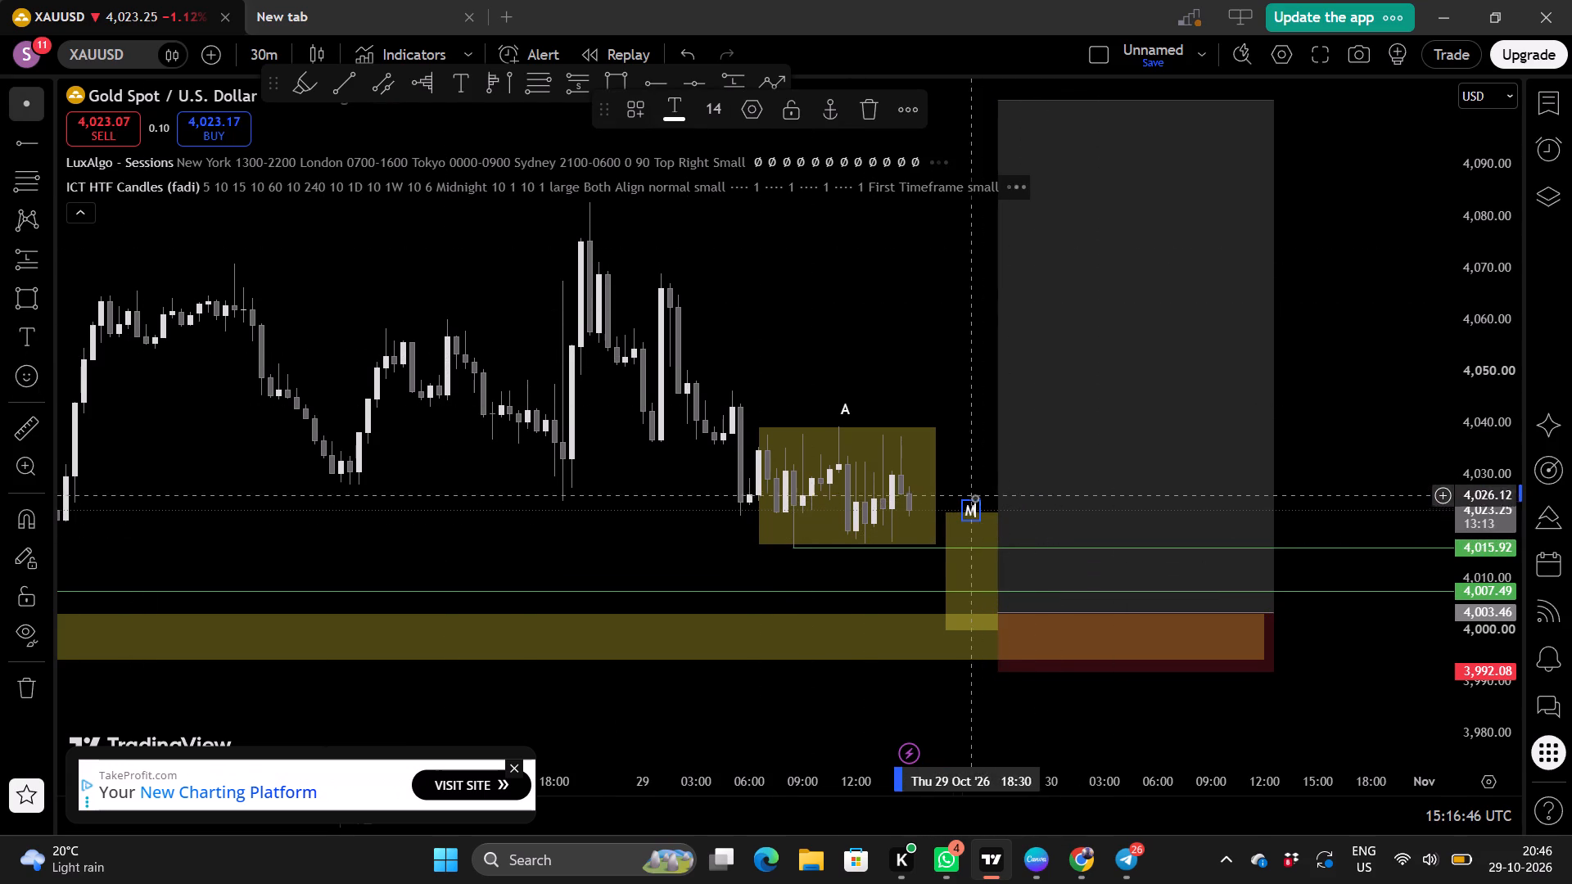
left_click(973, 507)
left_click(969, 508)
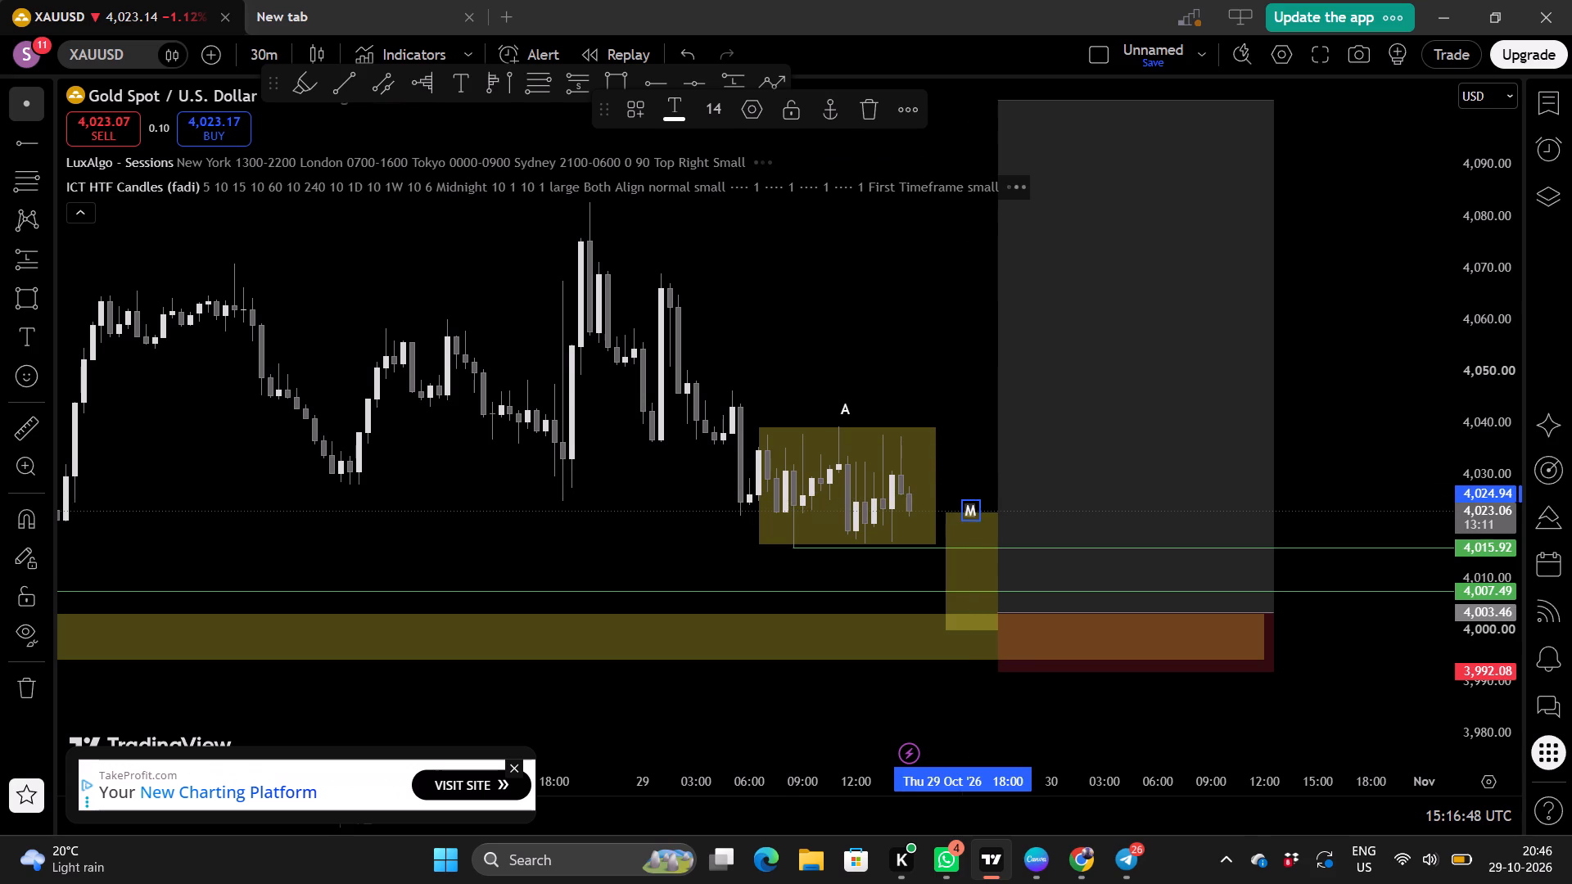
triple_click(975, 509)
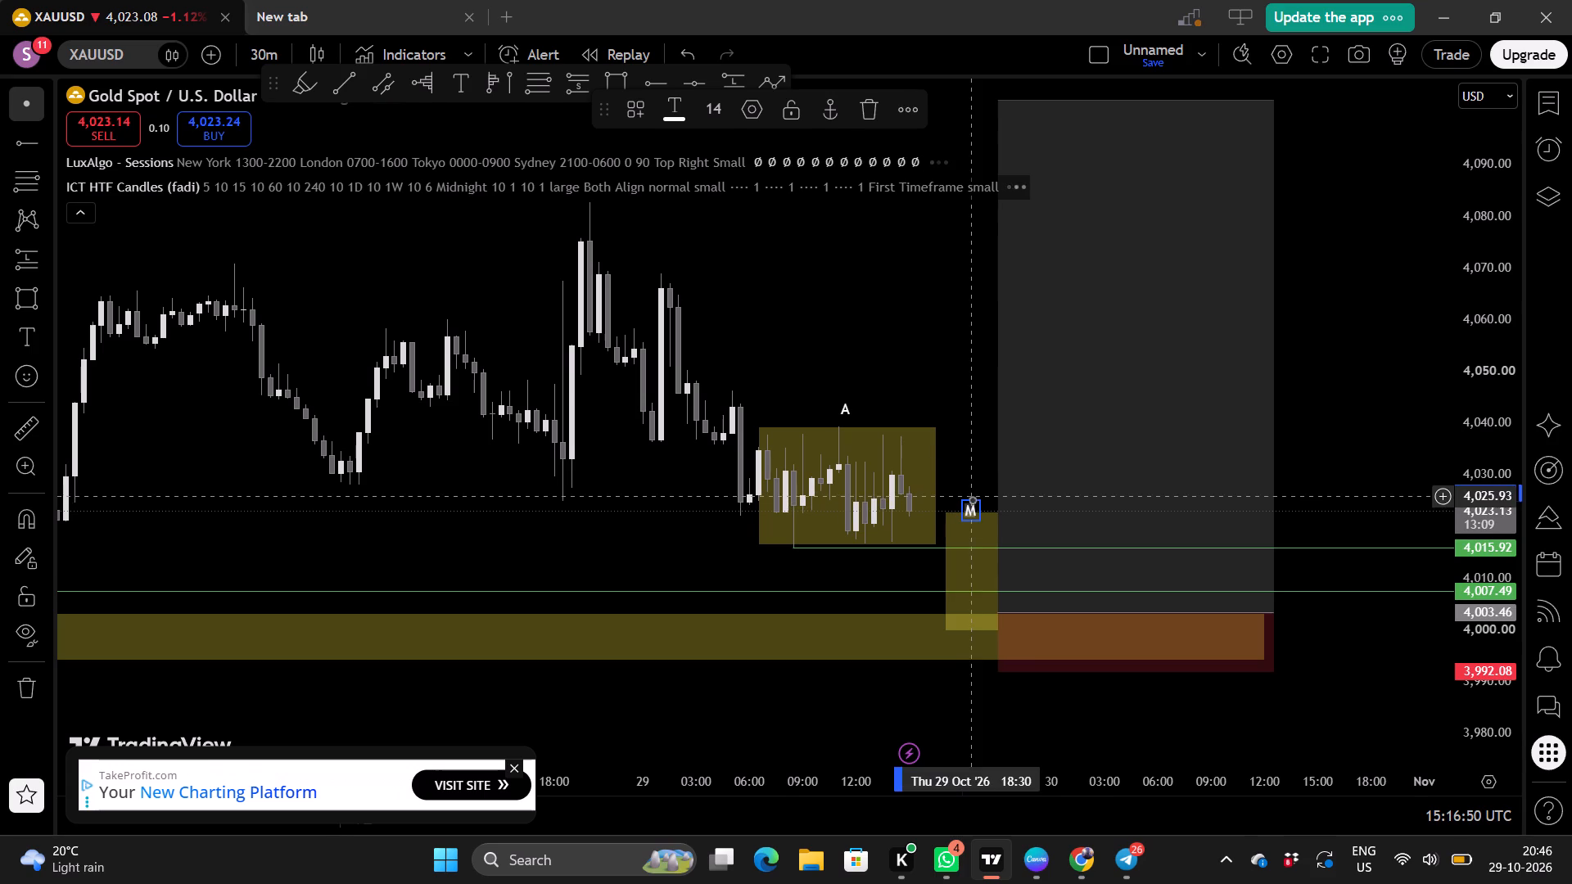
left_click(974, 510)
left_click(973, 508)
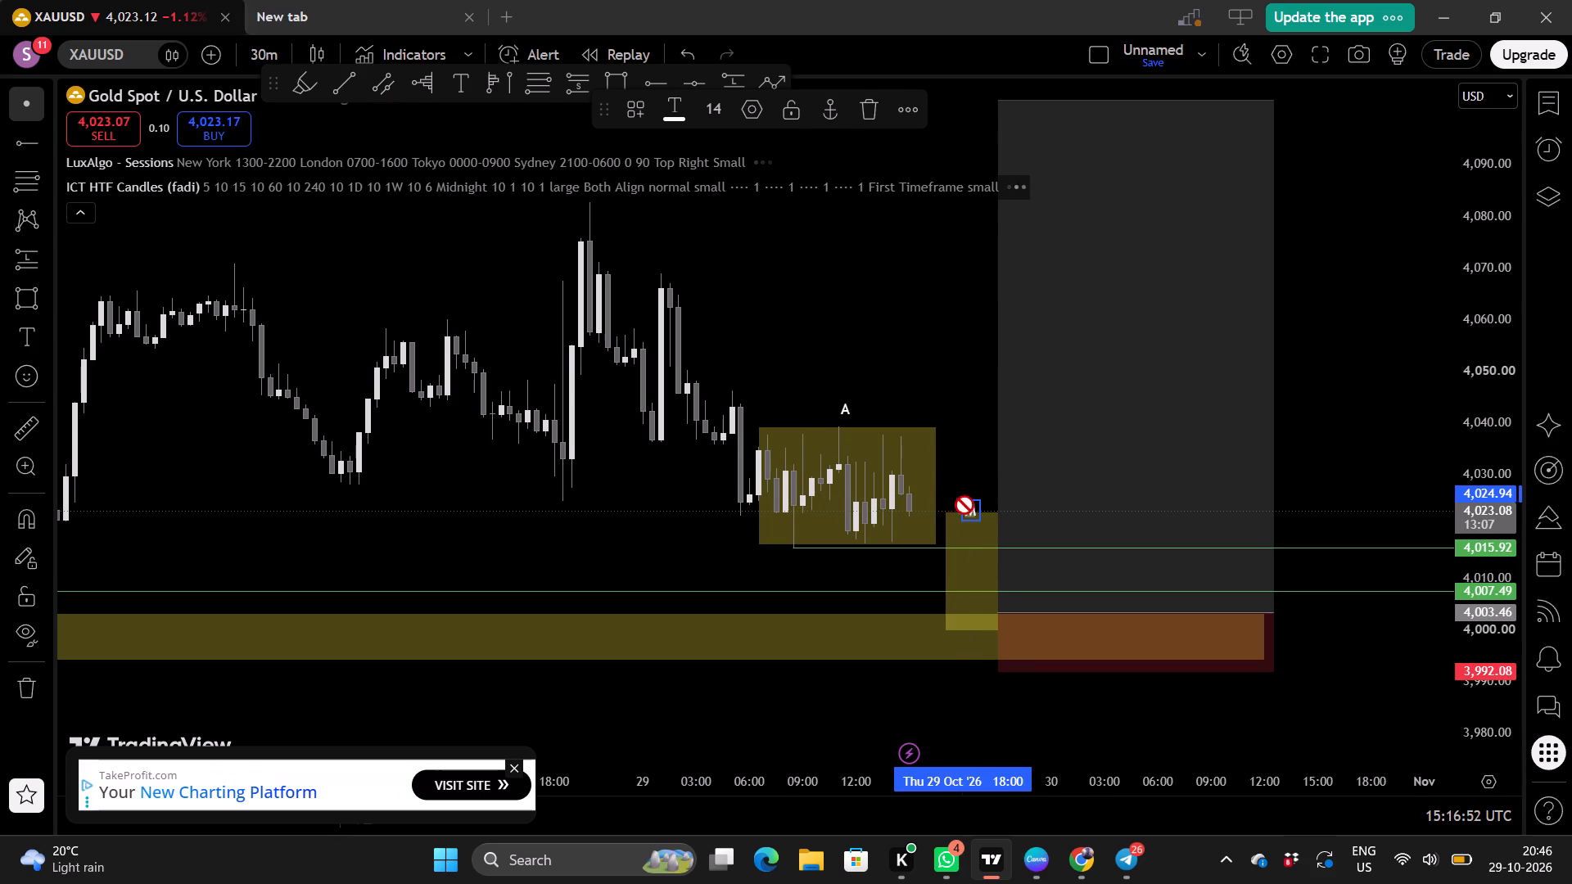
left_click(973, 516)
left_click(973, 516)
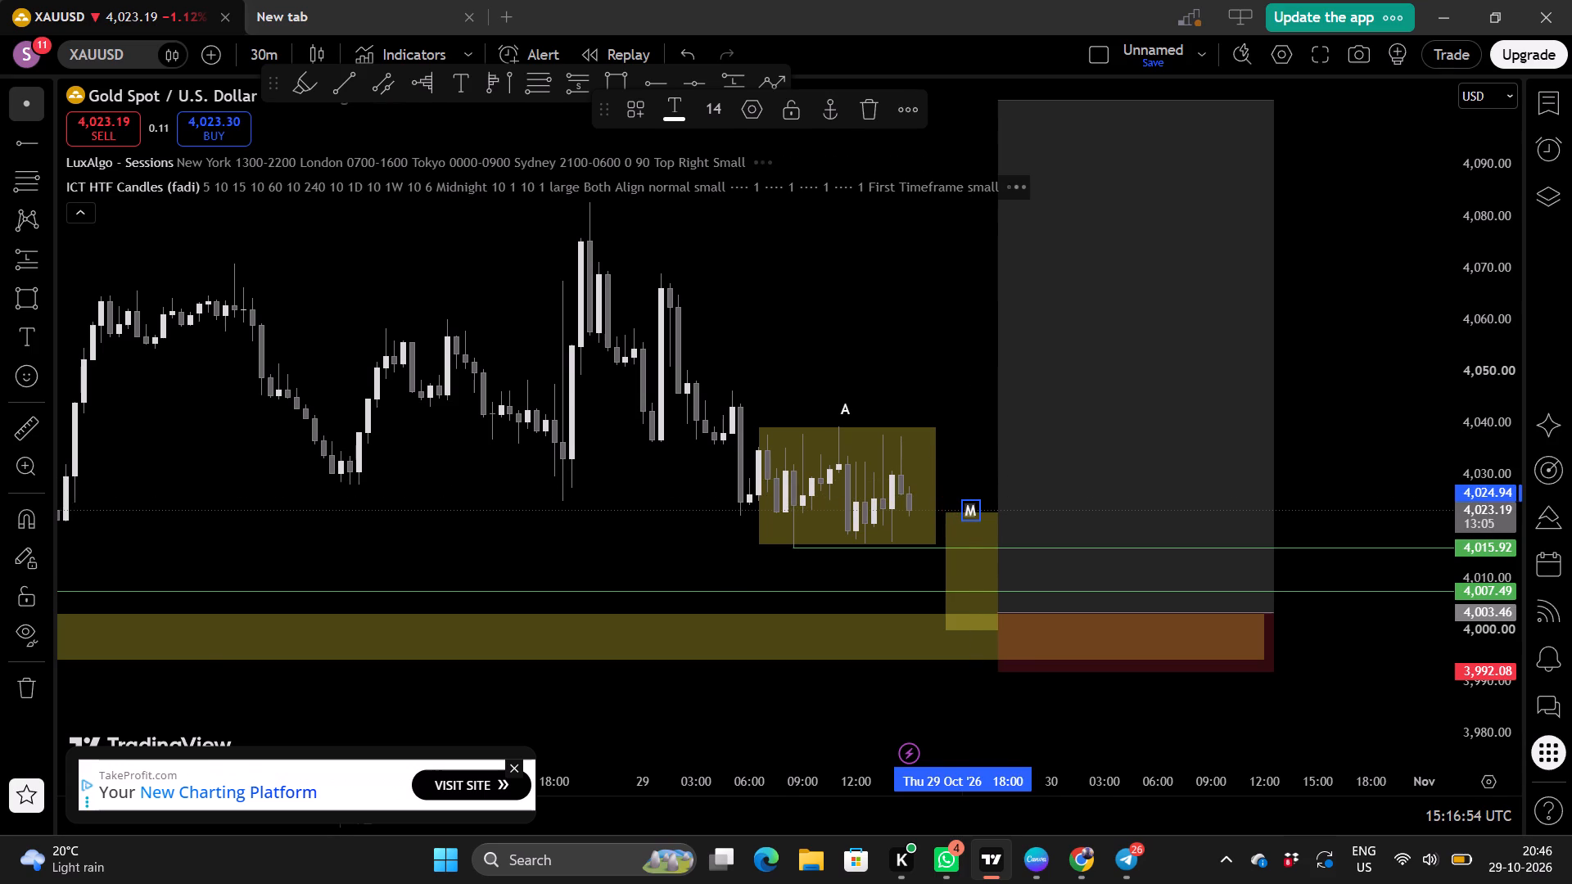
Draw a tall rectangle inside the long position from about 4,001 up to its target near 4,102.
left_click(33, 326)
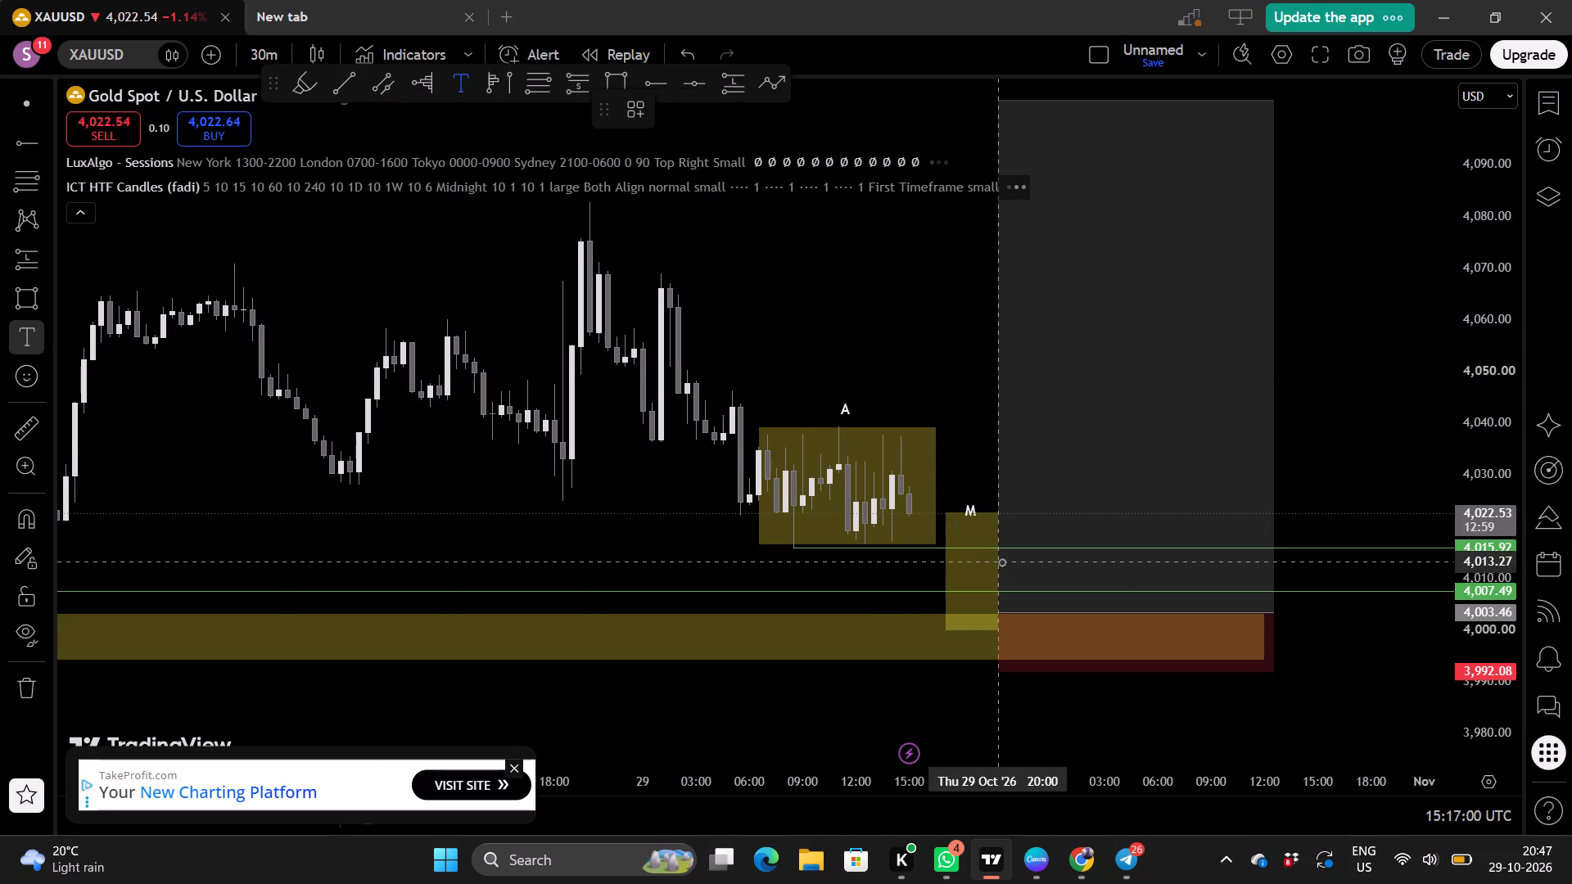
left_click(13, 300)
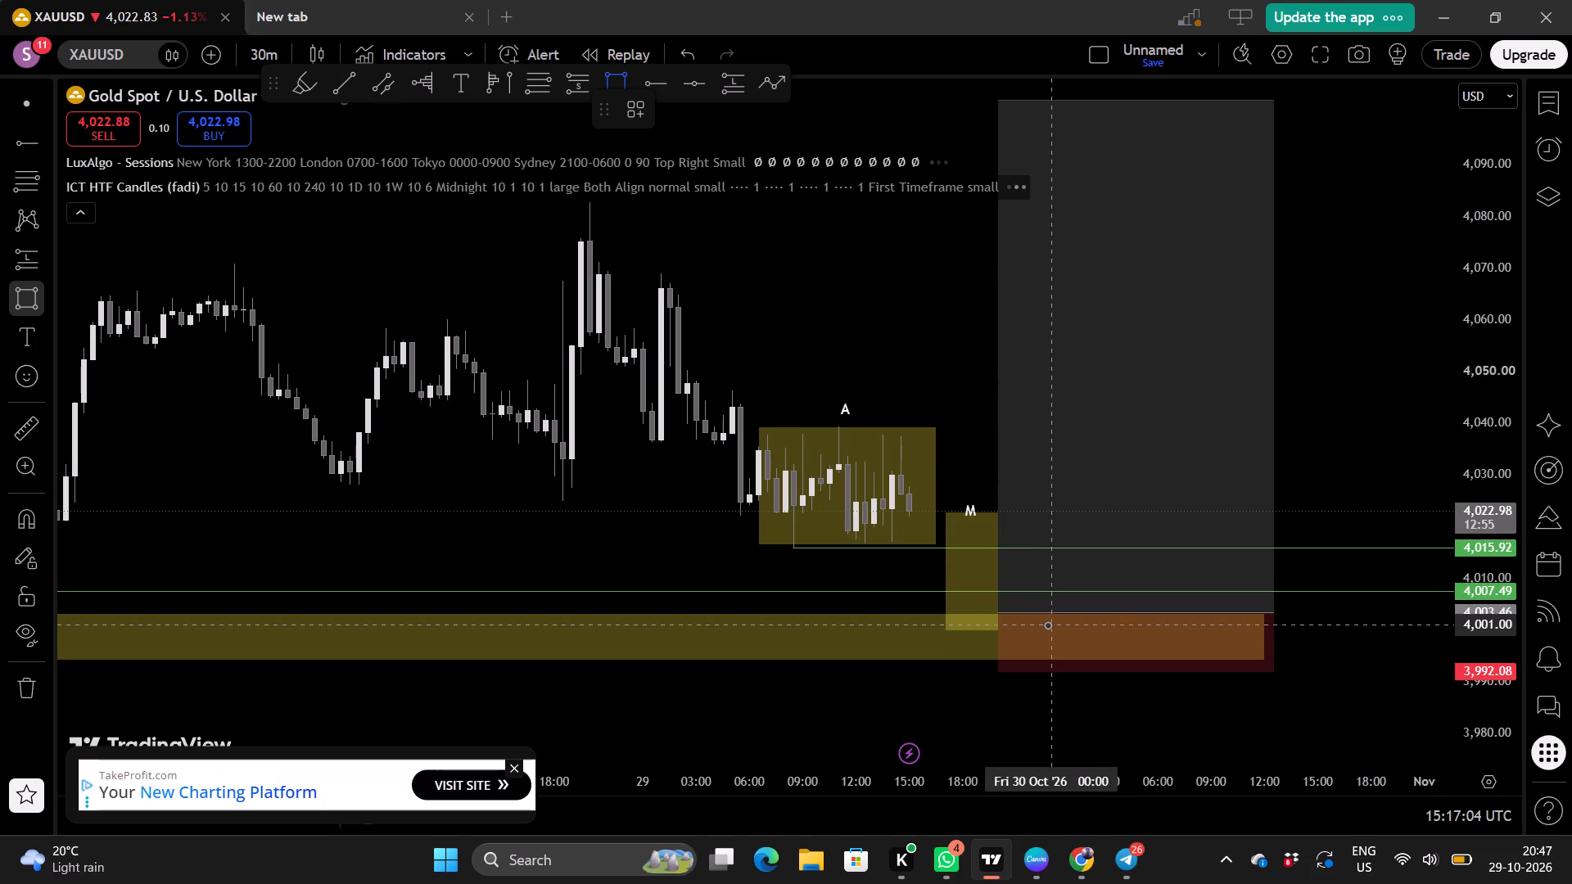
left_click_drag(1041, 625, 1150, 134)
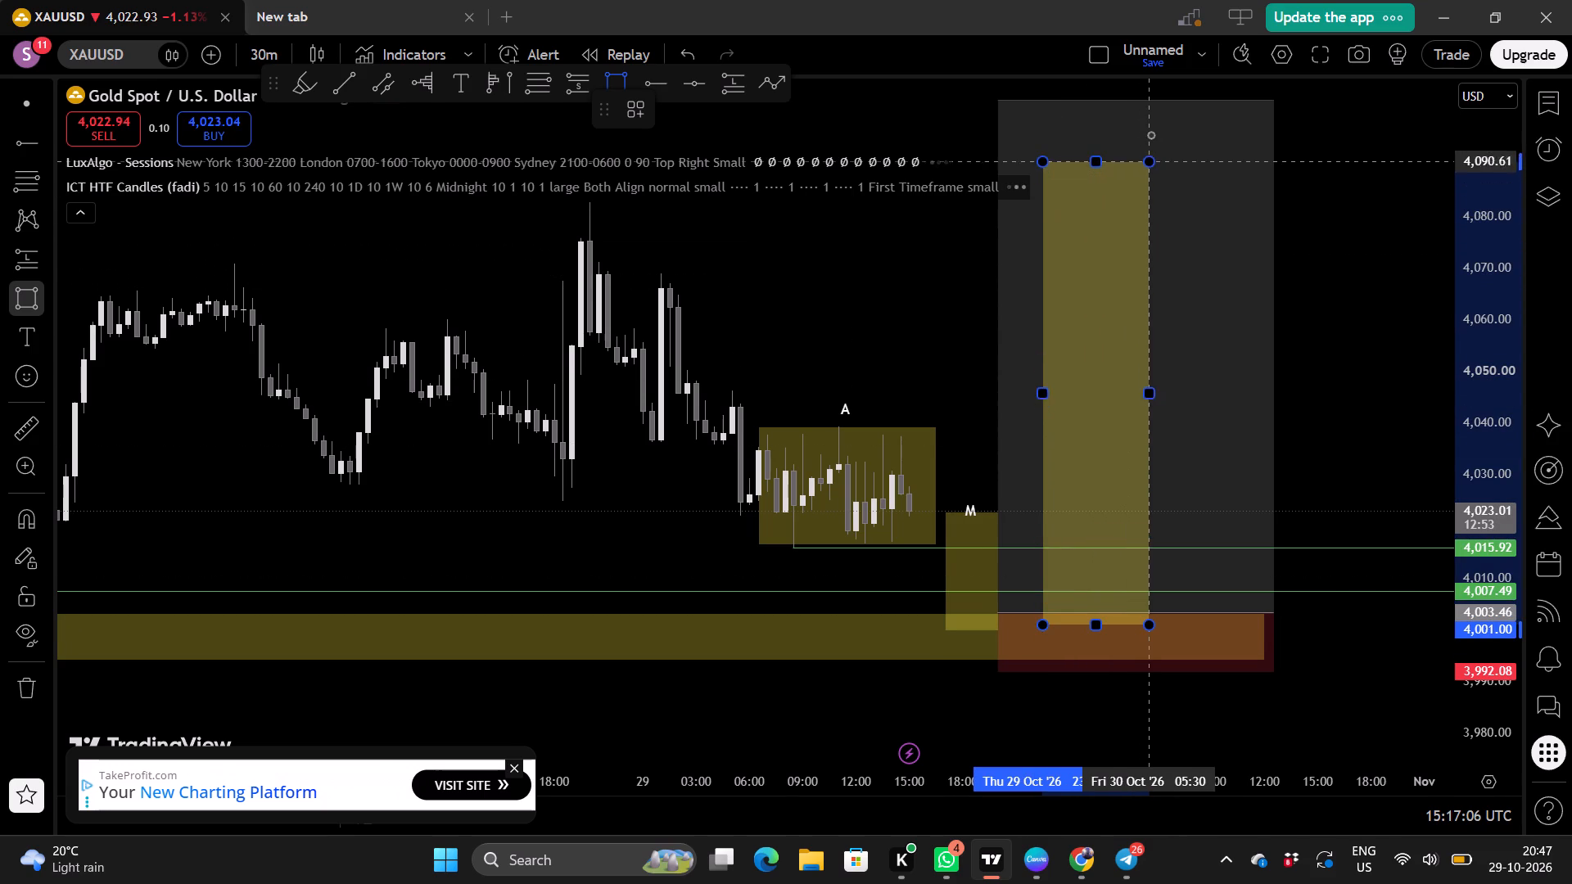
left_click_drag(1150, 134, 1162, 96)
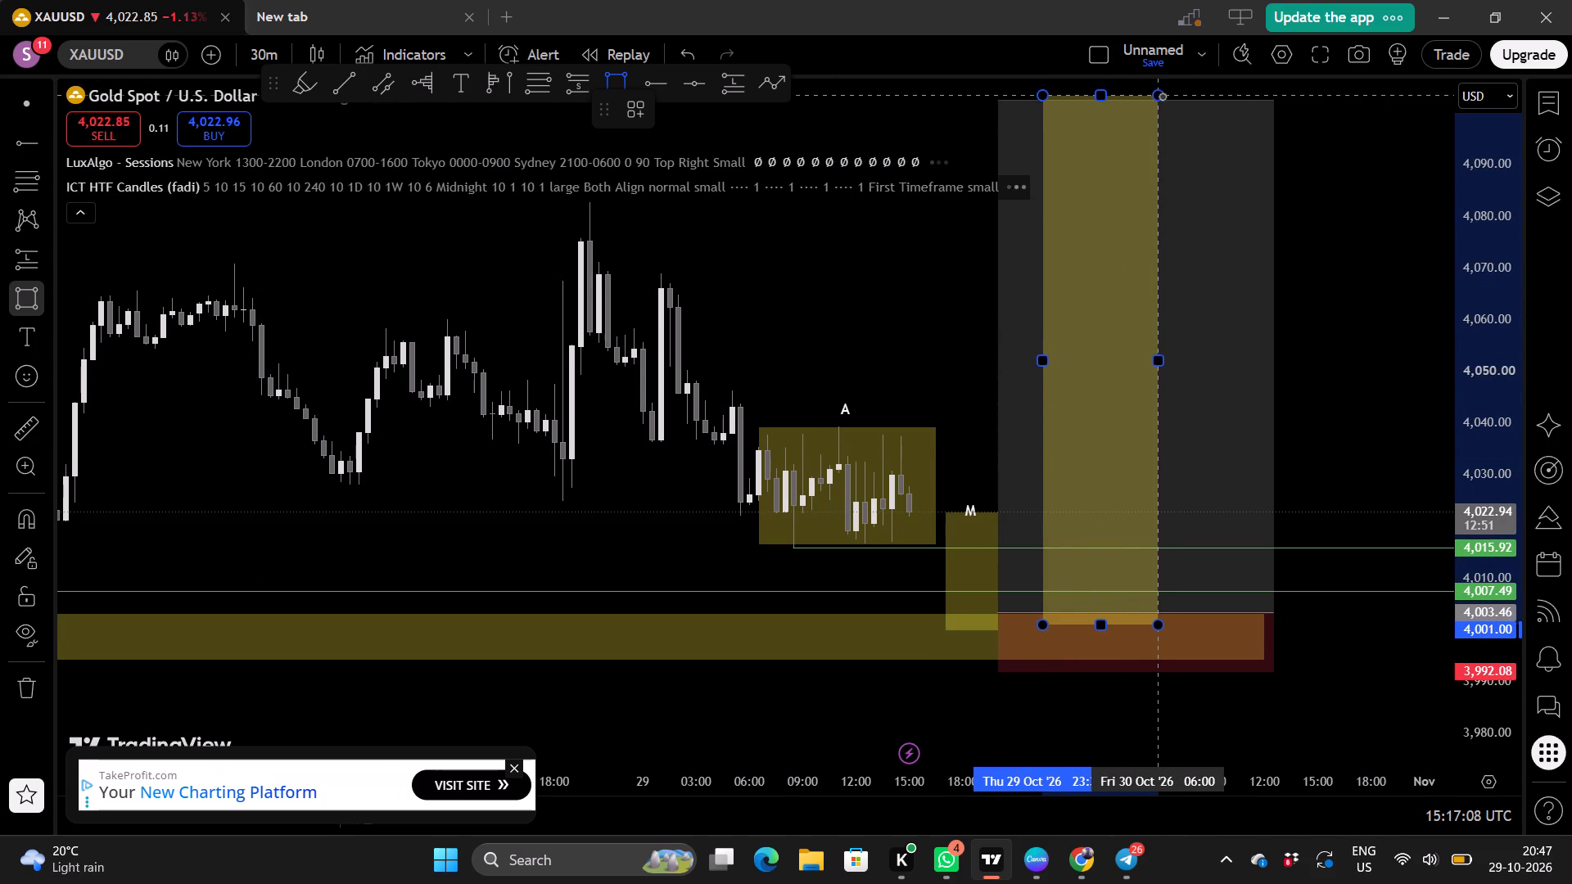
left_click_drag(1162, 96, 1166, 101)
left_click(1166, 101)
double_click(1375, 228)
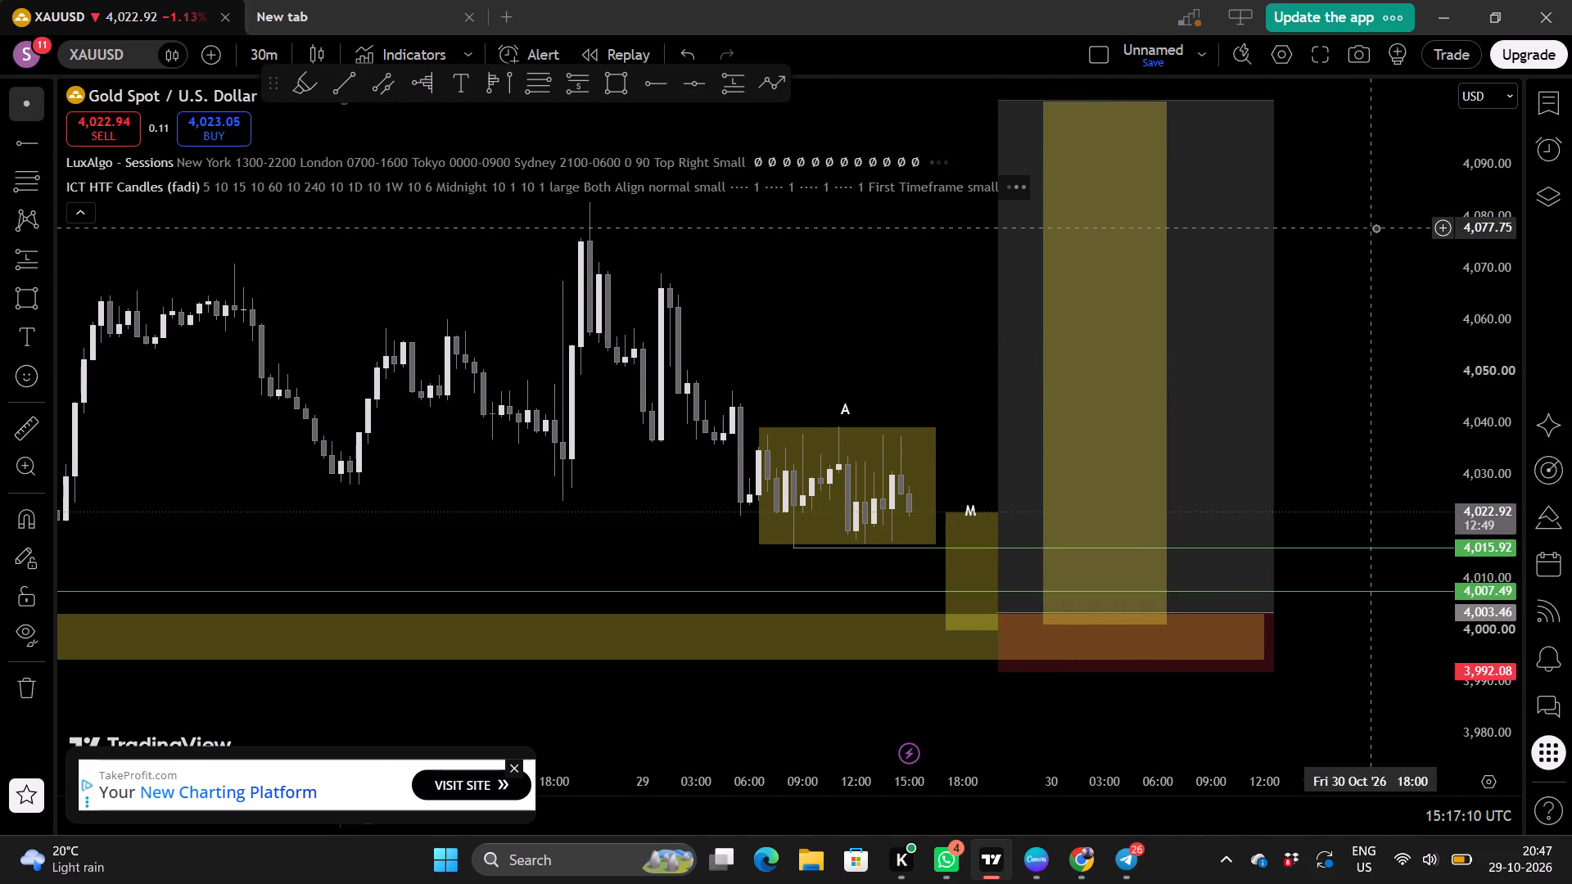
Shift the long position slightly down, placing its entry at about 4,002.67 and stop at about 3,991.29.
left_click(1116, 416)
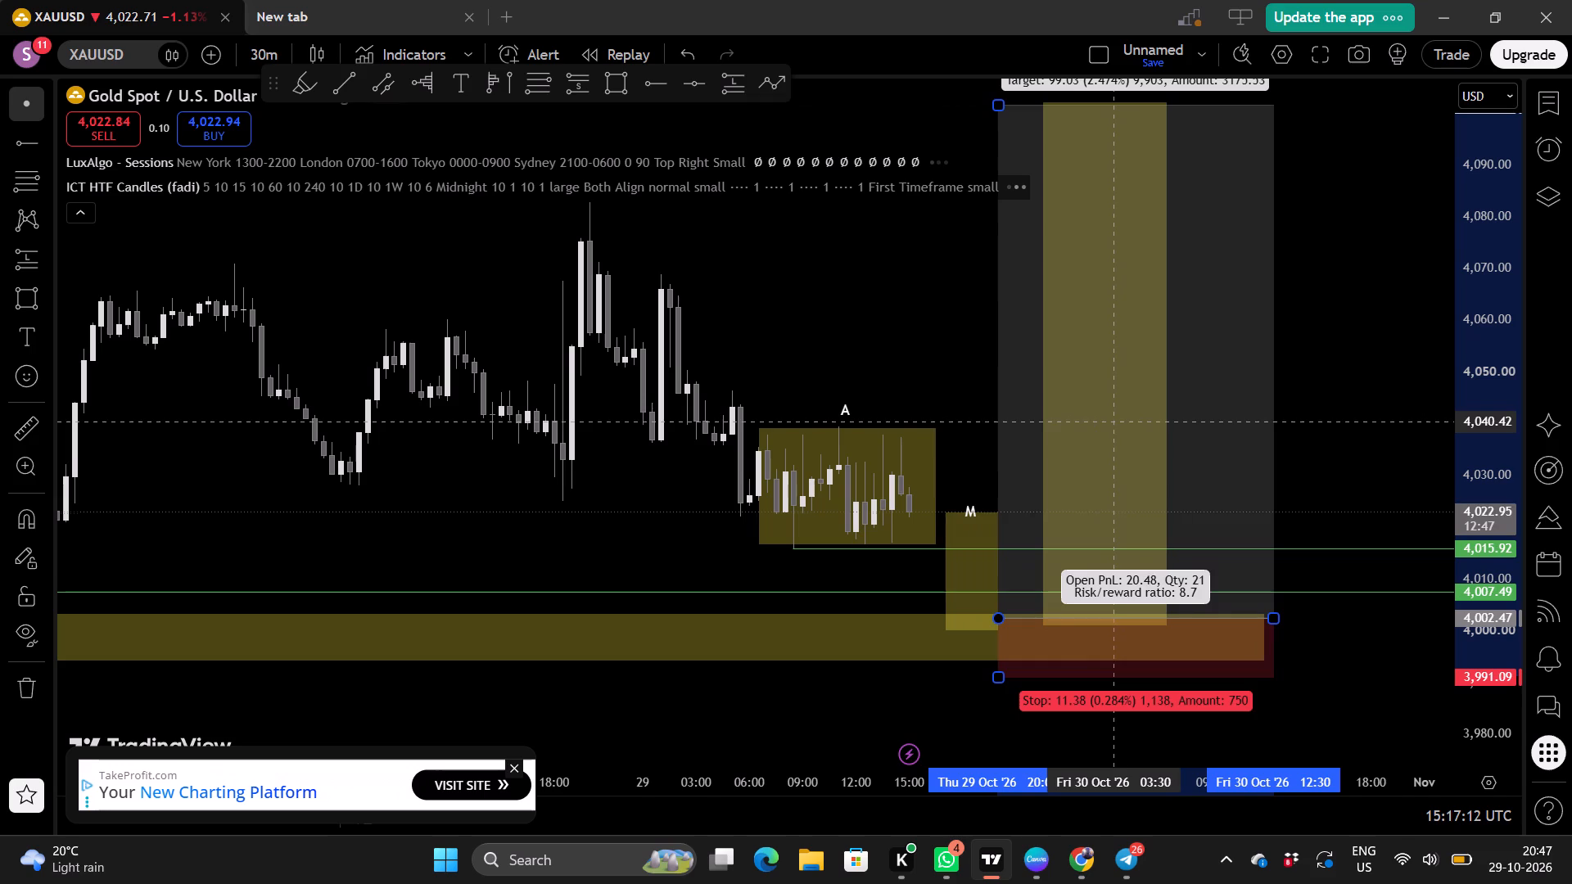
left_click(1371, 359)
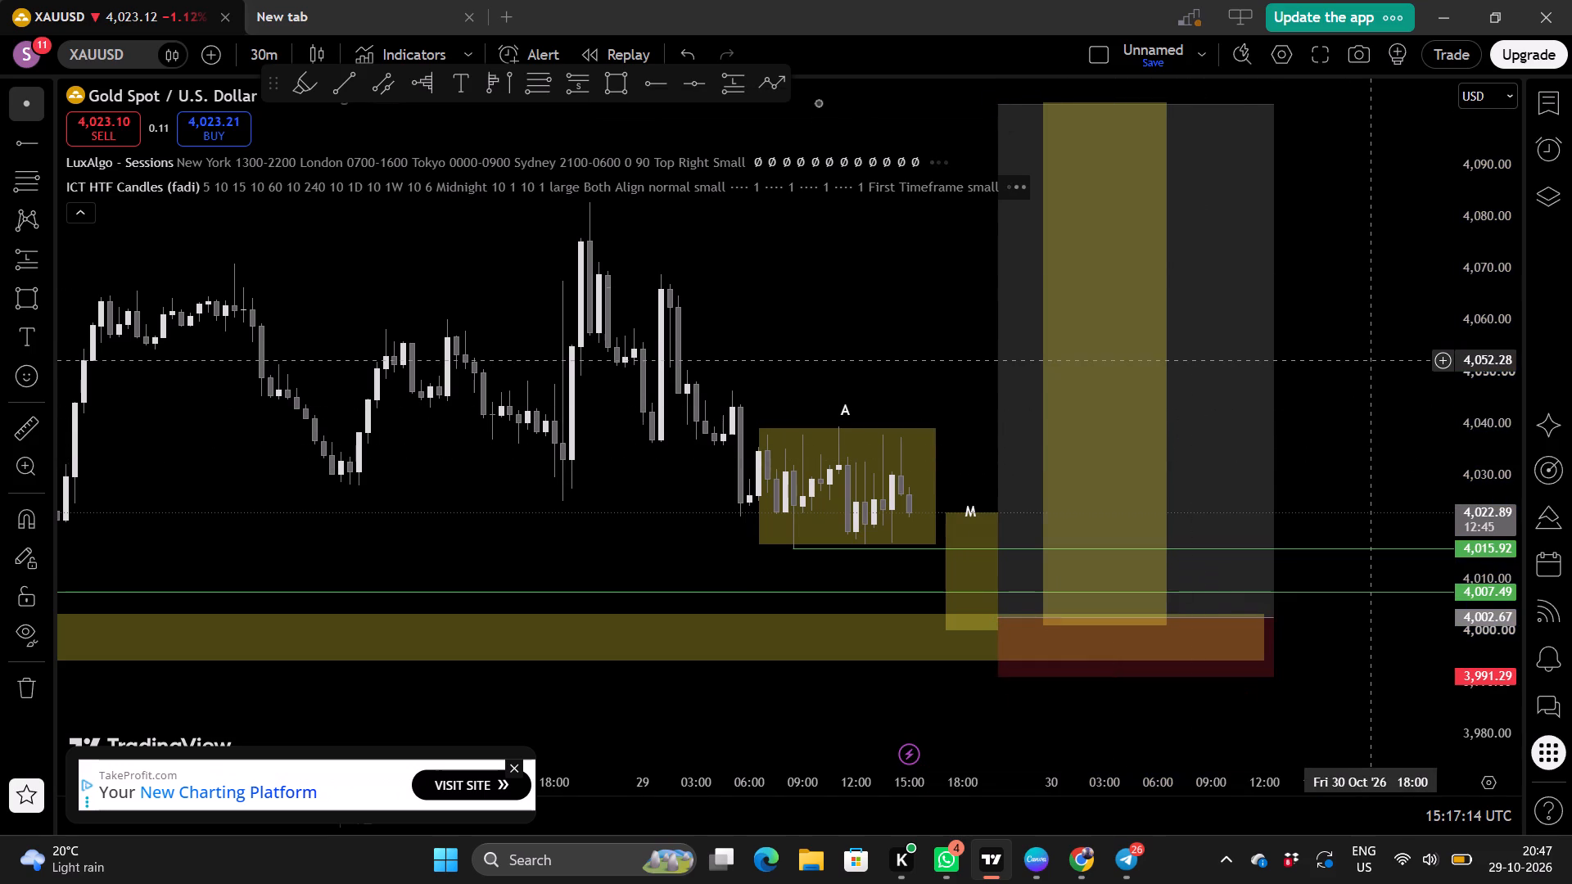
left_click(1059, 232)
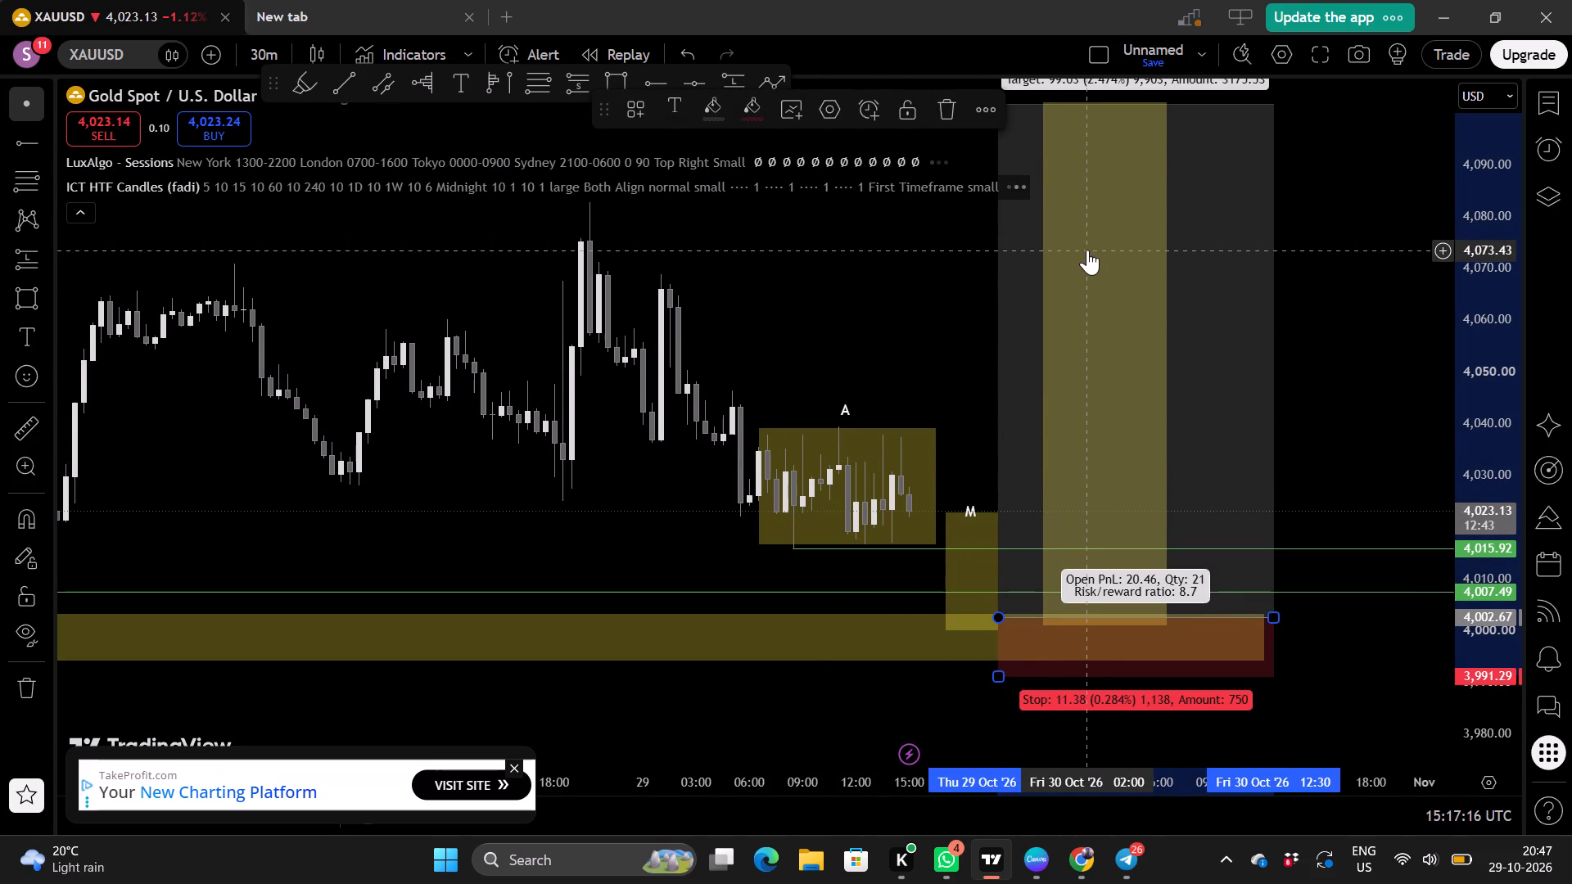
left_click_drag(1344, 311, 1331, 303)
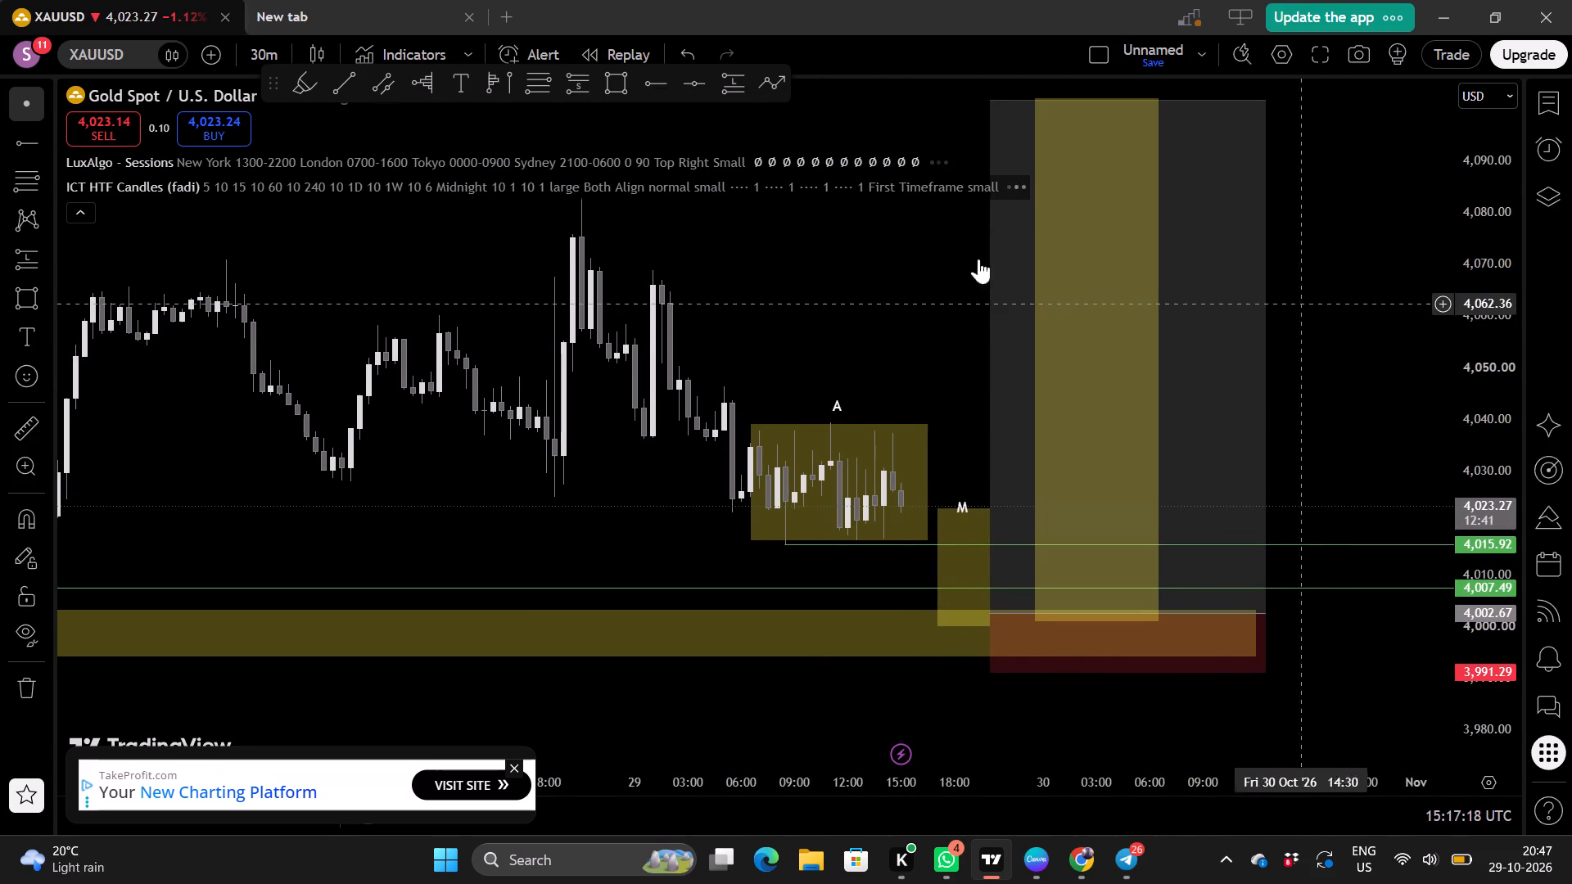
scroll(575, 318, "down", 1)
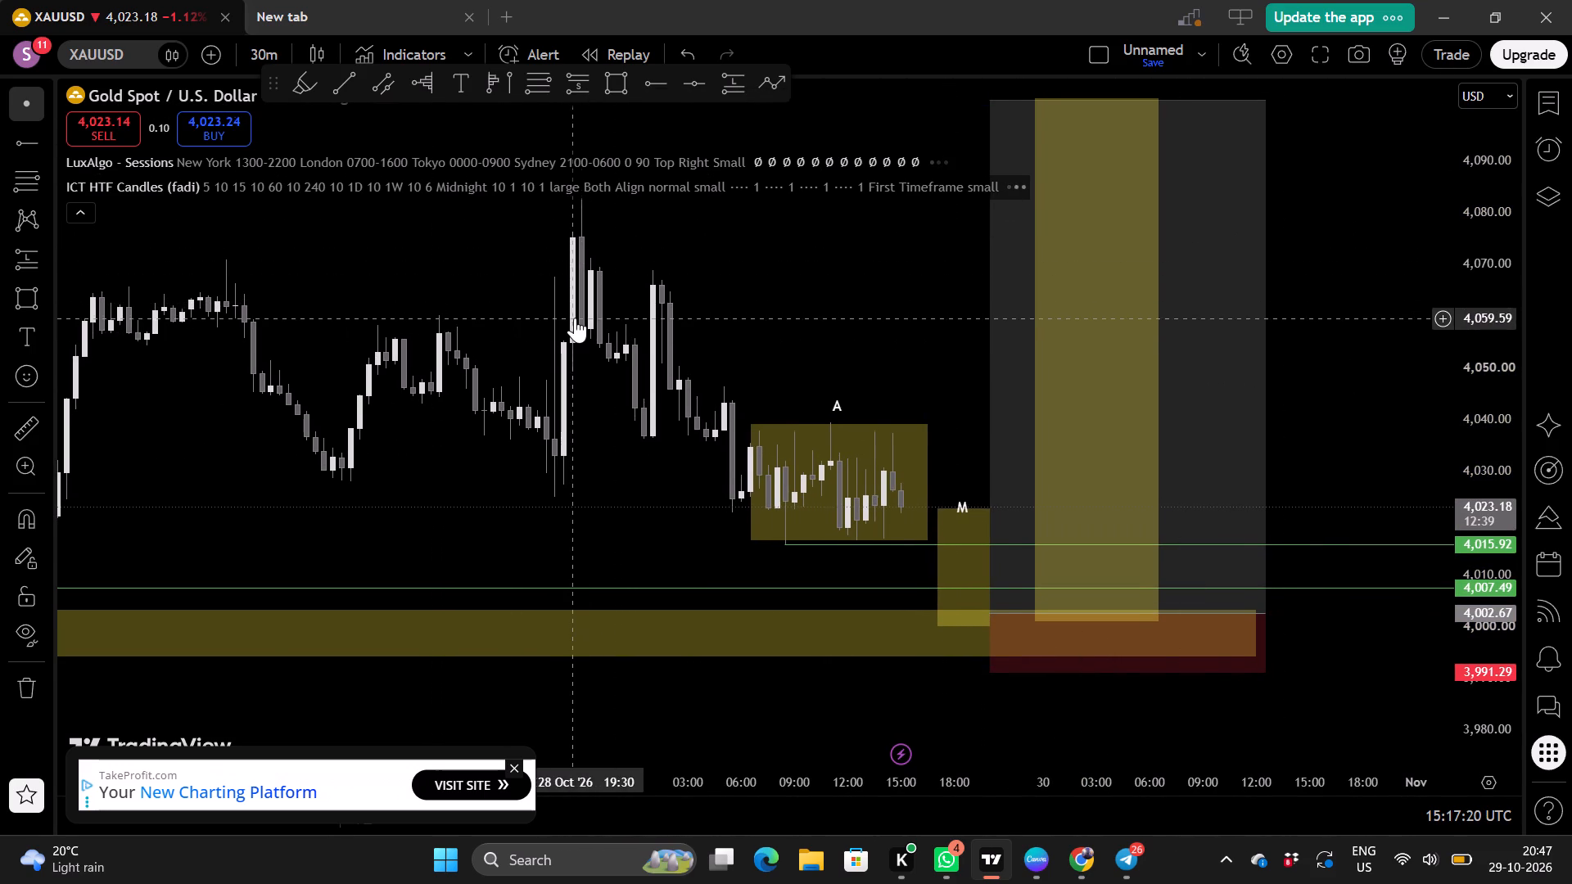
Add a text label "D" just below the tall rectangle, inside the long position's stop area at about 3,997.5.
scroll(575, 318, "down", 1)
left_click(29, 329)
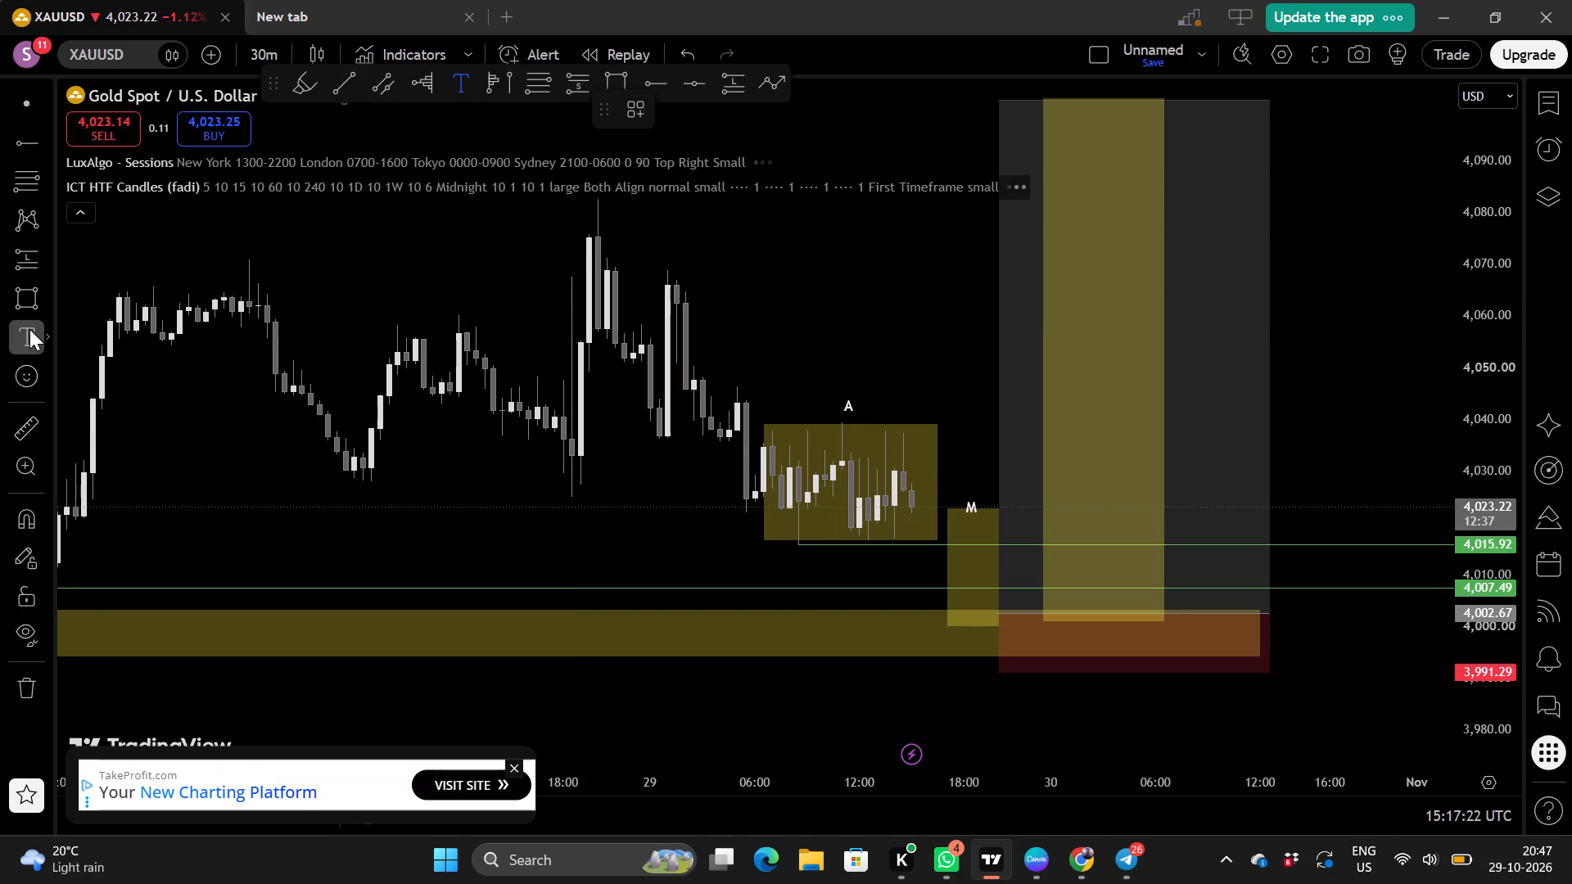
left_click(1103, 639)
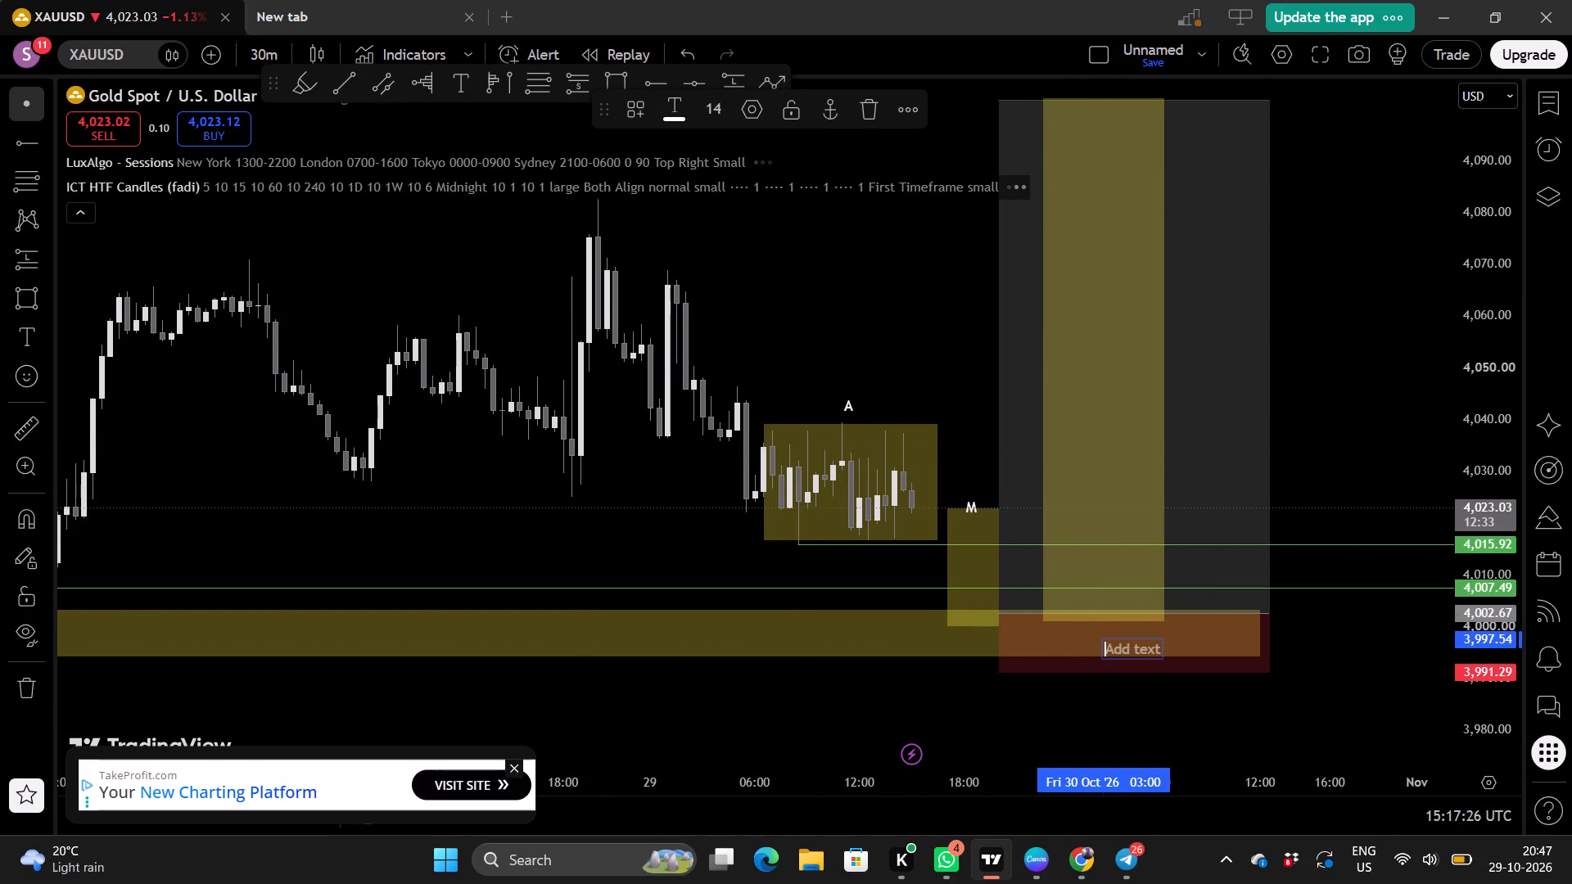
key("d")
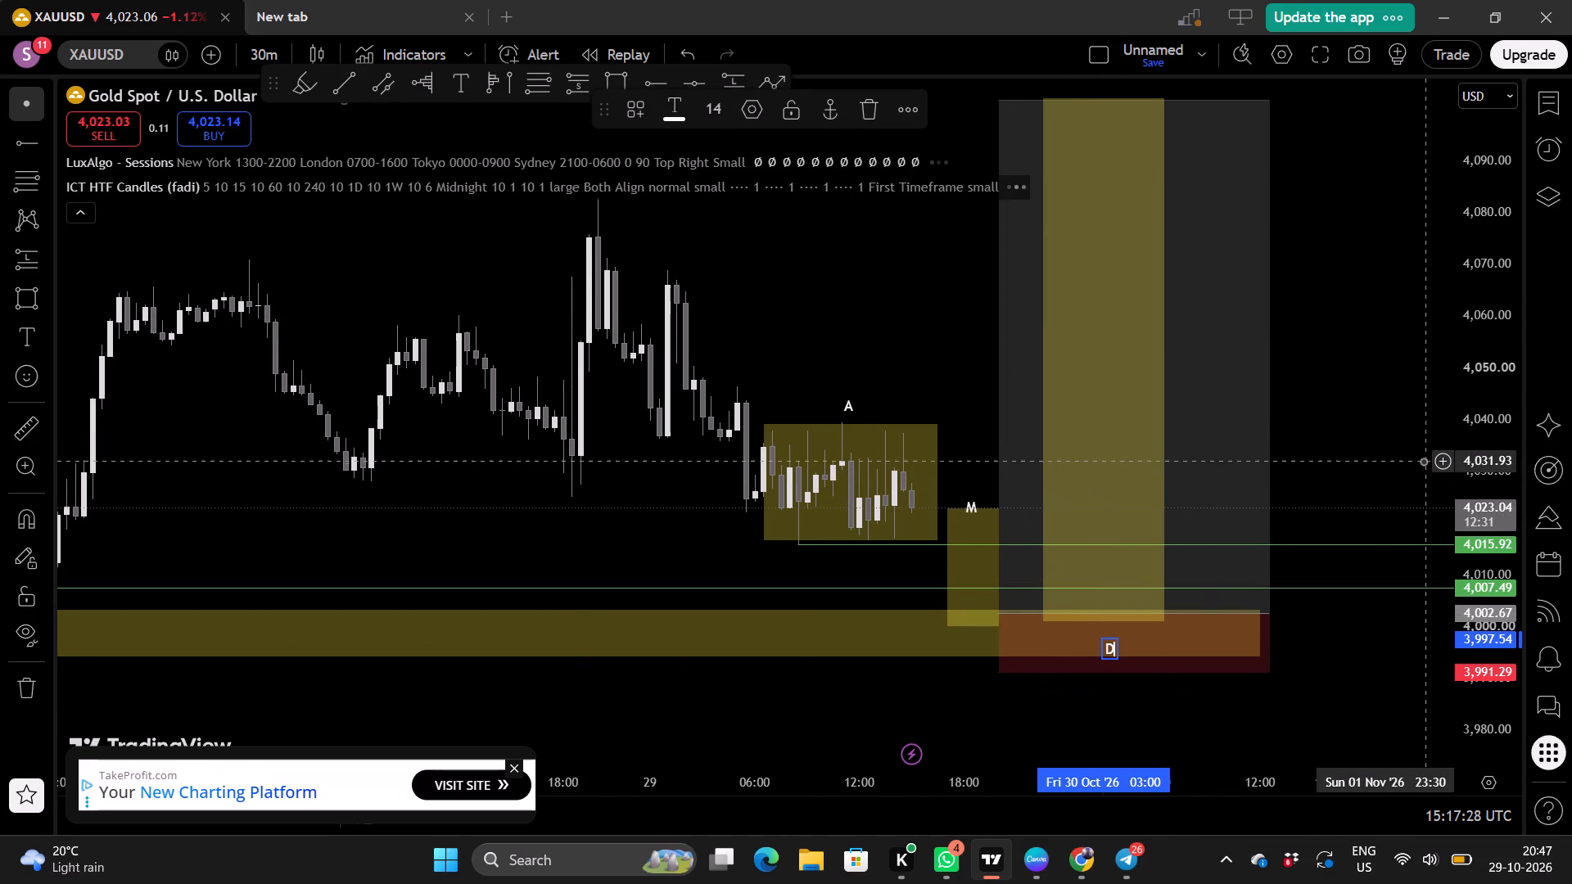
left_click(1423, 461)
Capture a full-screen screenshot of the chart with the whole A, M, D setup and long position in view.
scroll(1379, 443, "down", 1)
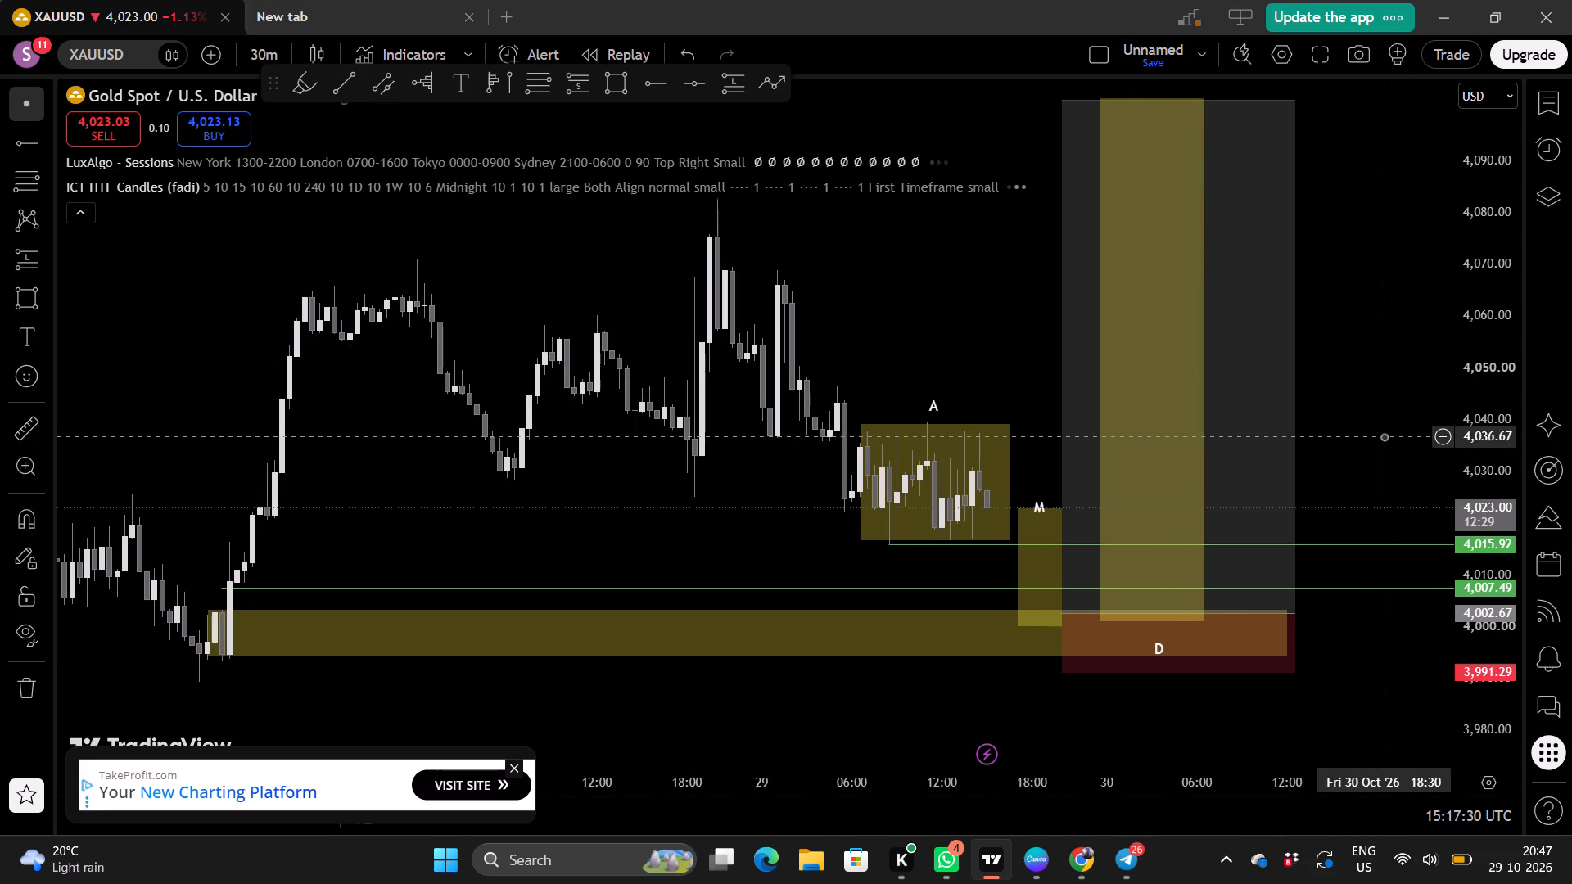
left_click_drag(1386, 468, 1412, 503)
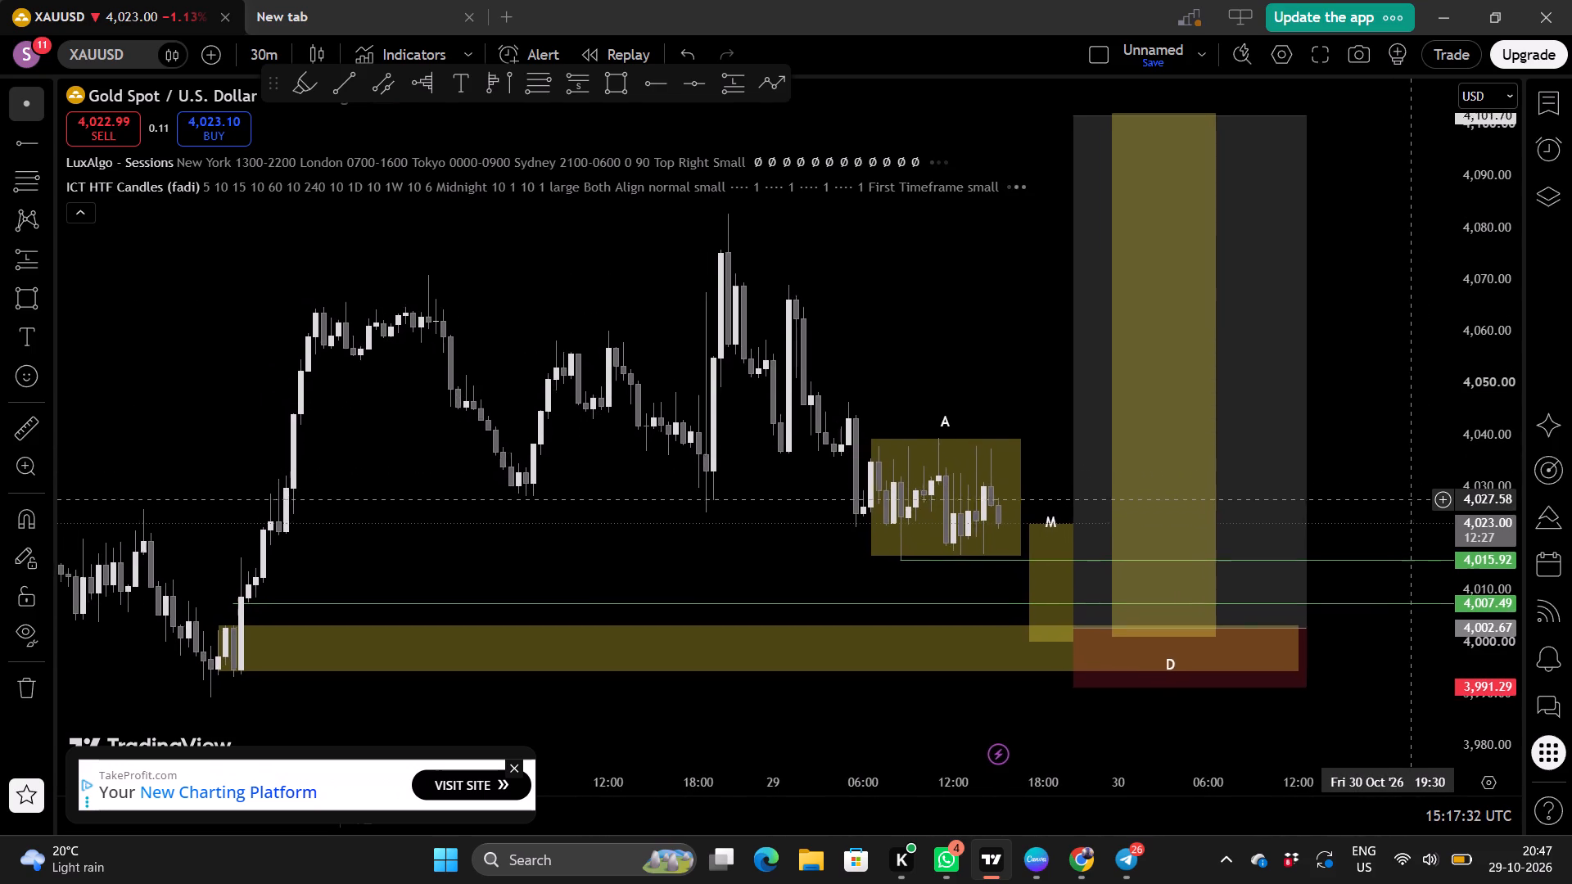
left_click_drag(1412, 503, 1409, 503)
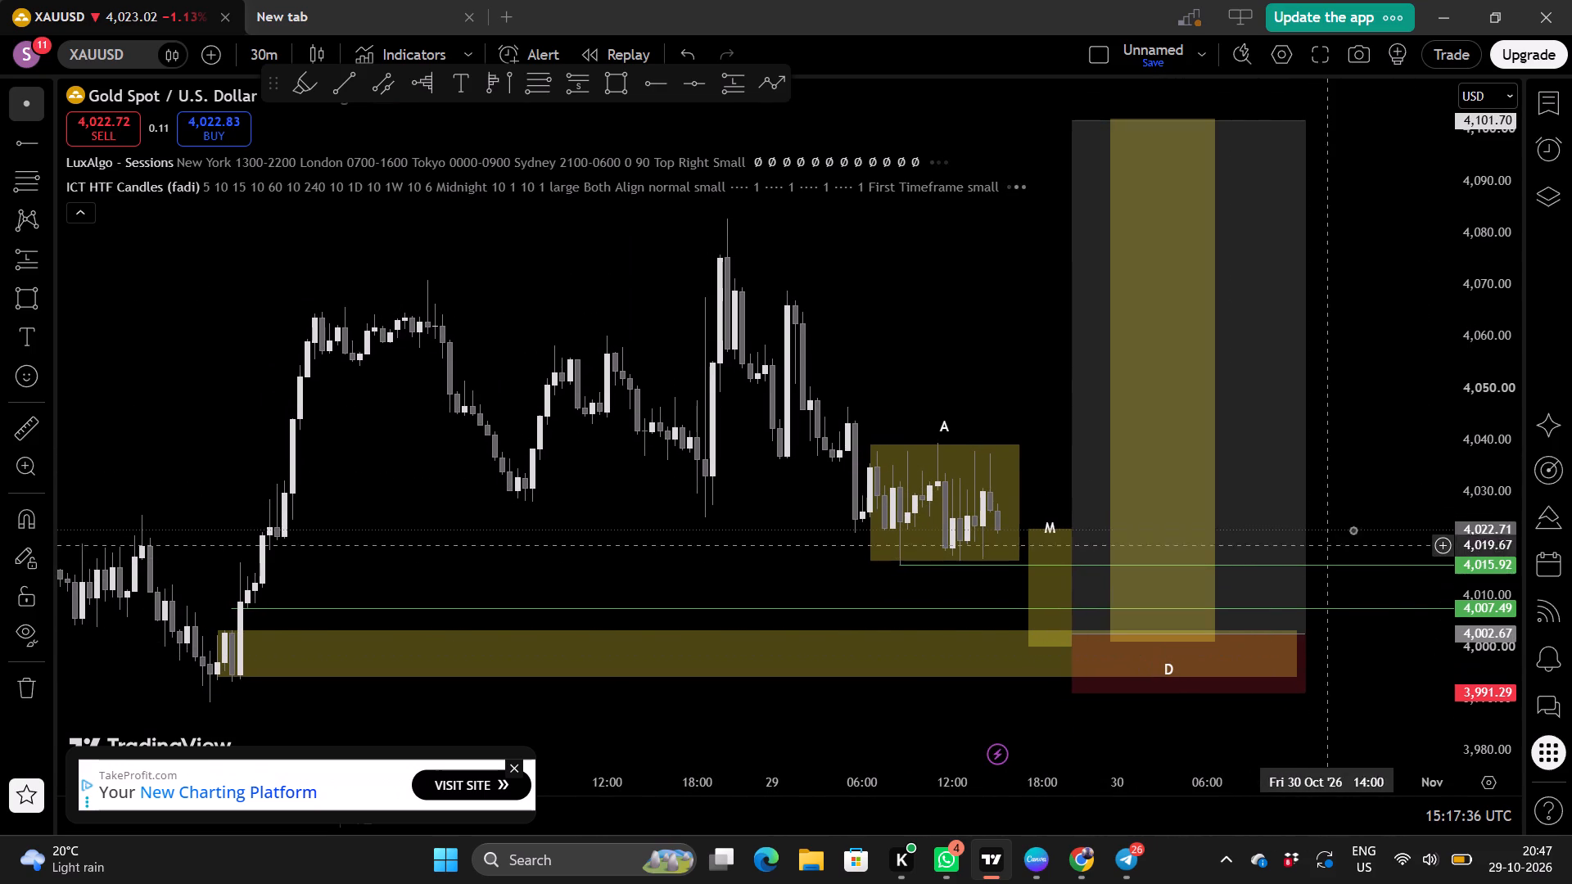
left_click_drag(1381, 495, 1380, 533)
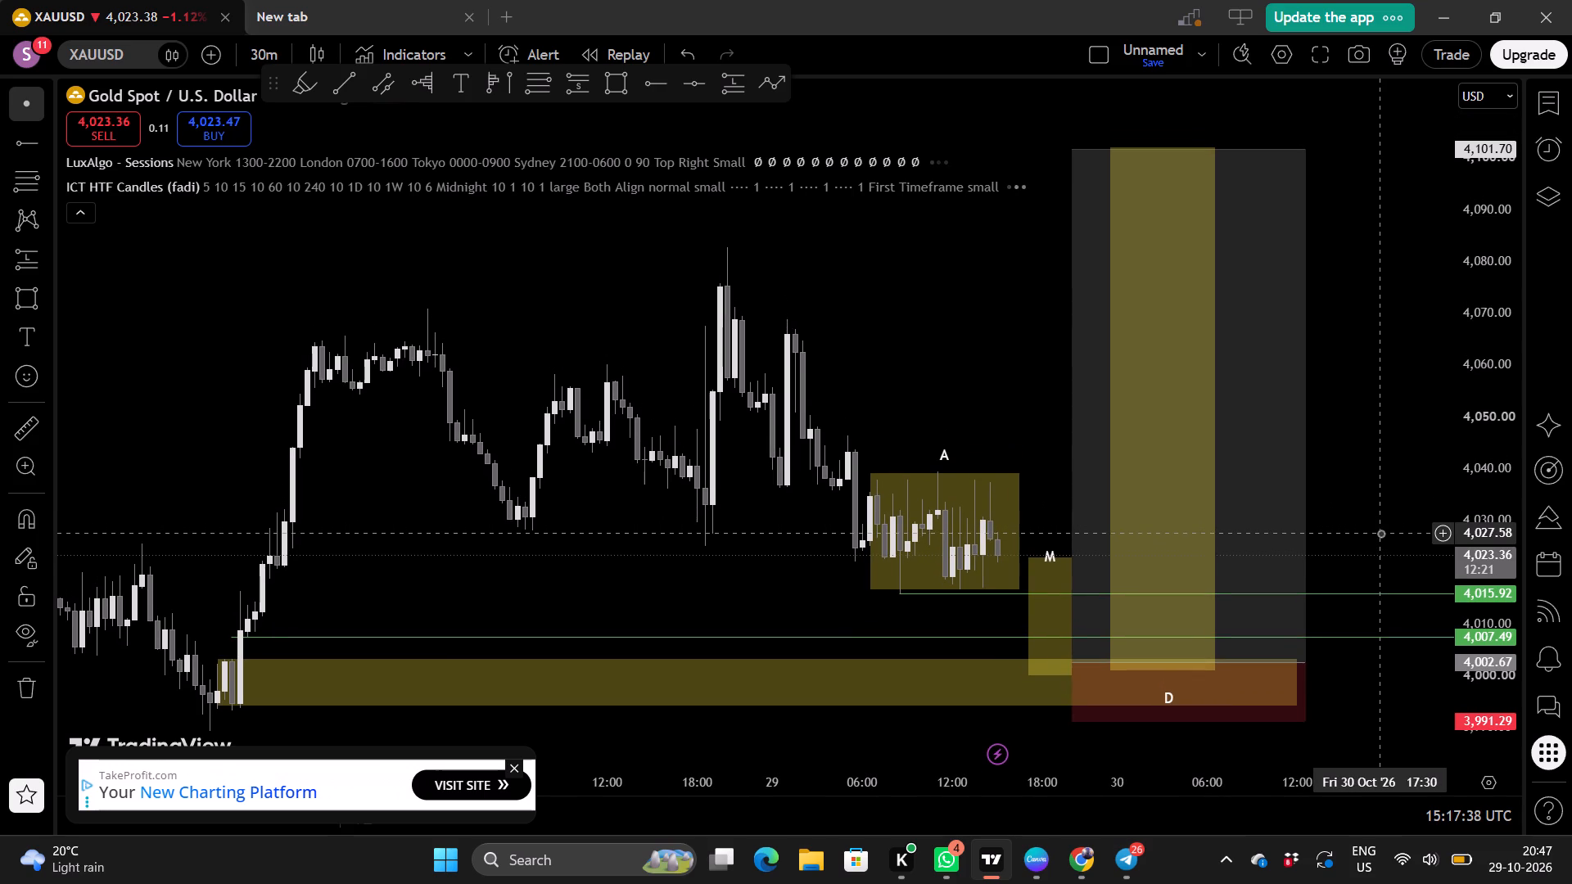
key("Print")
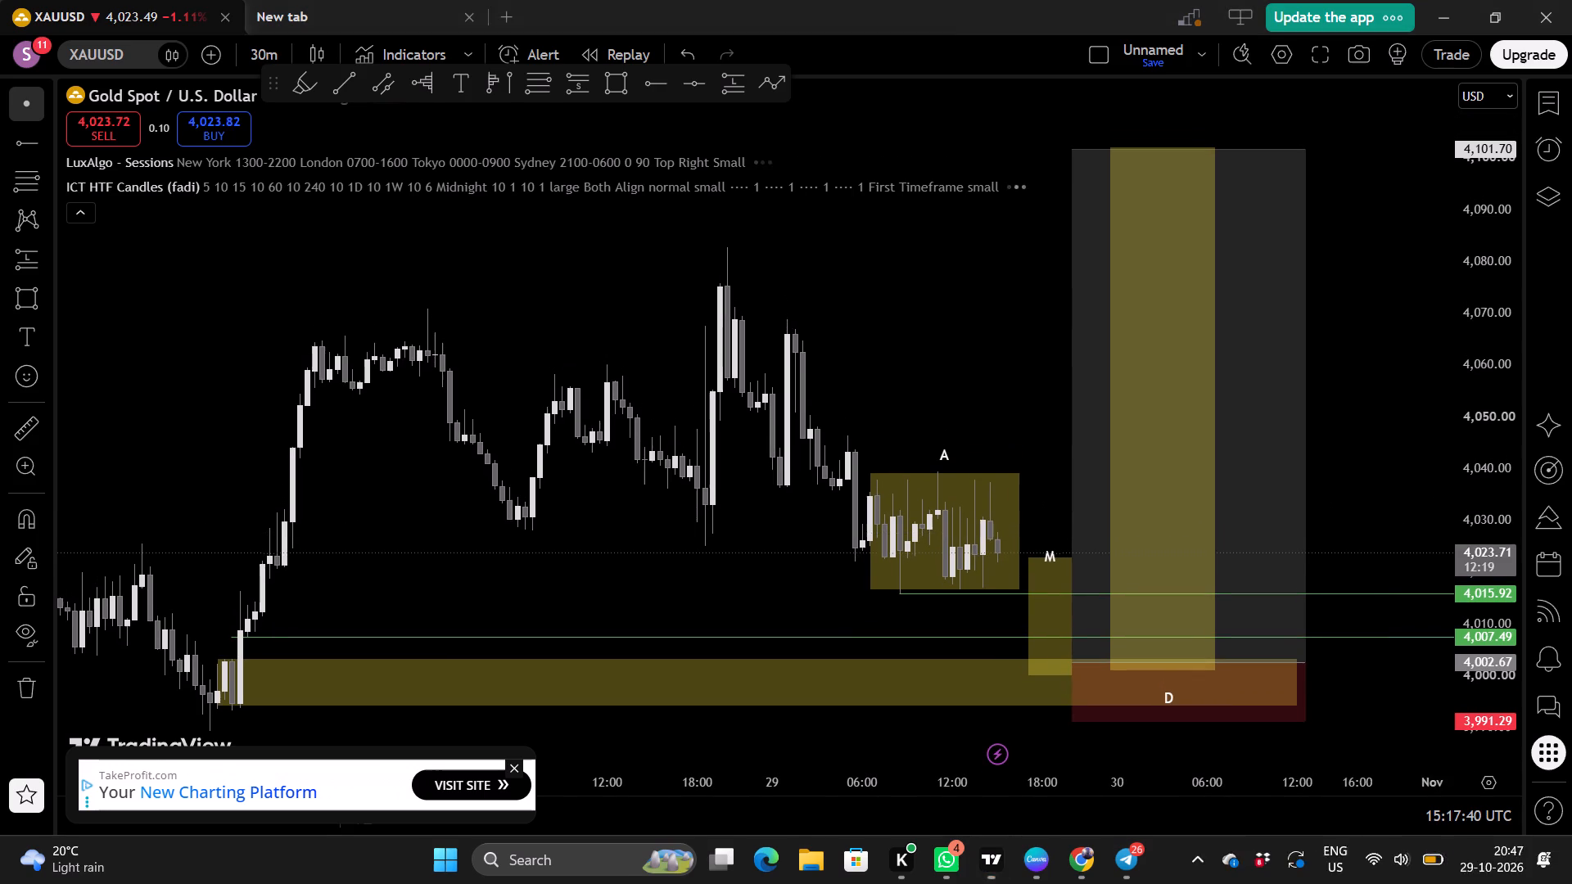
left_click(753, 41)
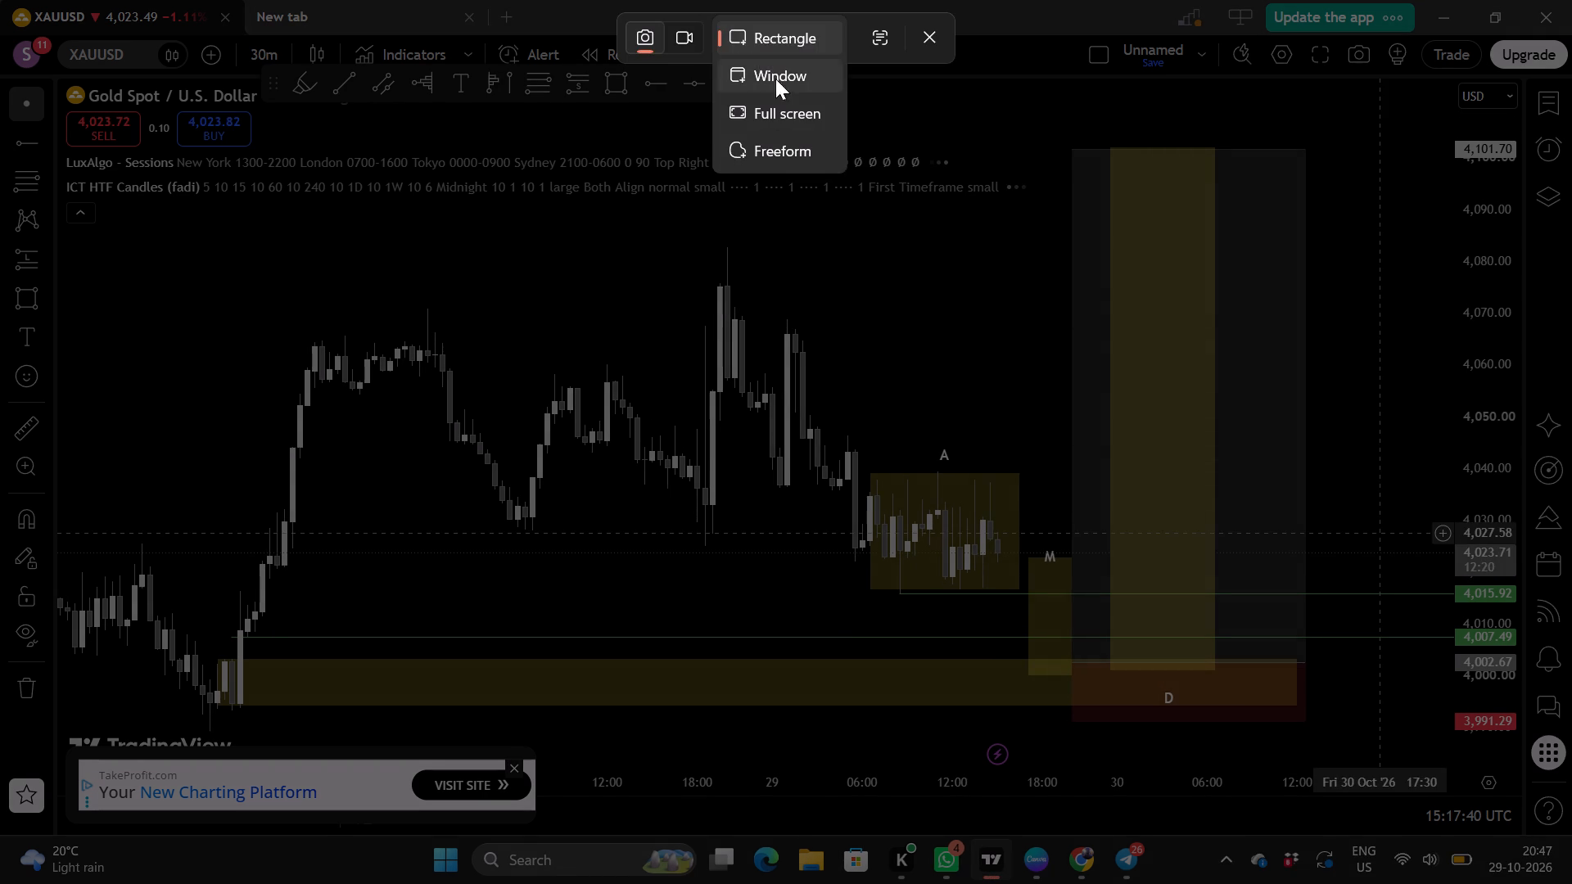
left_click(797, 120)
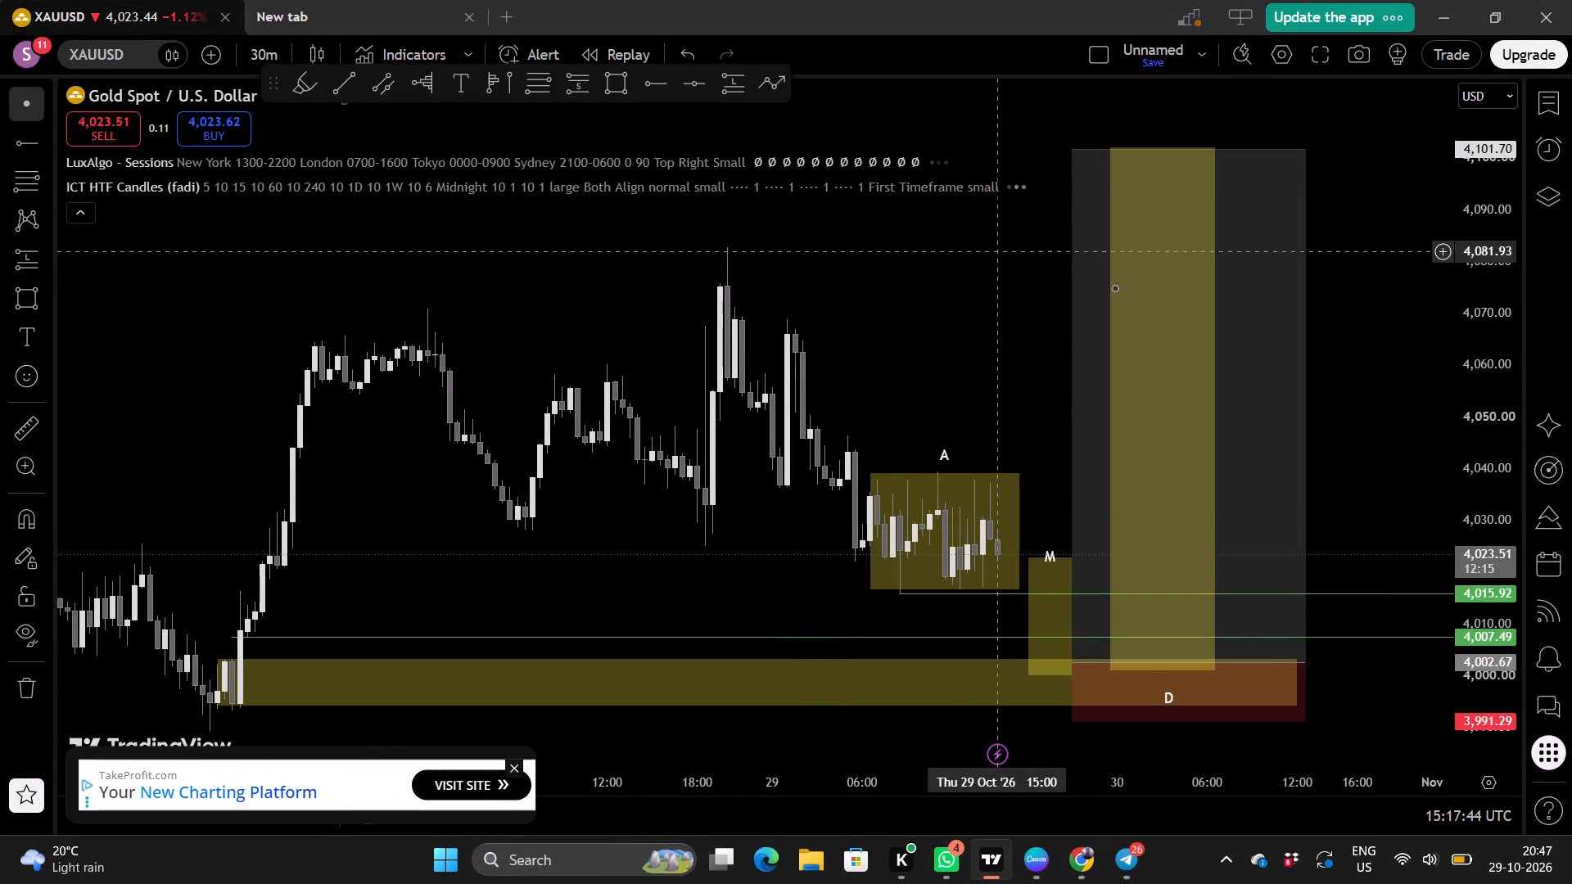
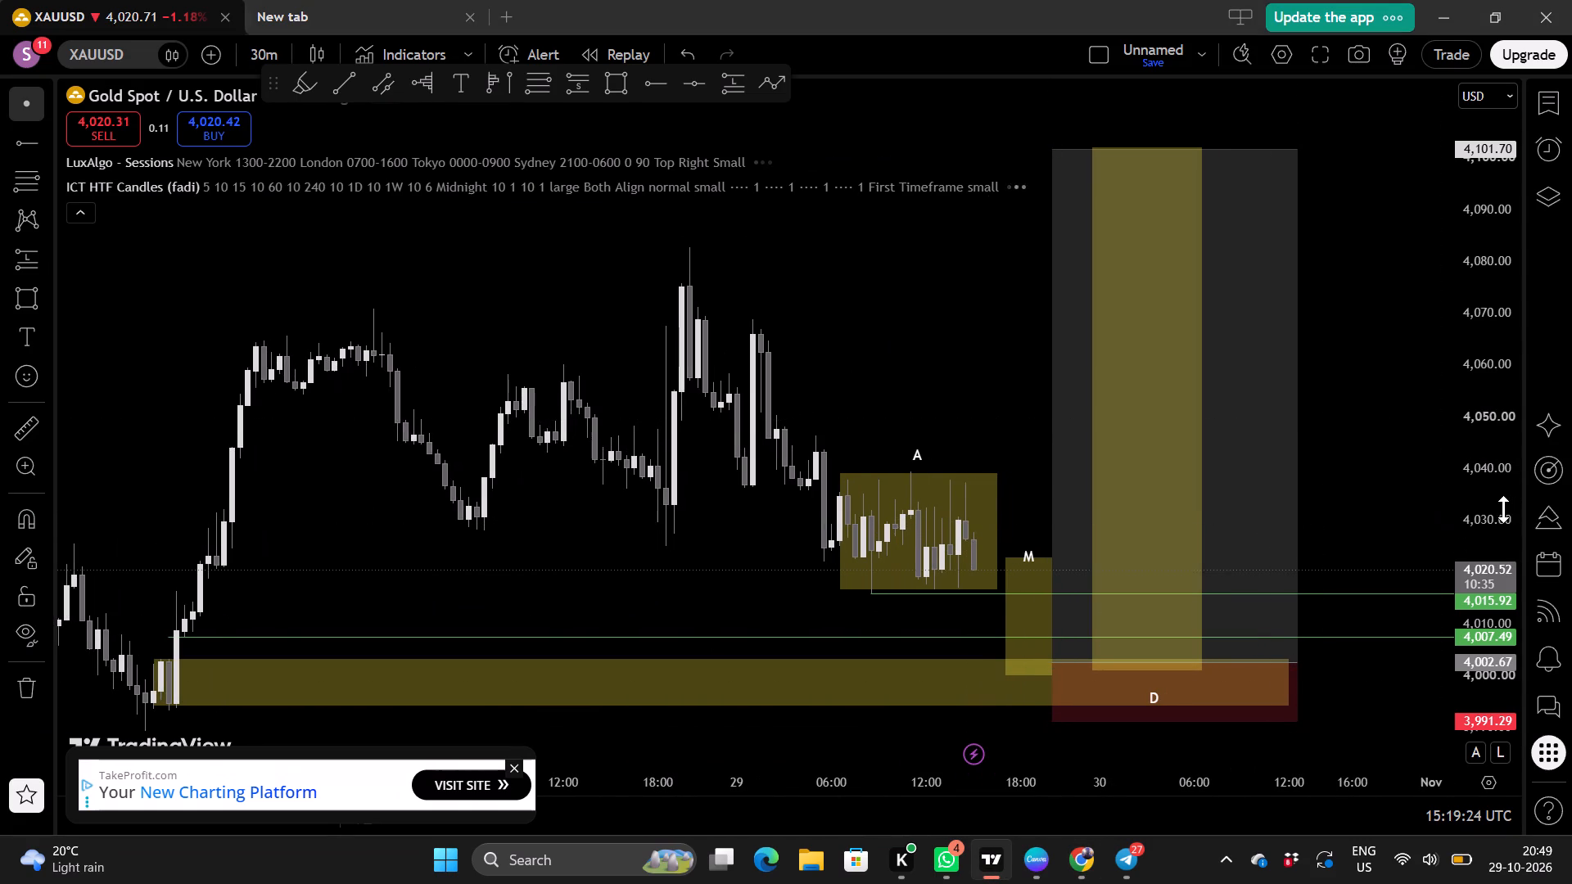
scroll(1496, 507, "up", 4)
scroll(921, 347, "up", 2)
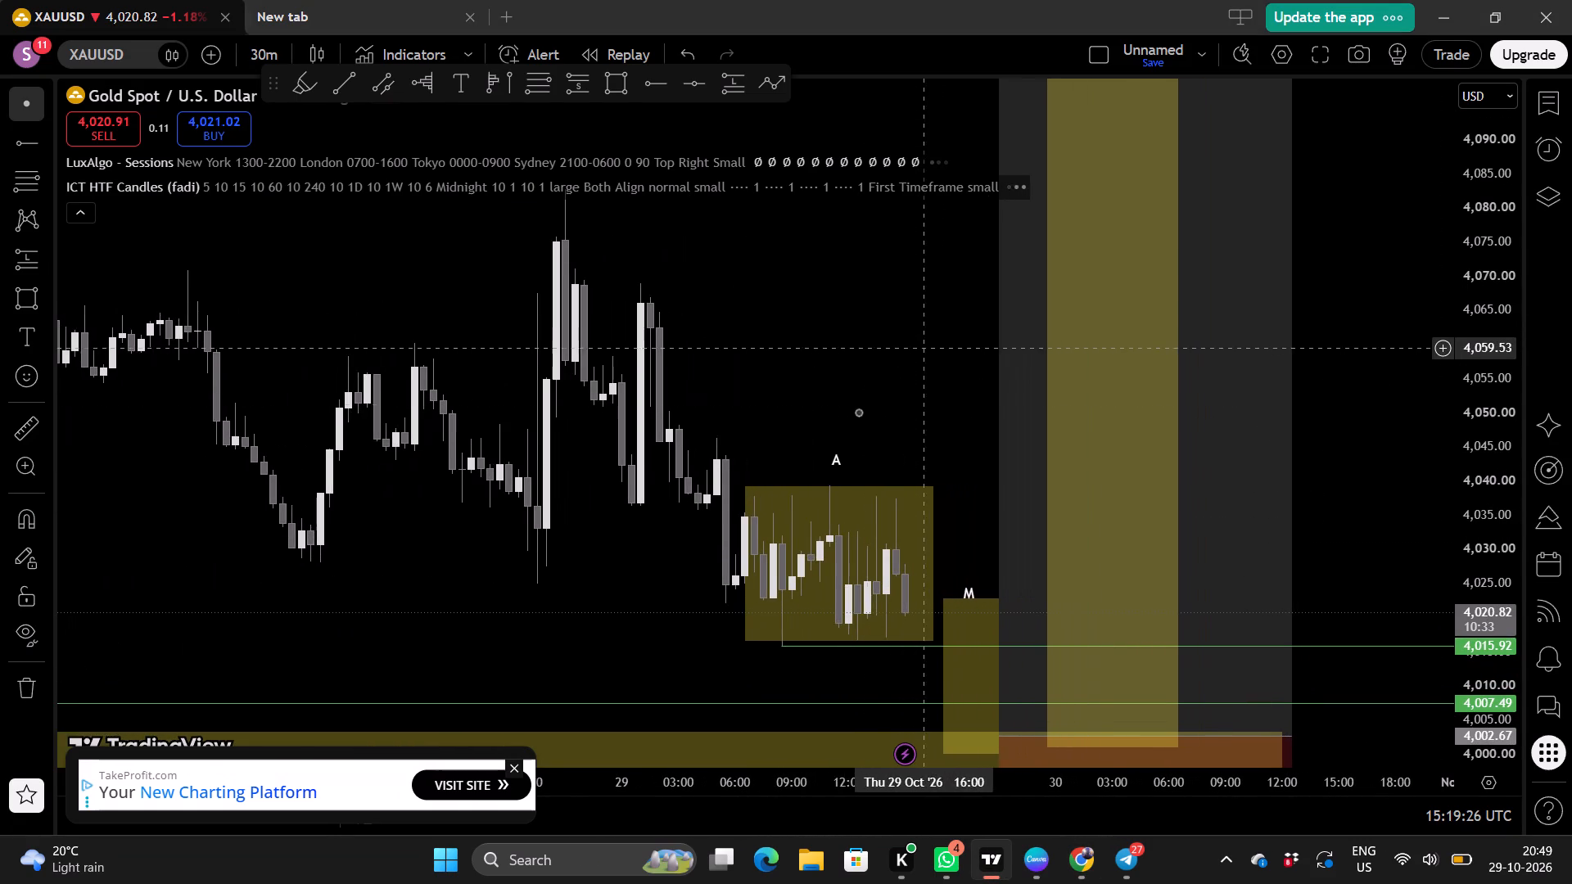
left_click_drag(858, 412, 833, 312)
scroll(832, 392, "down", 1)
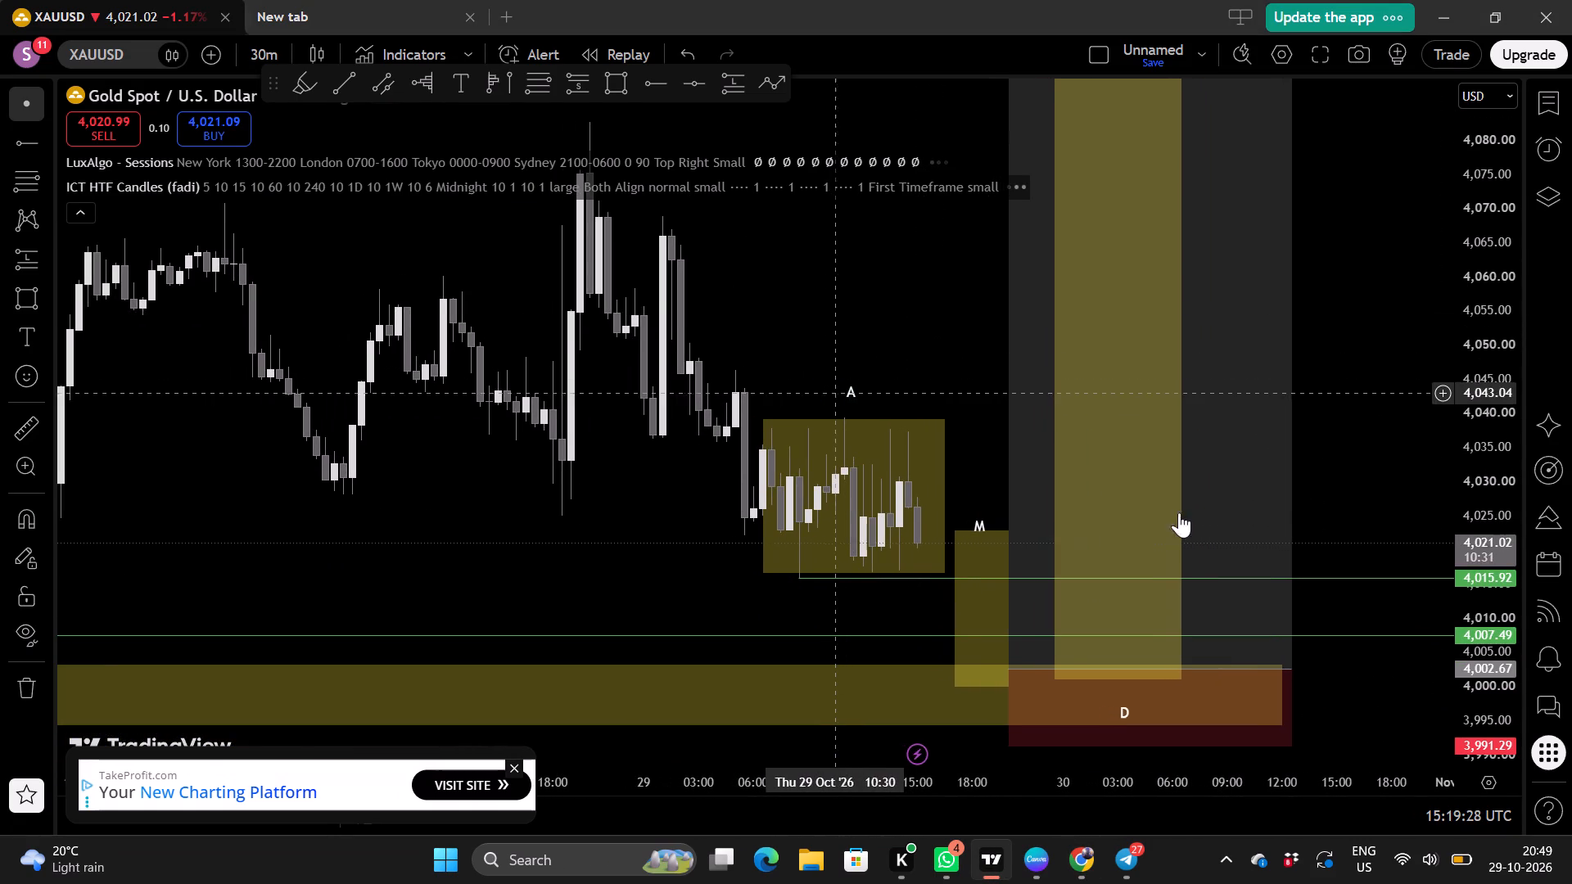
left_click_drag(1381, 525, 1382, 566)
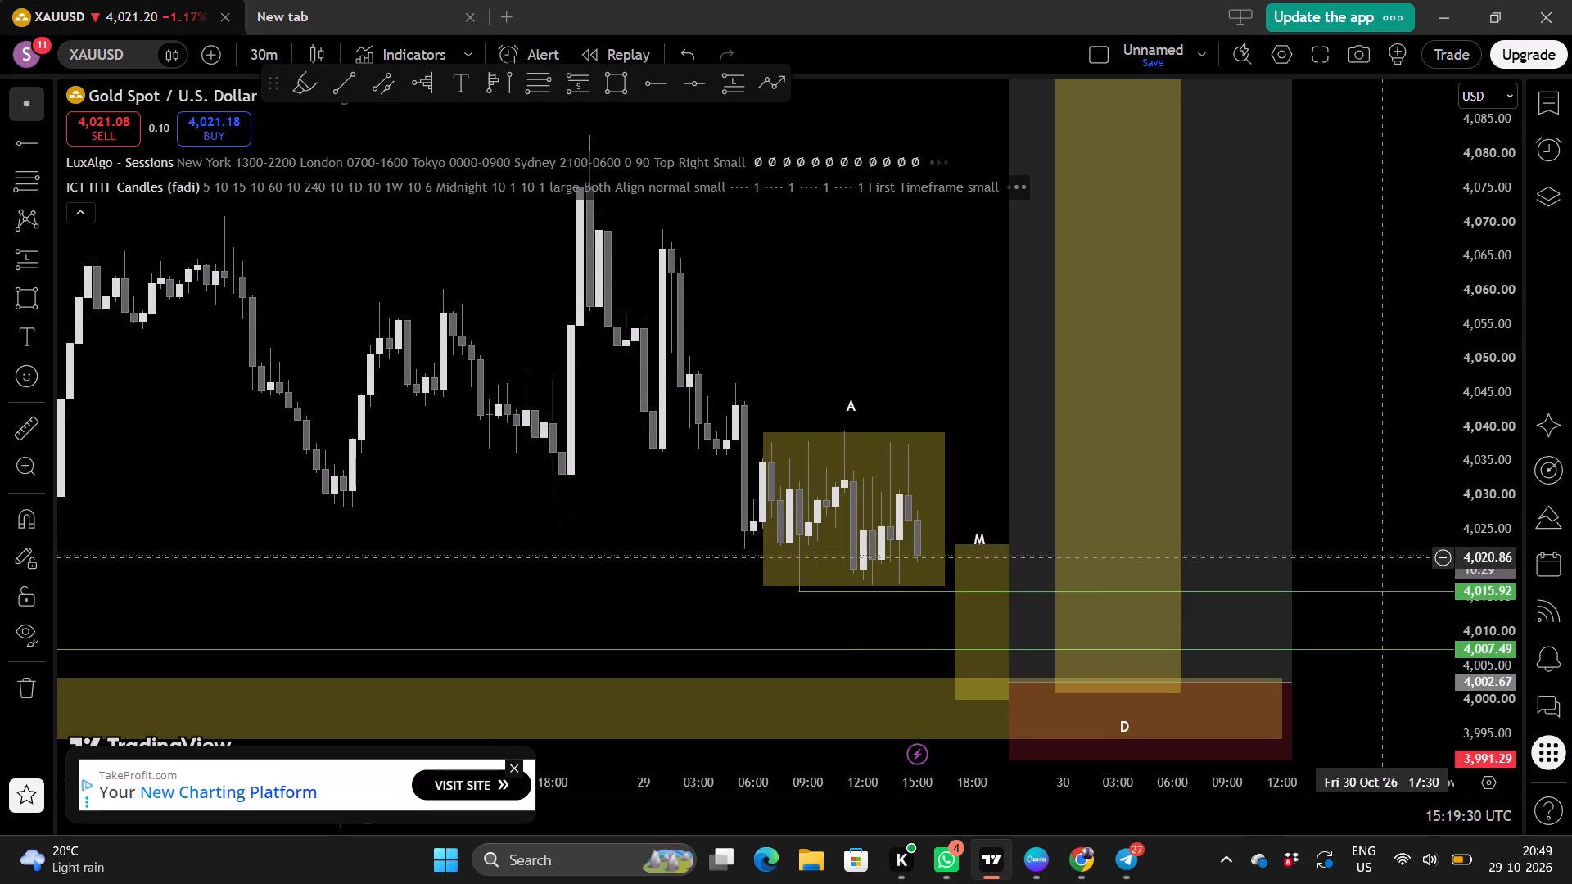
left_click_drag(1382, 566, 1383, 566)
scroll(1383, 566, "down", 1)
scroll(1504, 588, "down", 1)
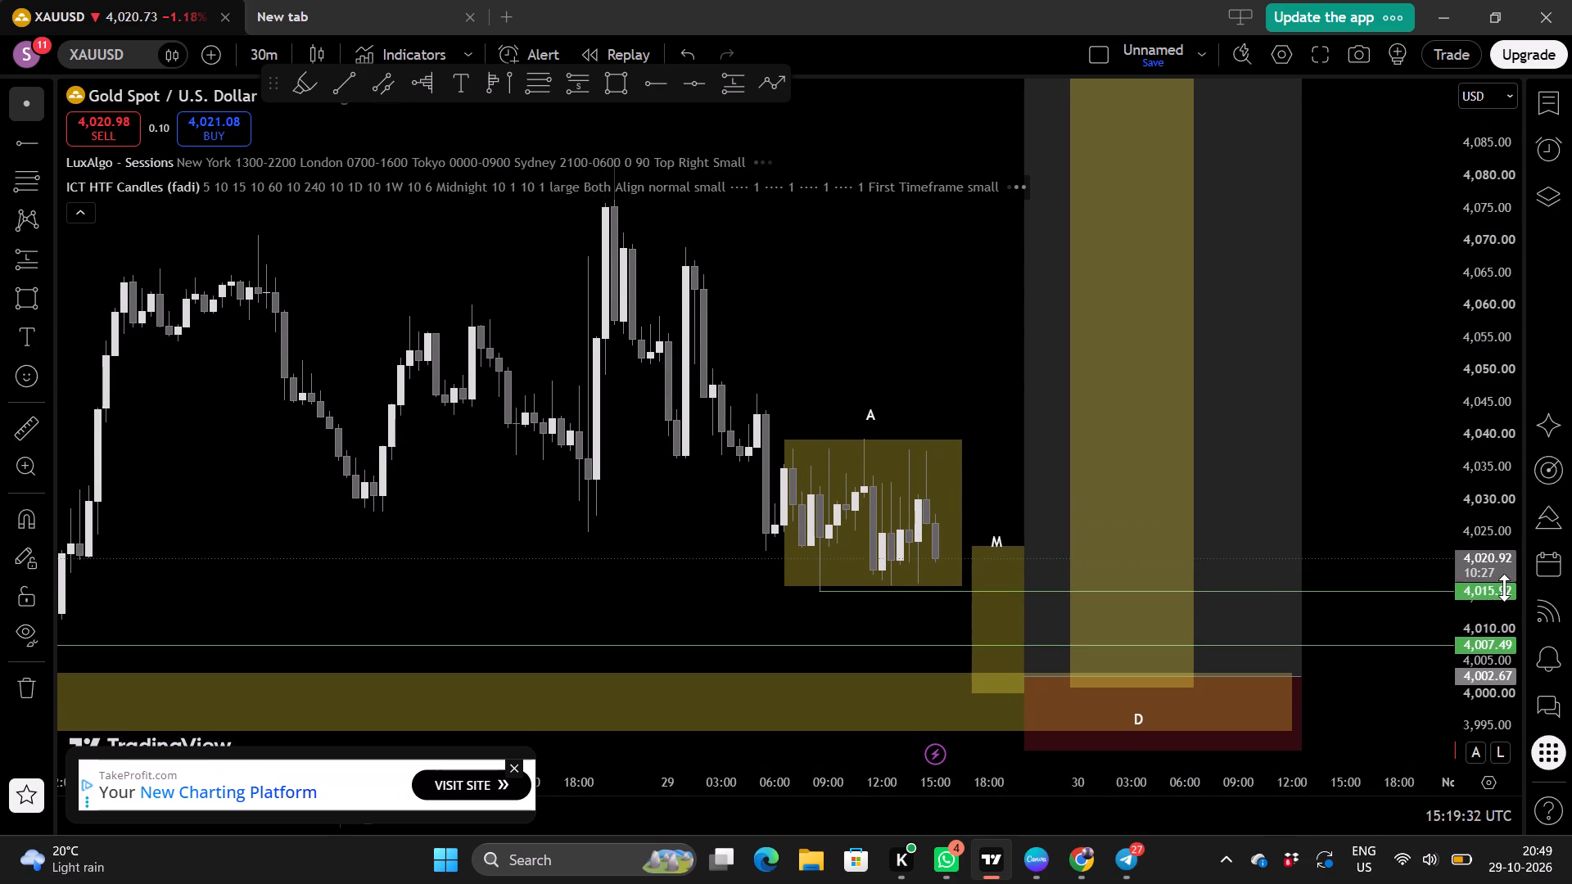
scroll(1504, 588, "down", 1)
scroll(1394, 516, "down", 1)
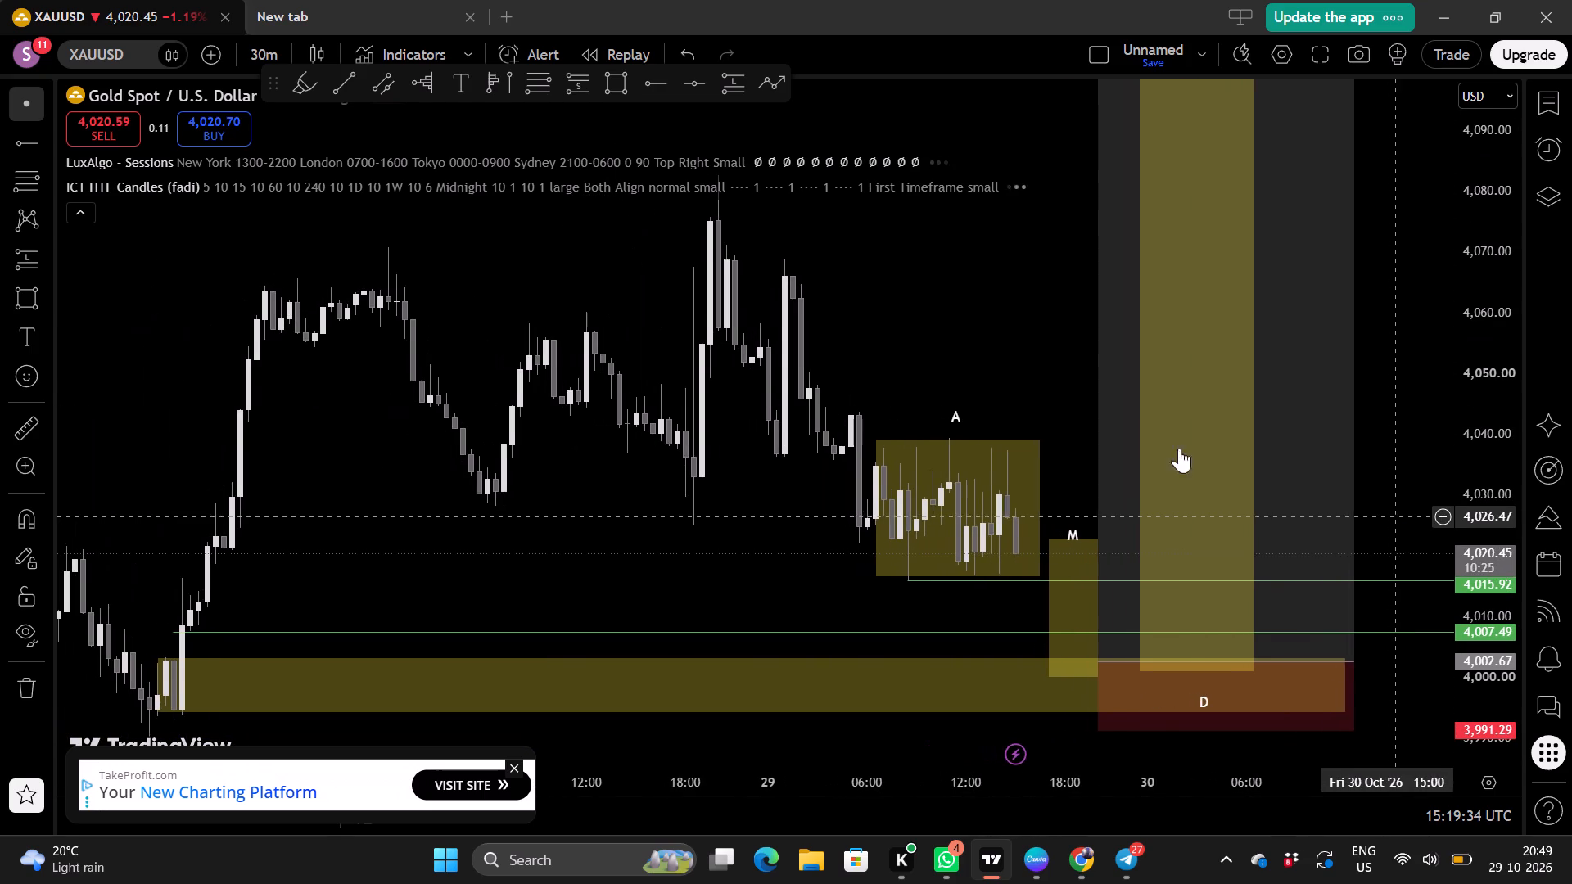
scroll(999, 372, "up", 1)
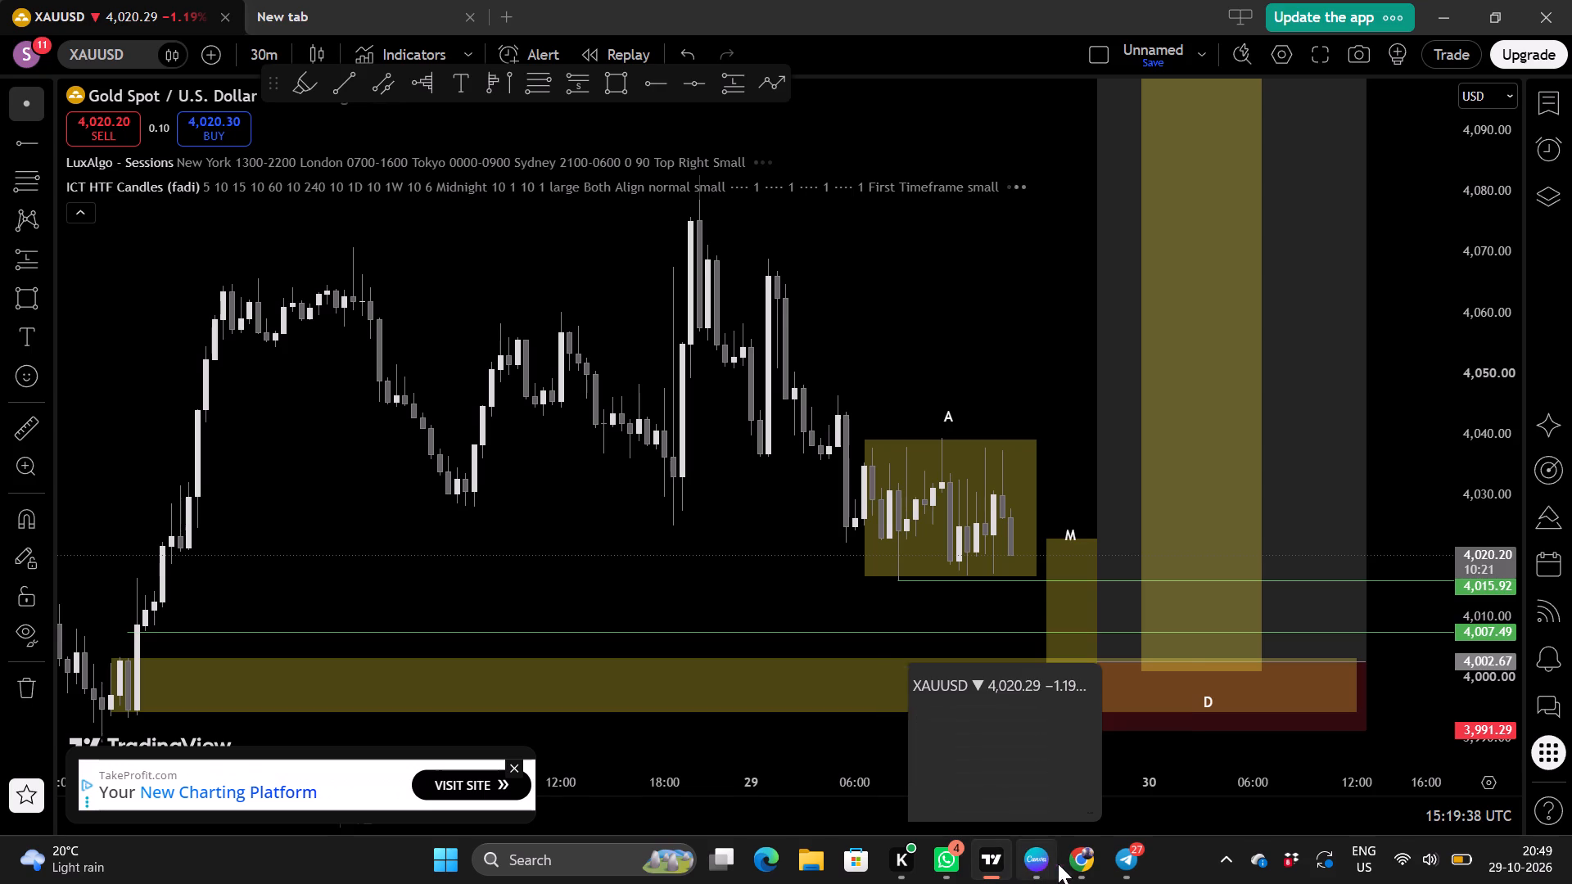
Switch to Chrome and skip the Gamma Levels, CVD & Order Flow video forward to its end.
left_click(1074, 797)
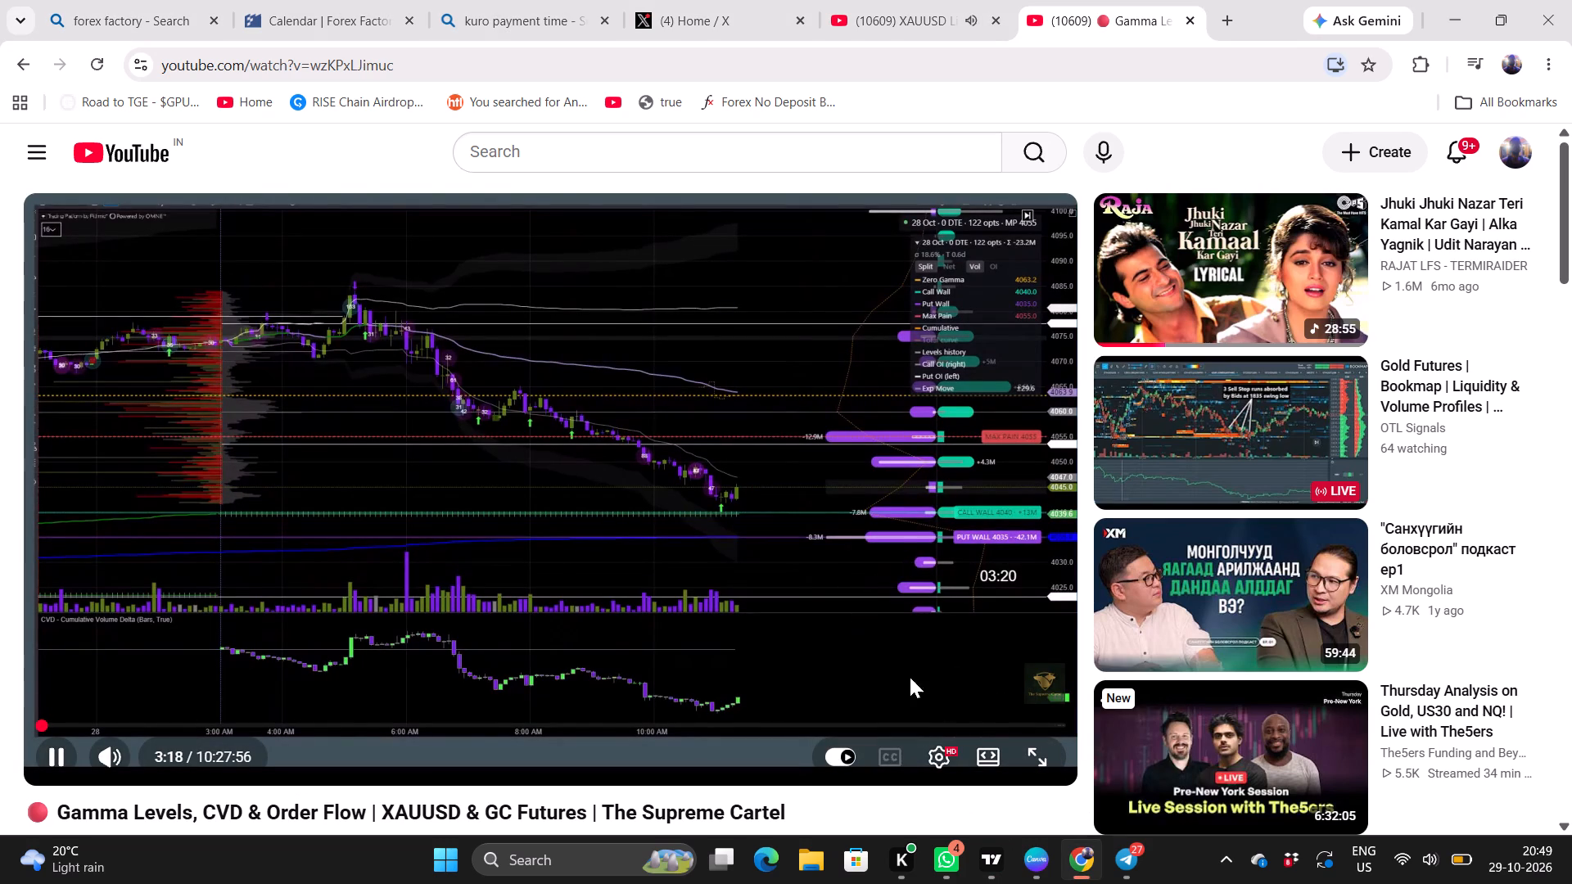
left_click_drag(995, 725, 1038, 724)
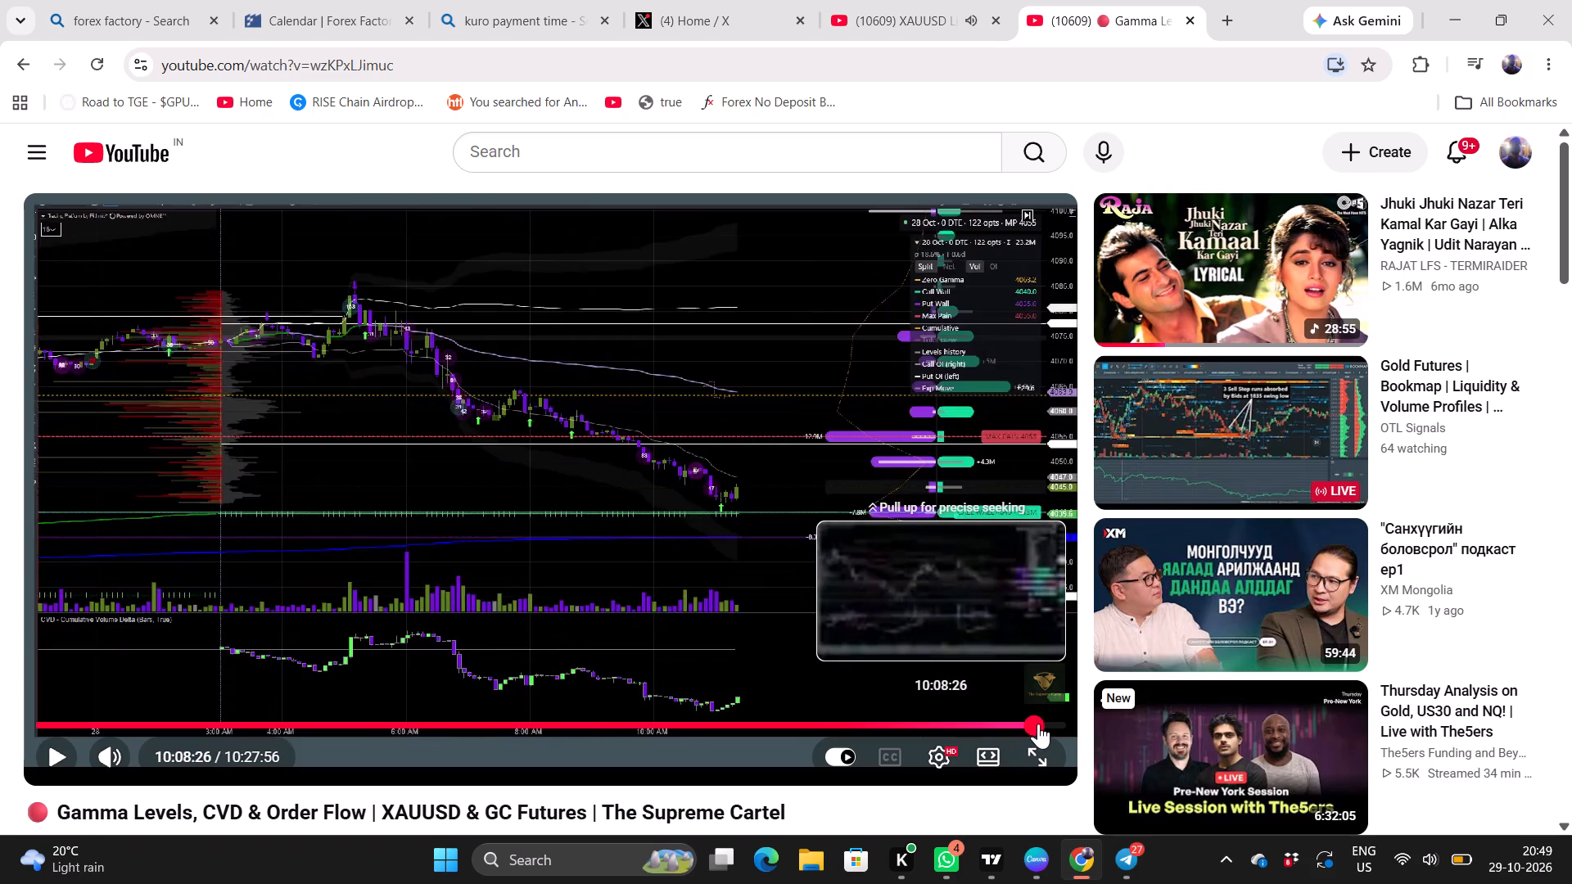
left_click_drag(1038, 724, 1100, 722)
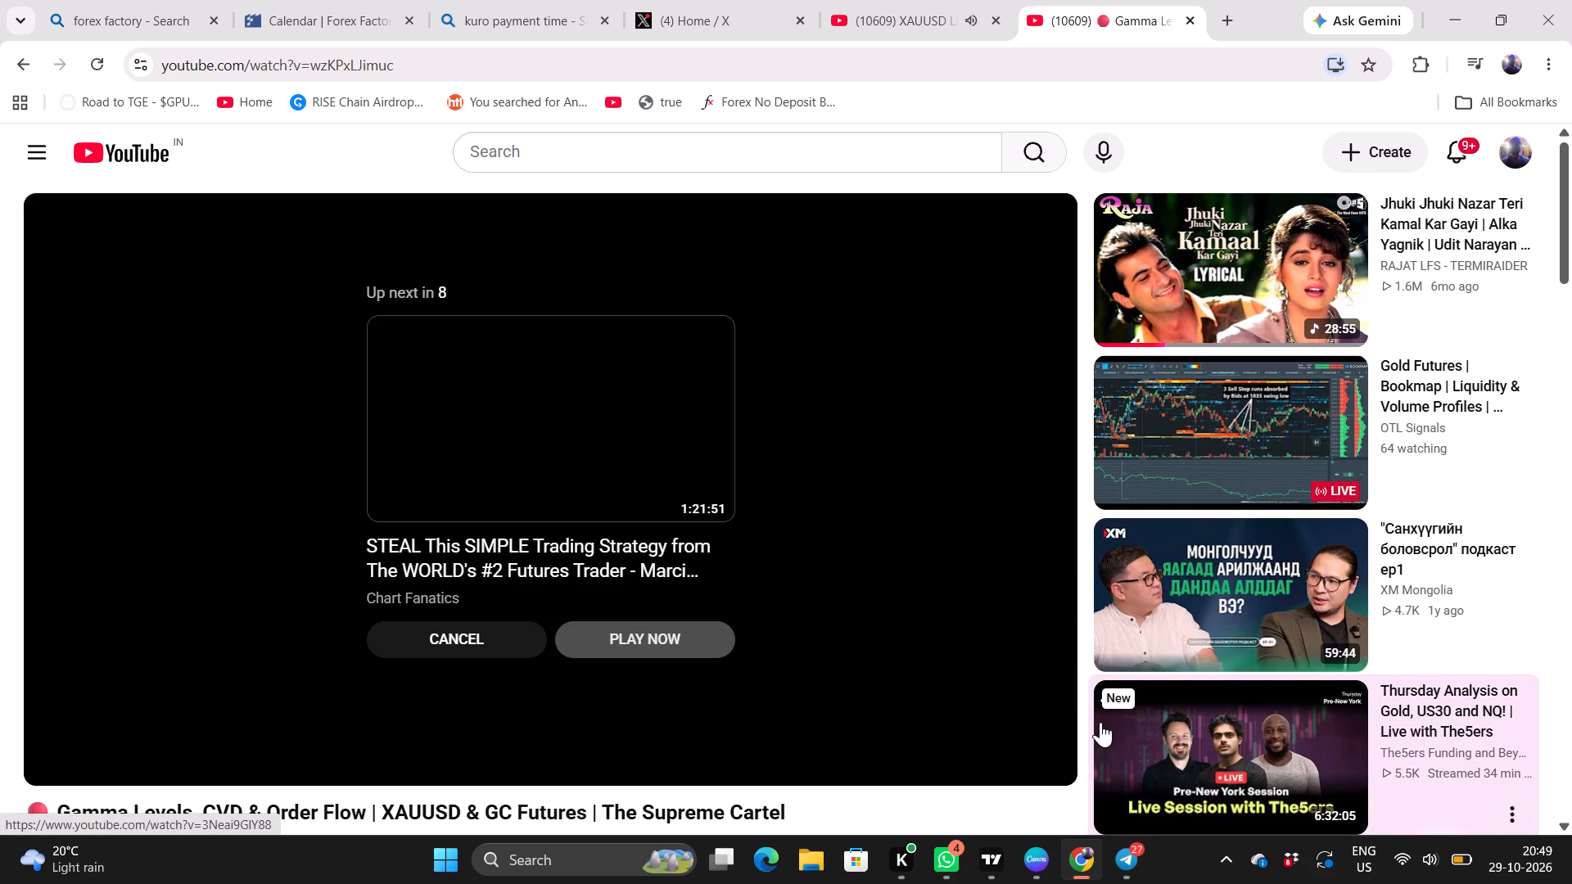
scroll(651, 670, "down", 1)
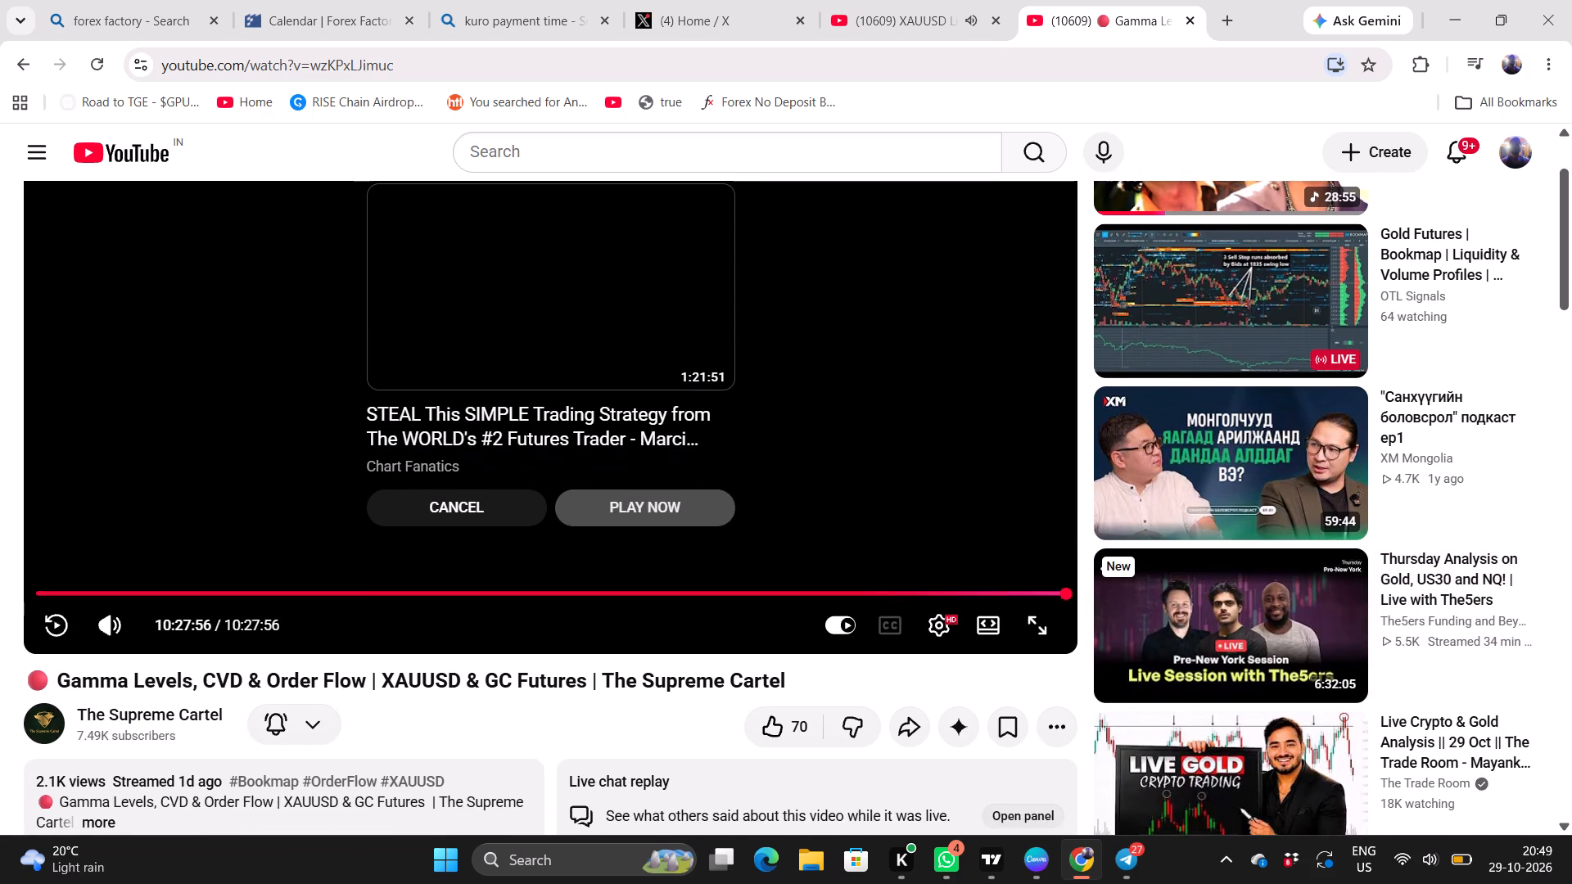
scroll(463, 663, "down", 1)
scroll(210, 719, "down", 1)
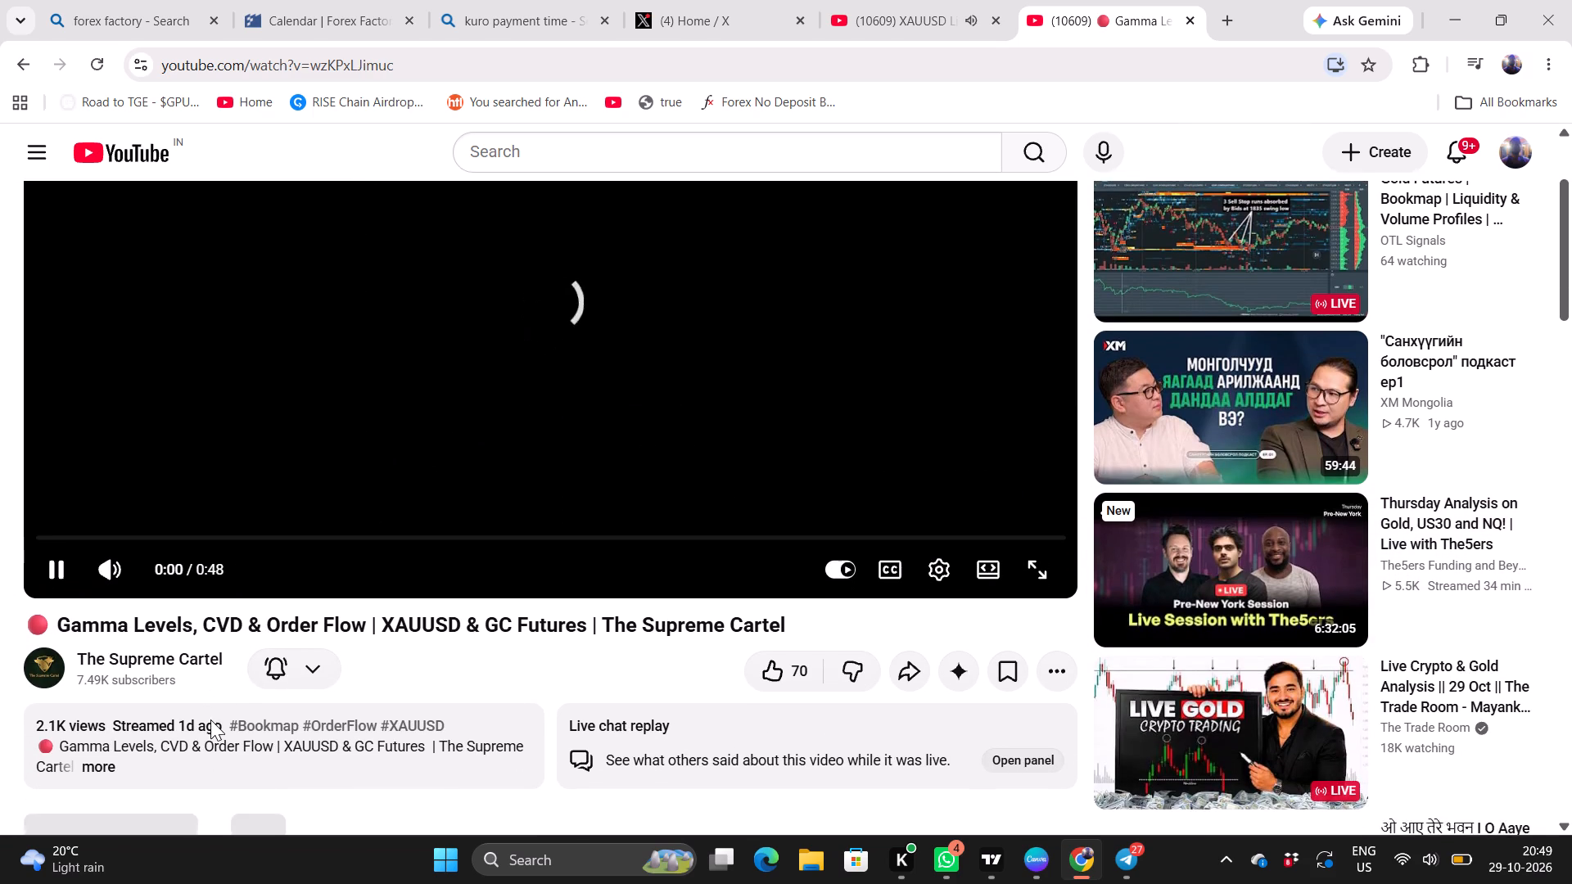
scroll(210, 719, "down", 1)
left_click(39, 626)
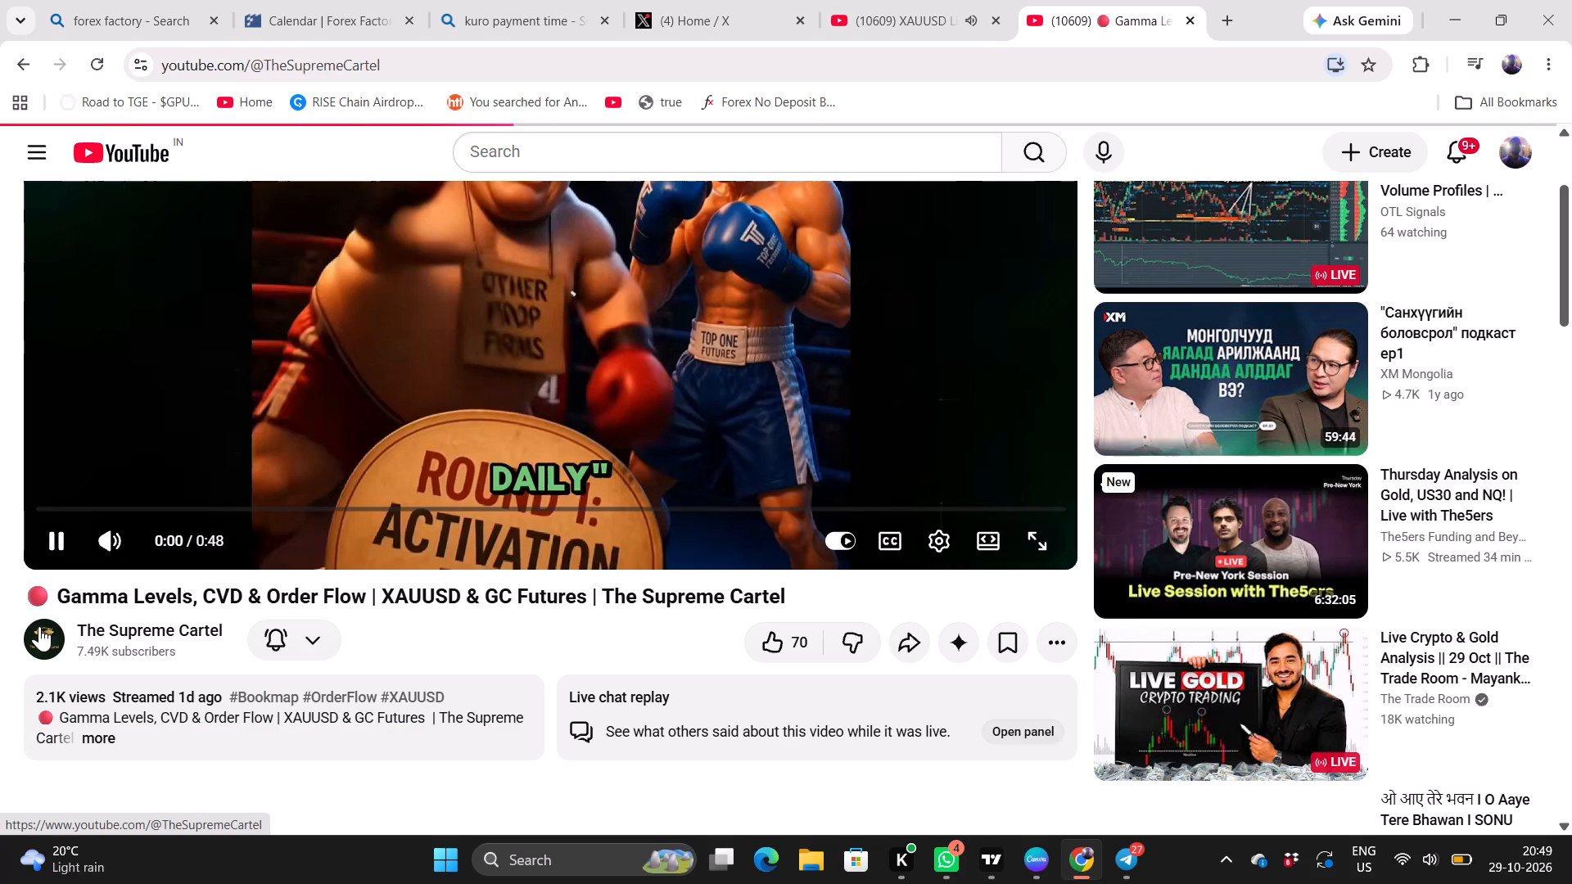
left_click(88, 631)
scroll(518, 674, "down", 2)
scroll(518, 674, "up", 2)
scroll(732, 507, "down", 1)
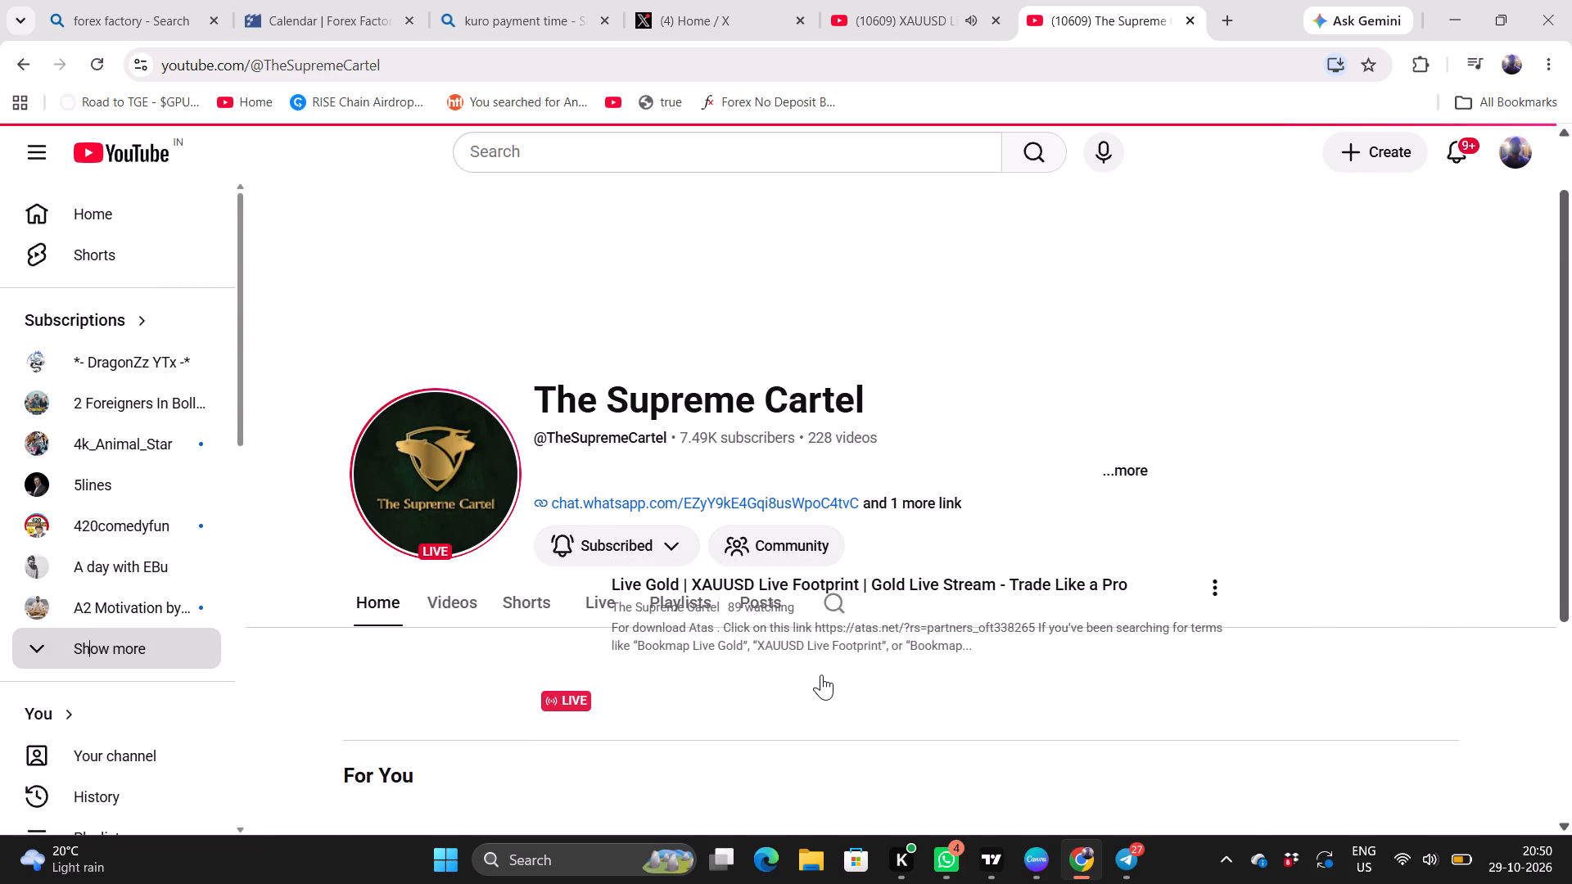
scroll(821, 674, "up", 3)
scroll(932, 413, "down", 1)
scroll(932, 413, "up", 2)
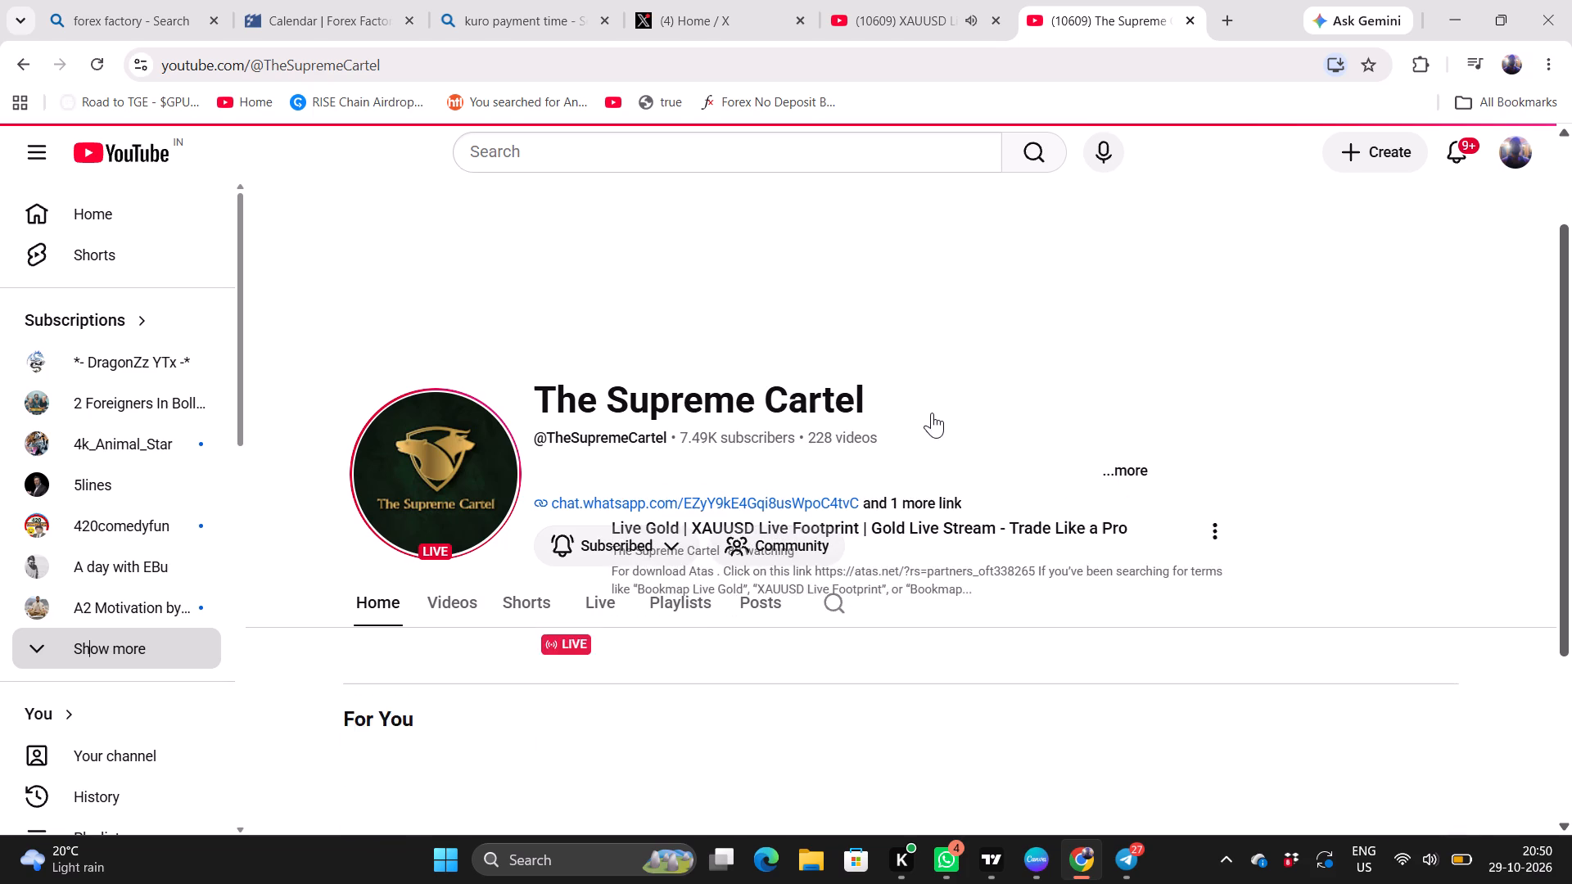
scroll(932, 413, "up", 2)
Switch to TradingView and check the current XAUUSD price near the A range.
left_click(991, 857)
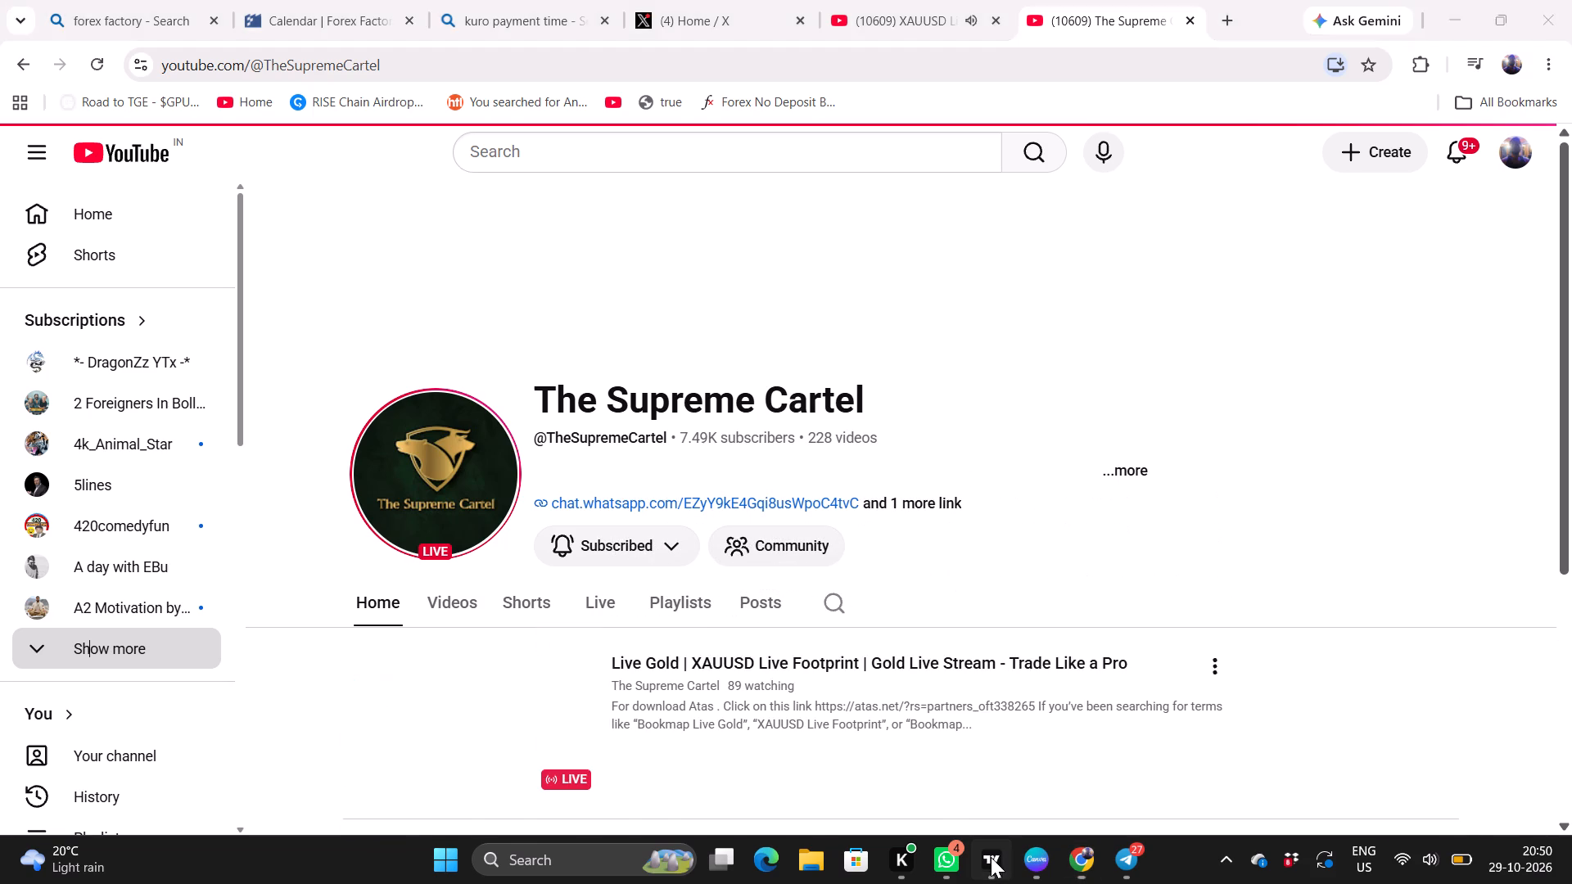
left_click_drag(1011, 360, 958, 334)
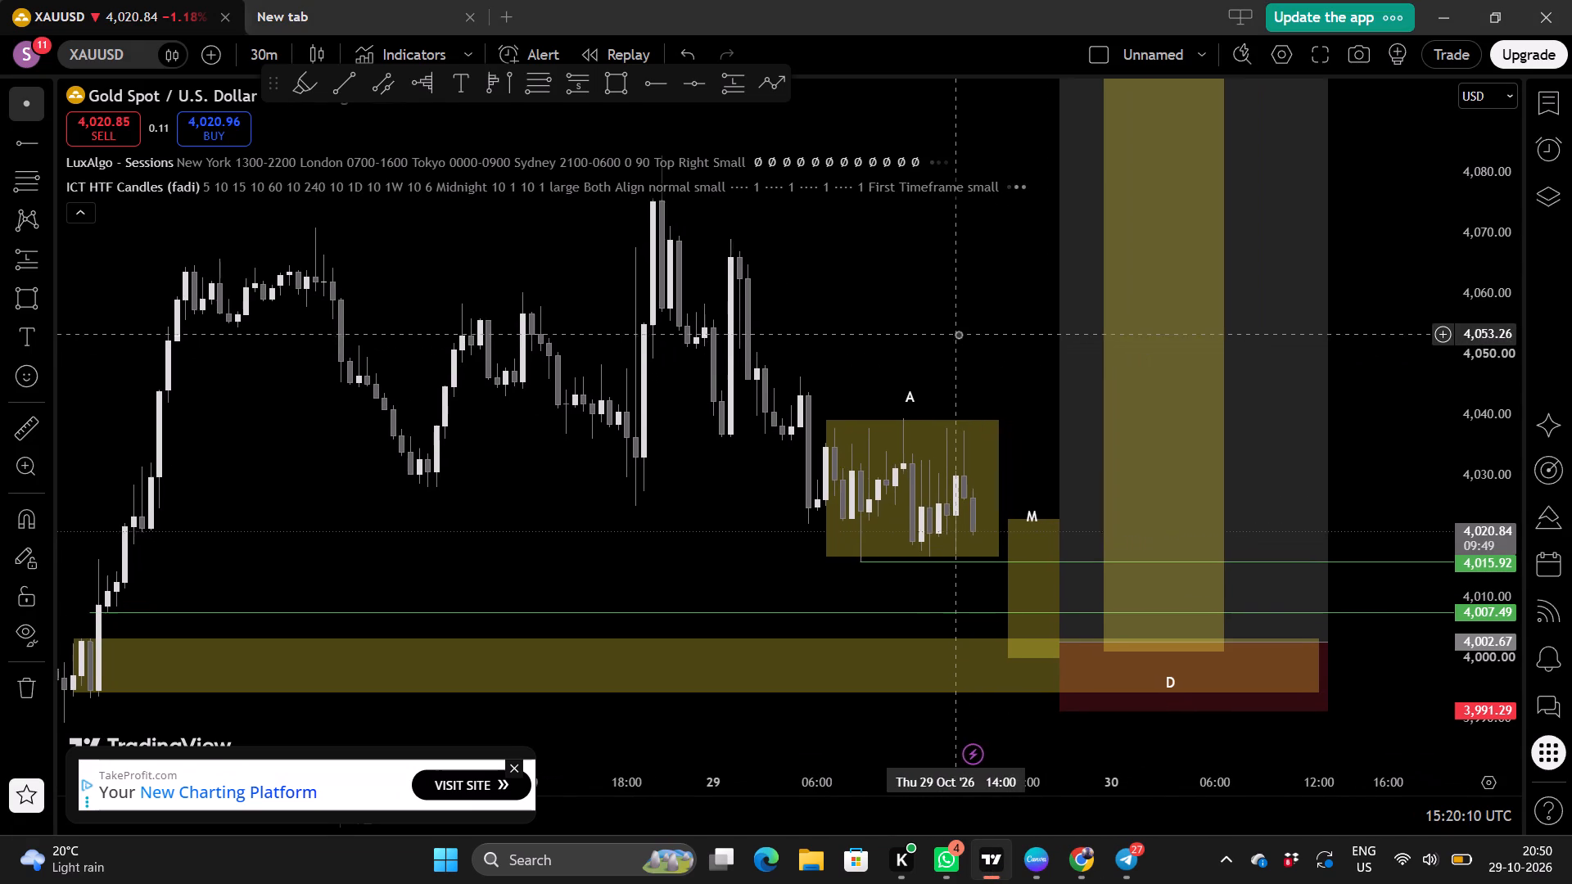
Return to Chrome and open The Supreme Cartel channel's list of live streams.
left_click(1073, 855)
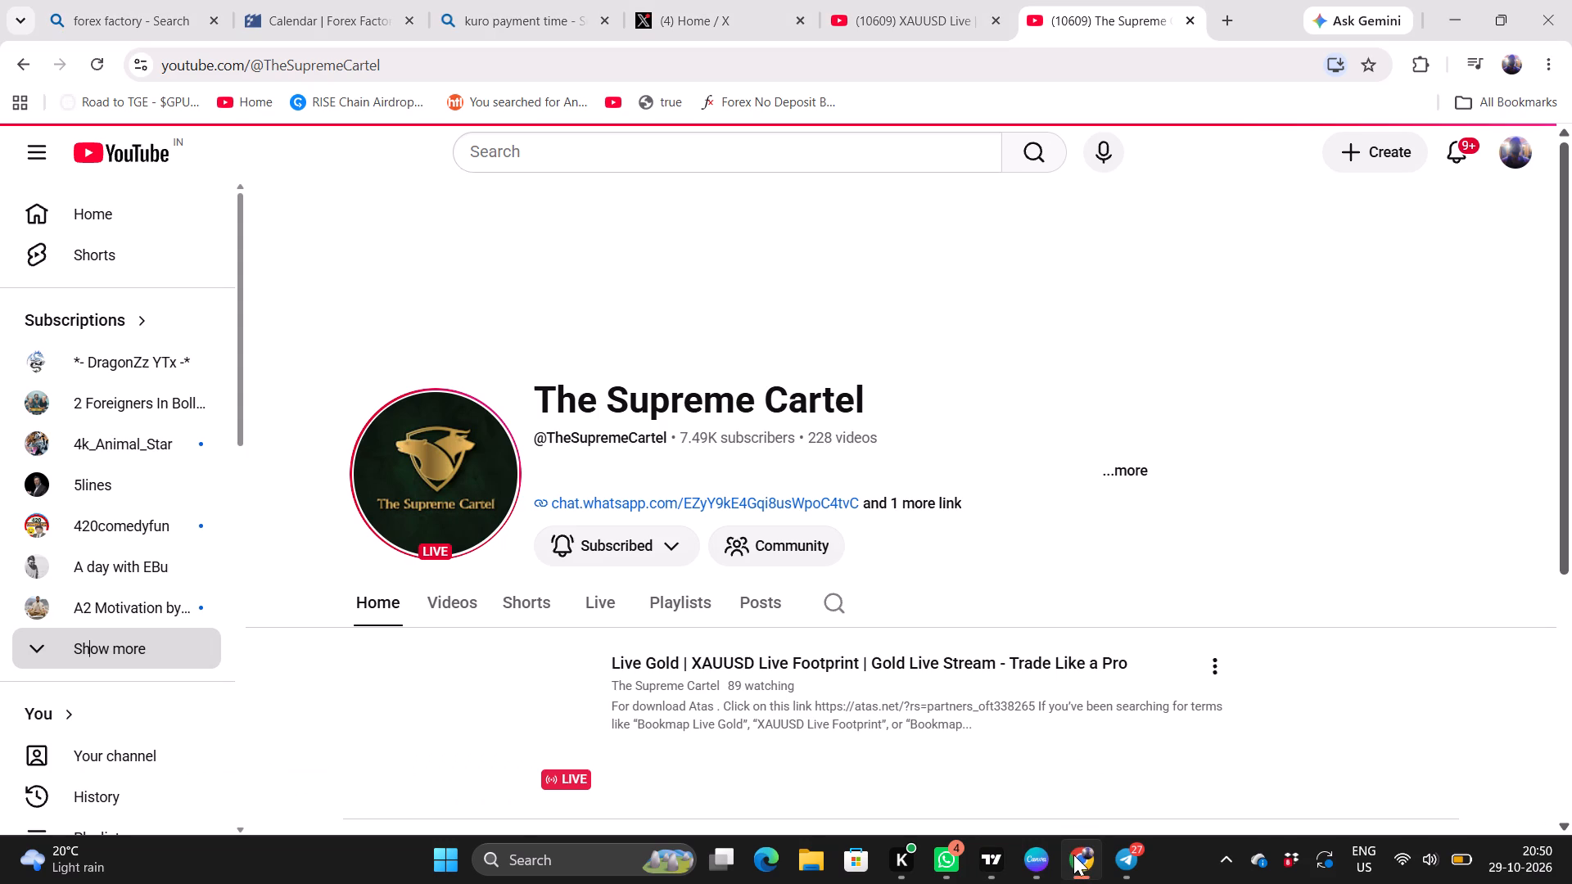
scroll(863, 643, "down", 4)
scroll(863, 643, "up", 6)
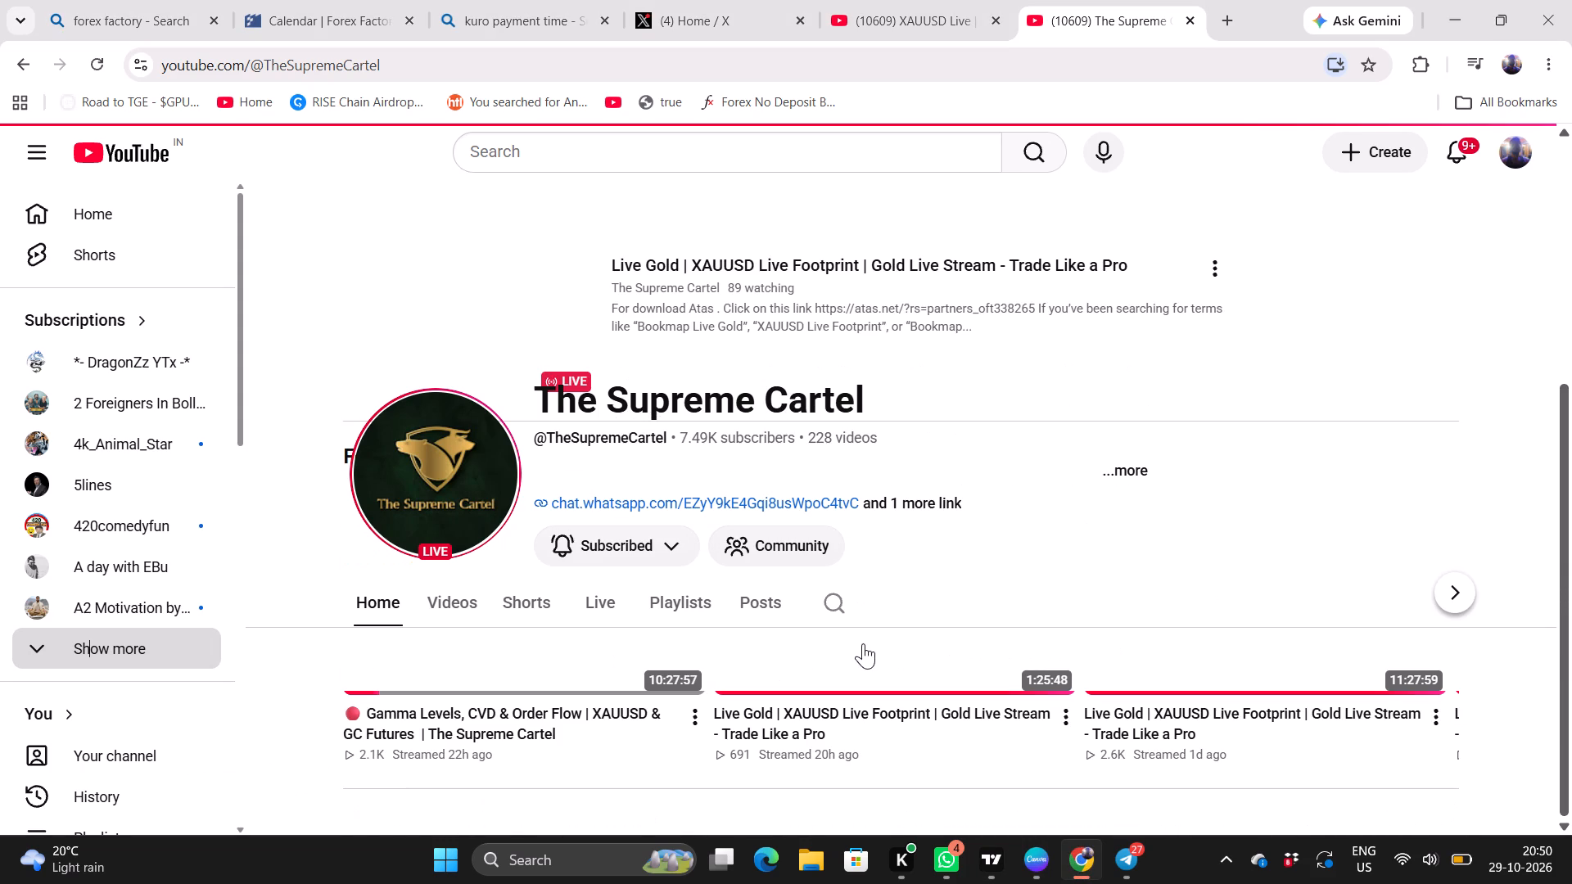
scroll(863, 643, "up", 2)
scroll(678, 734, "up", 4)
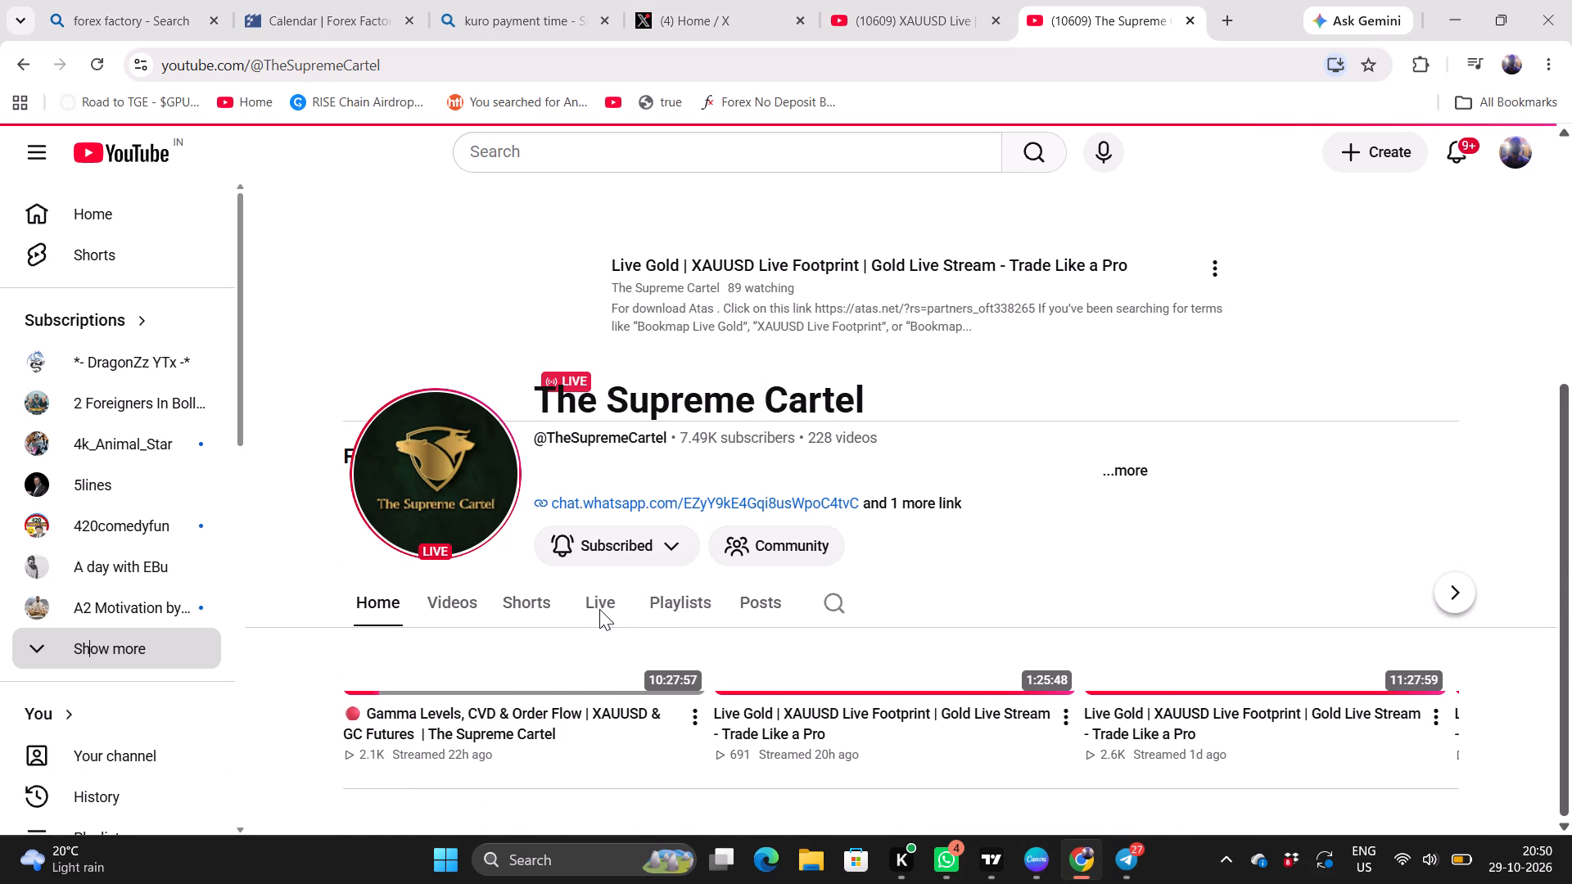
left_click(599, 609)
Look through The Supreme Cartel's latest live streams for a current XAUUSD gamma levels and order flow broadcast.
scroll(707, 699, "down", 1)
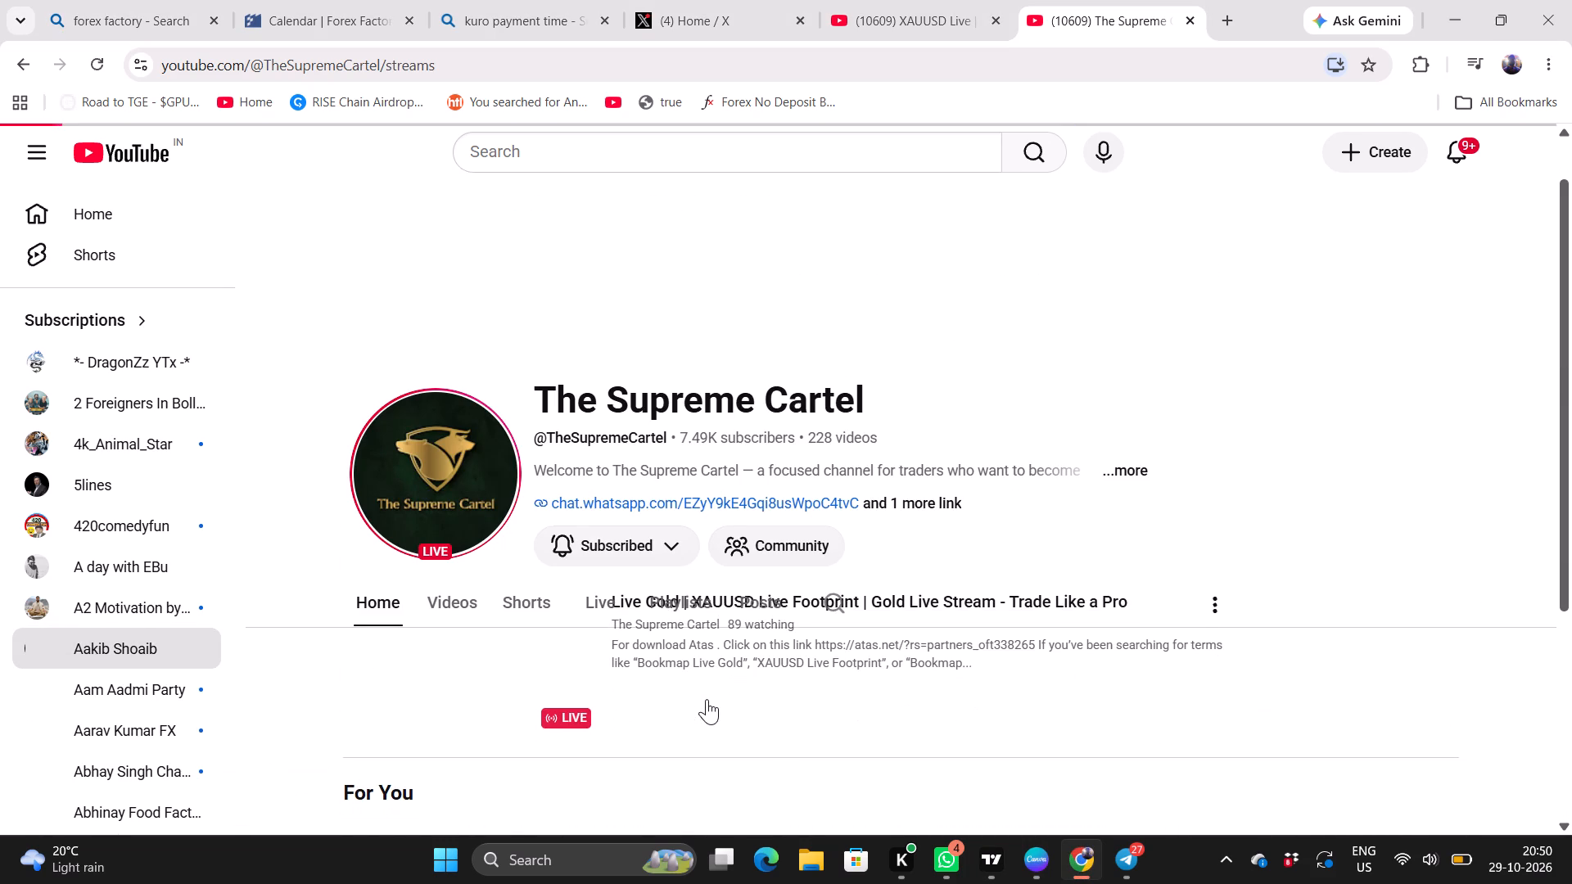
scroll(707, 699, "up", 2)
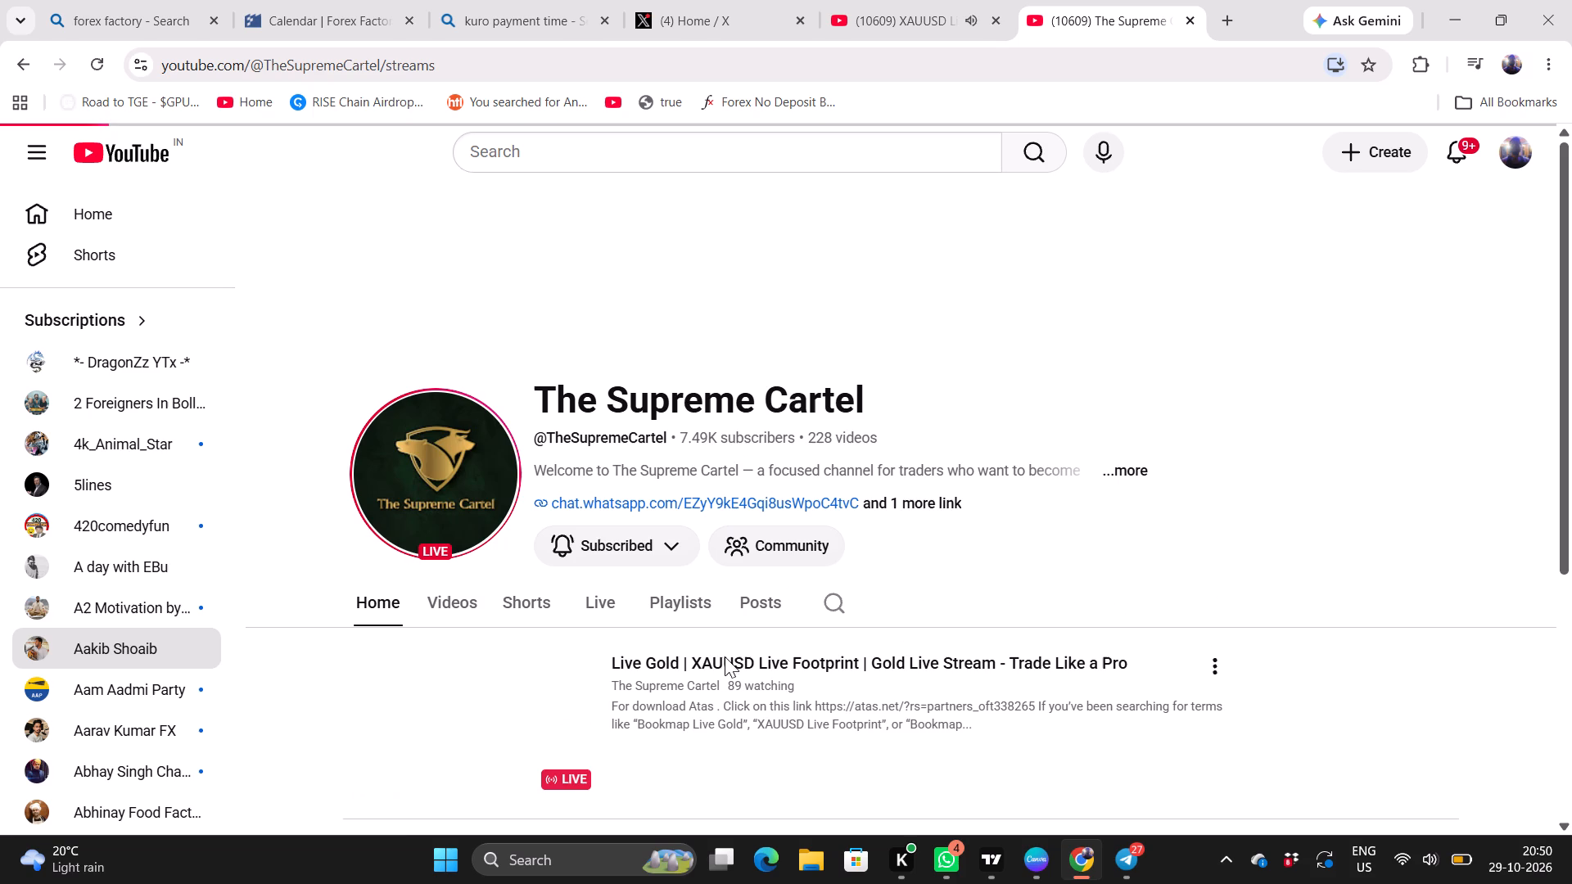
scroll(648, 702, "down", 1)
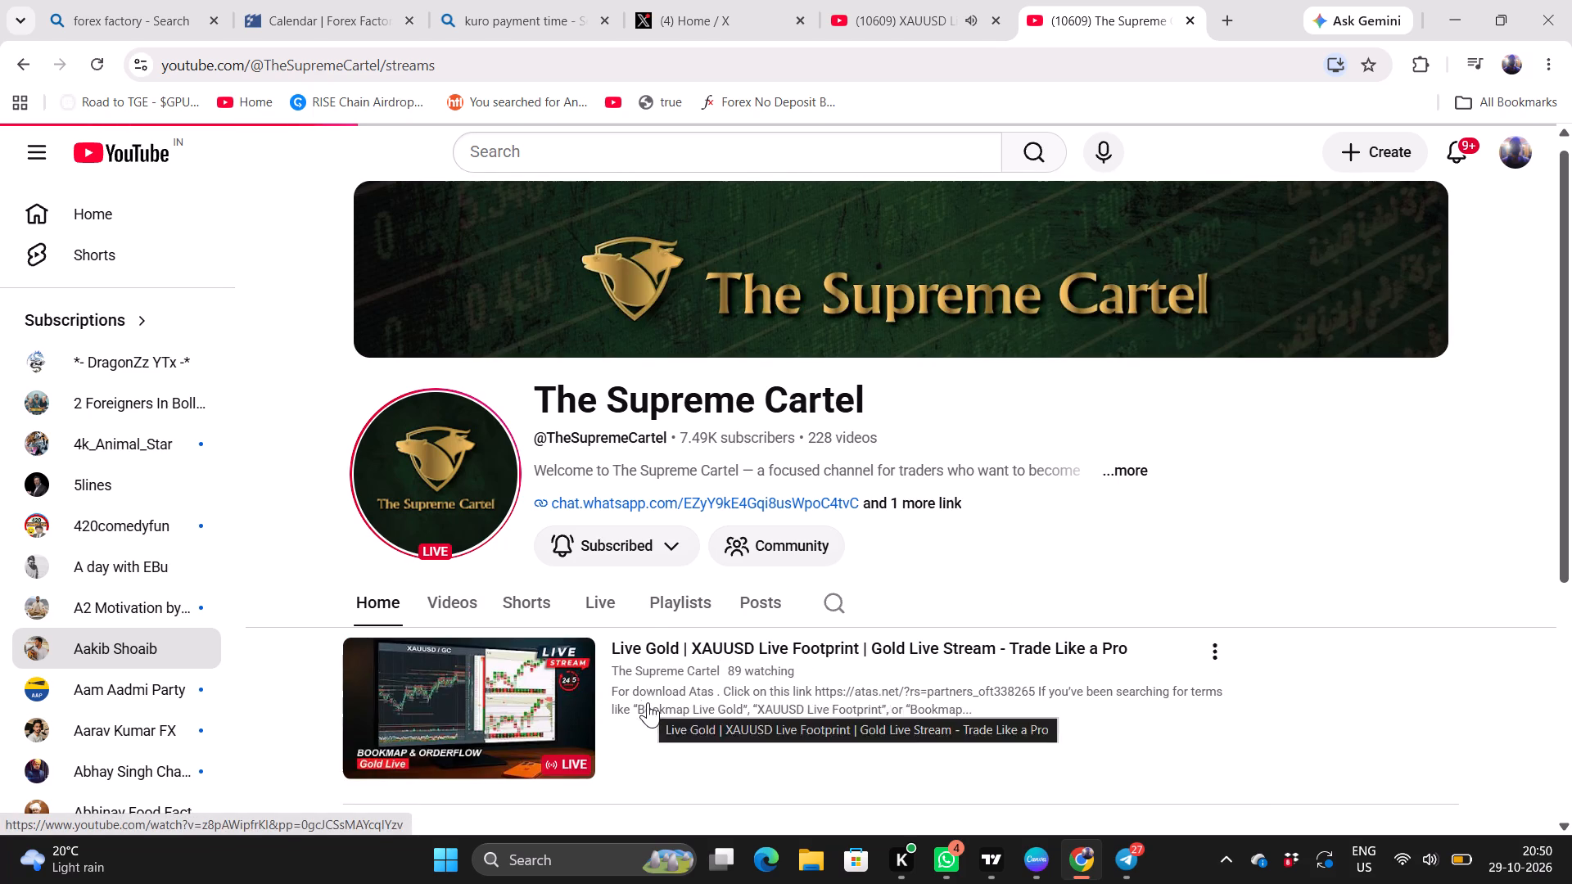
scroll(648, 702, "down", 1)
scroll(648, 702, "right", 1)
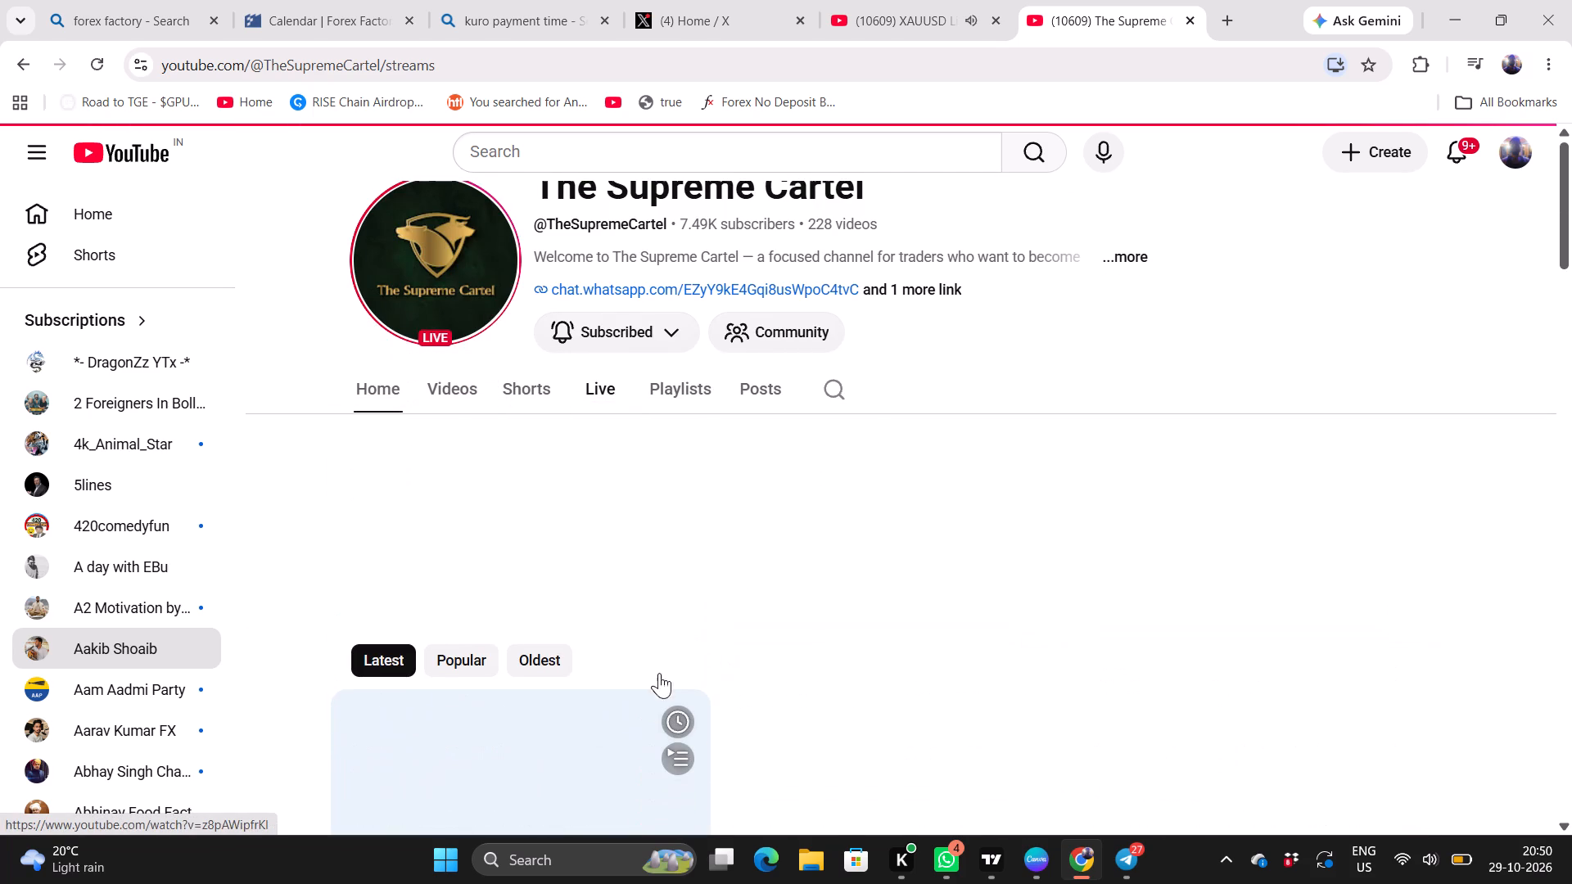
scroll(663, 665, "up", 4)
scroll(718, 539, "down", 1)
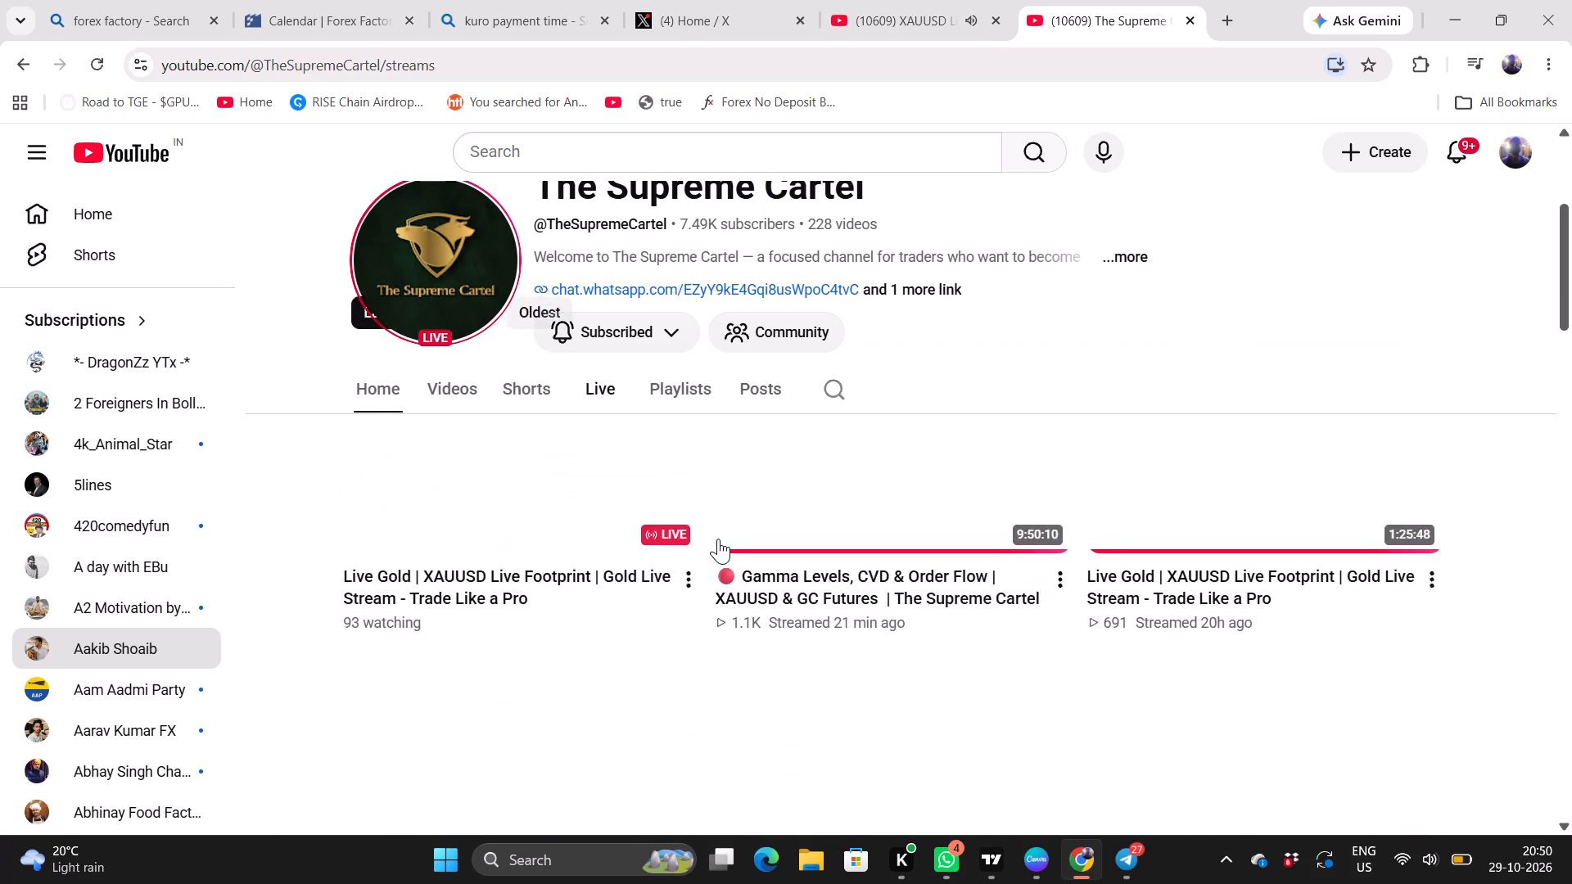
scroll(718, 539, "up", 2)
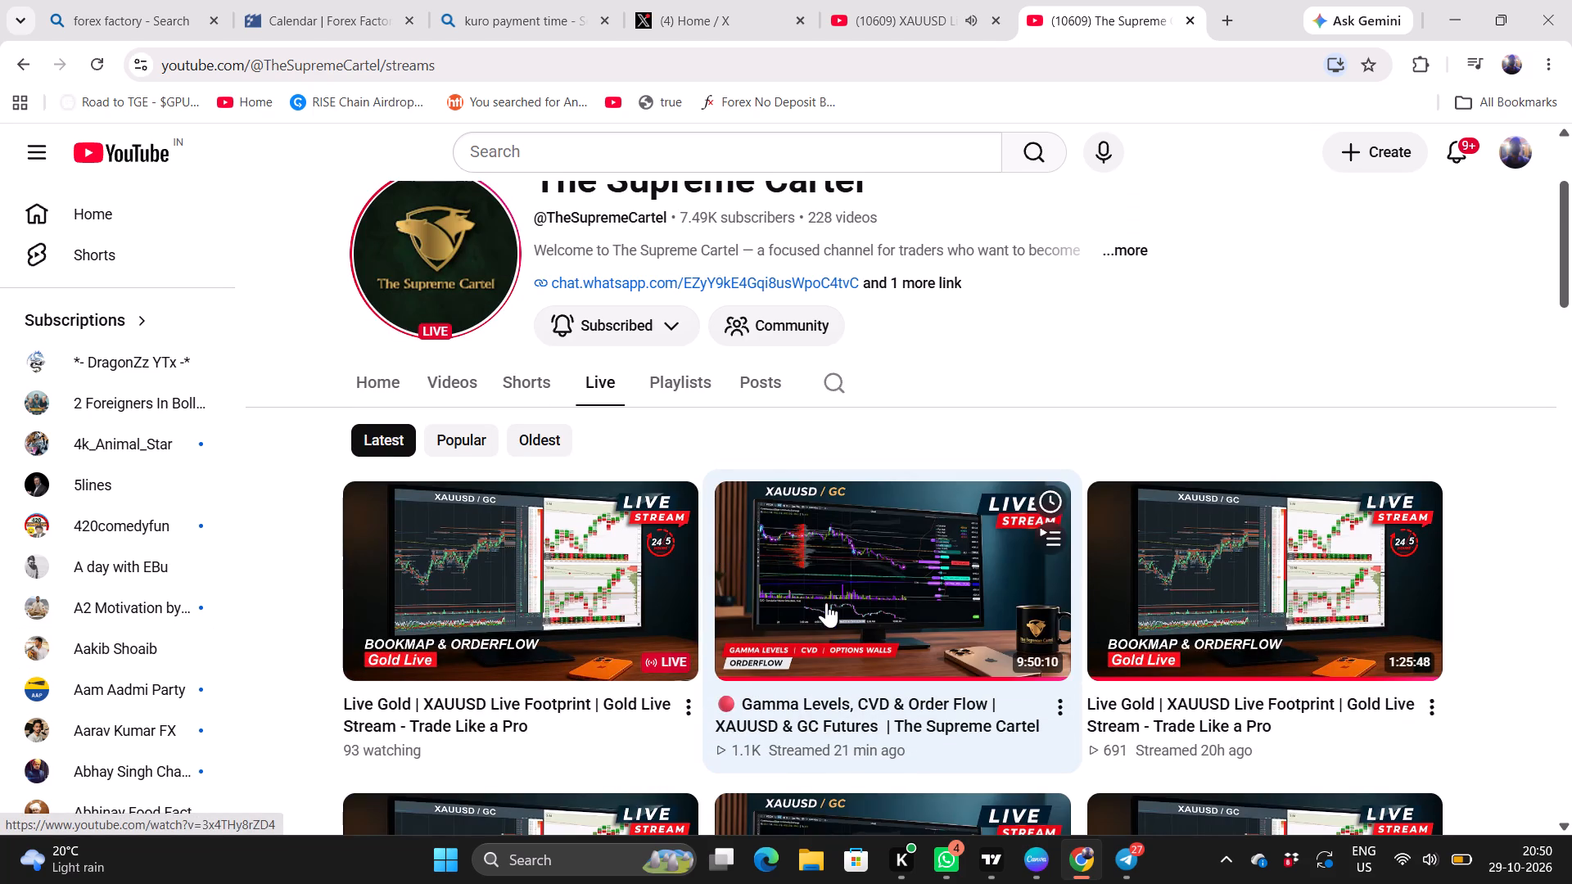
scroll(831, 616, "down", 1)
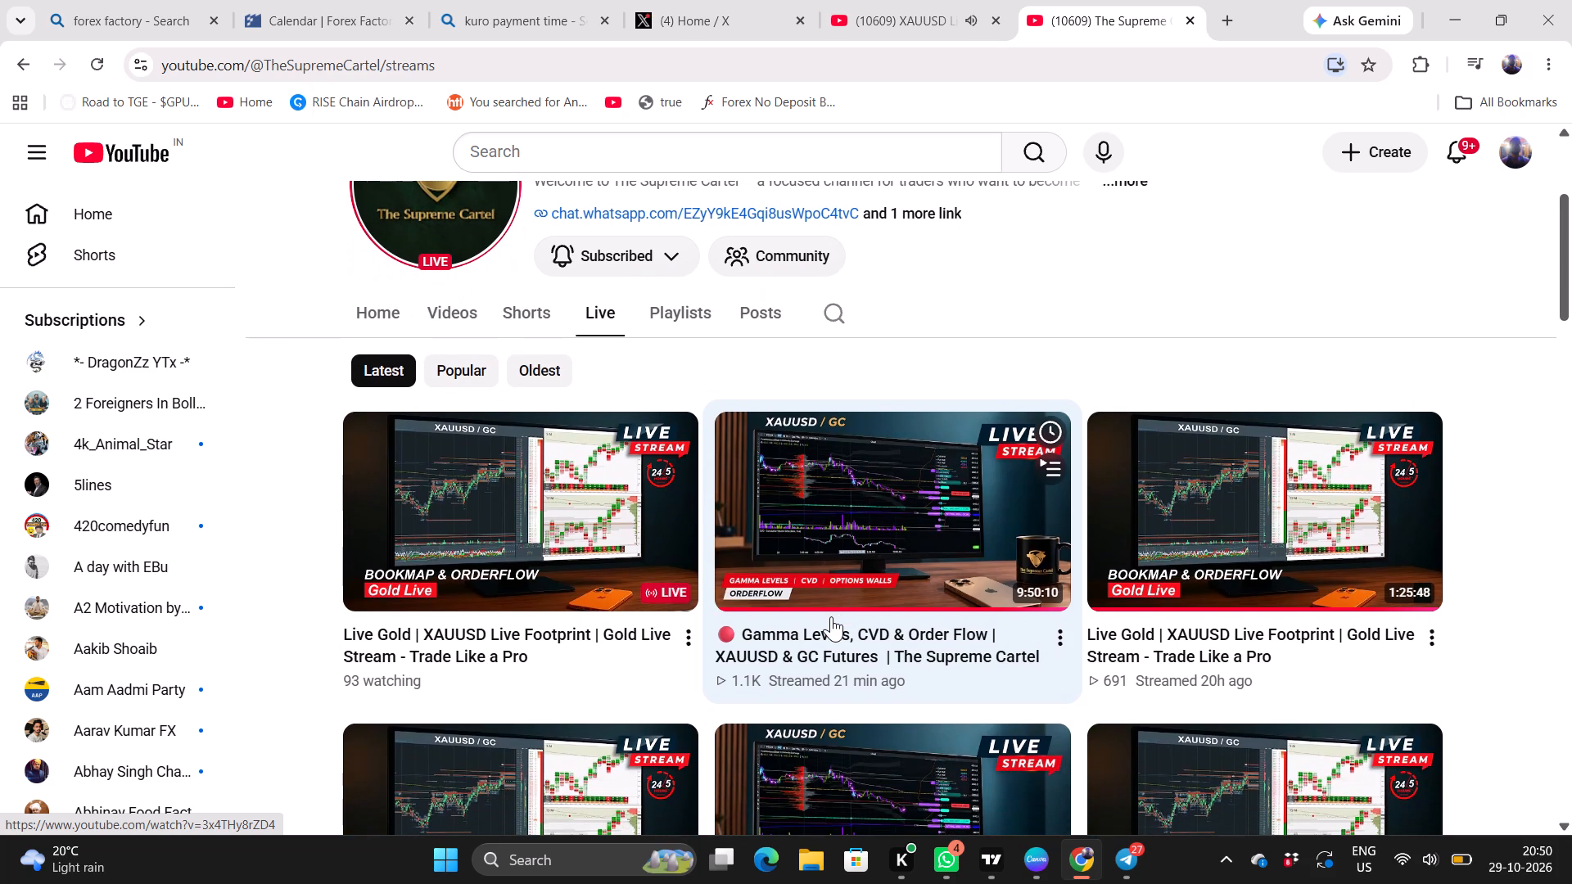
scroll(831, 616, "down", 1)
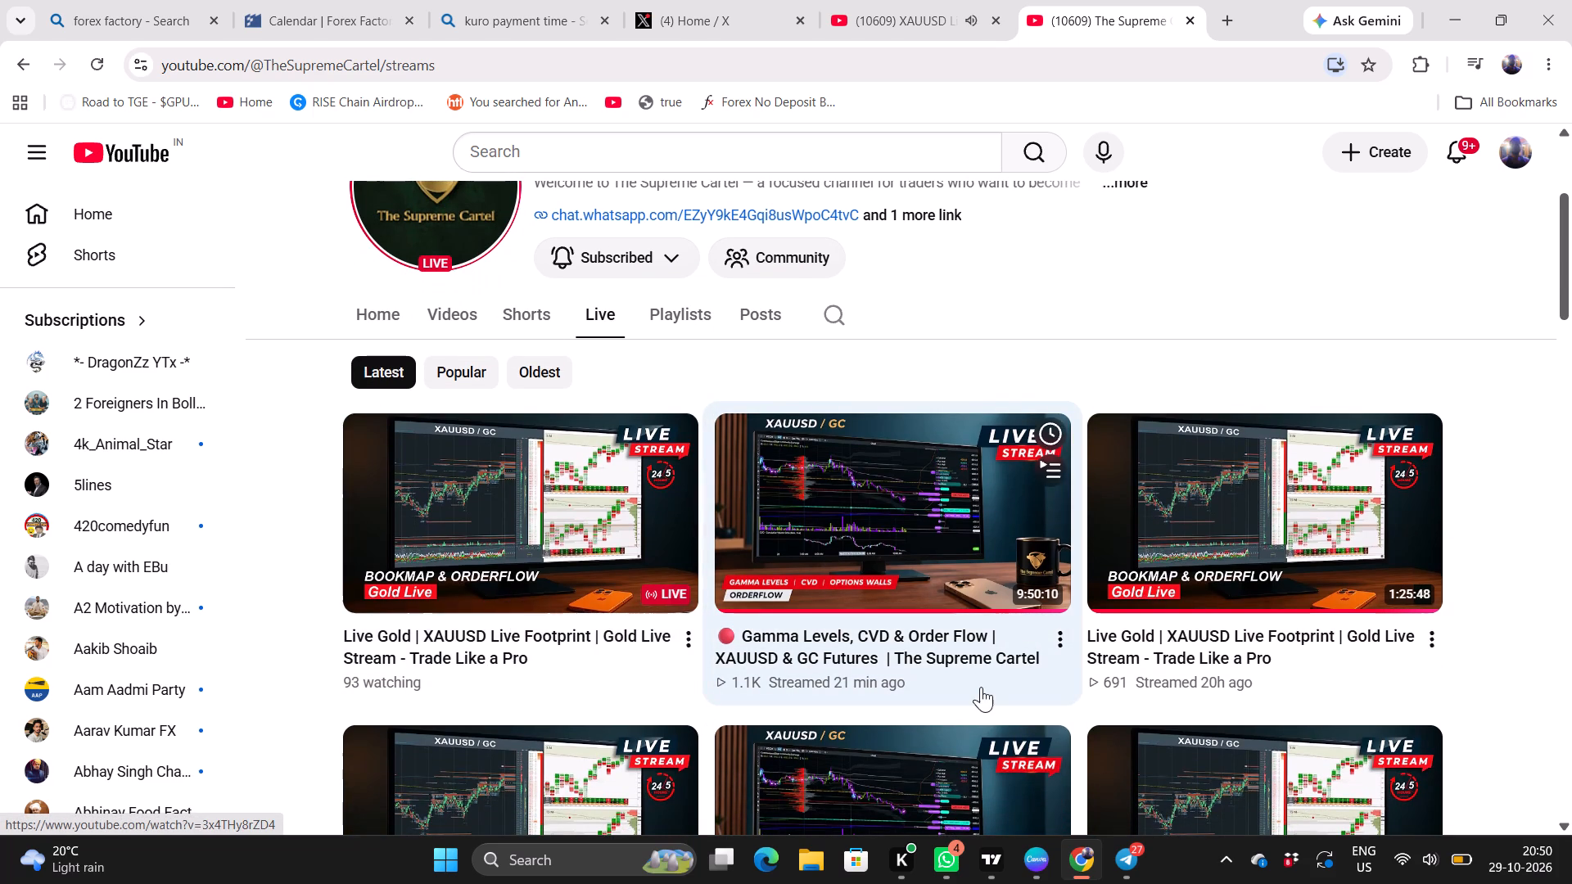
scroll(981, 687, "down", 3)
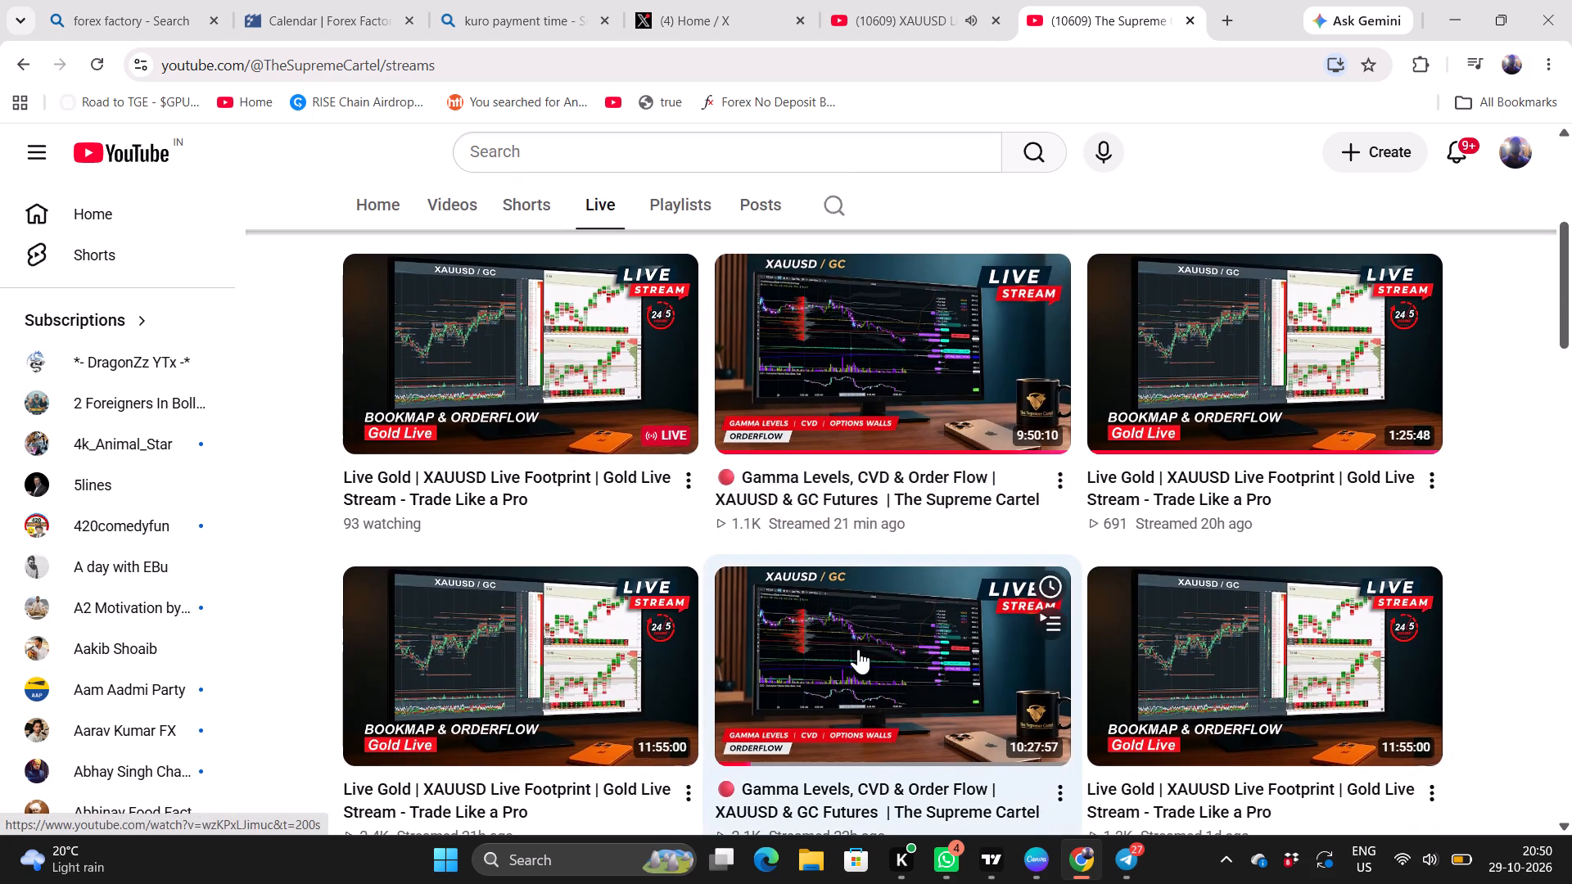
scroll(833, 532, "up", 6)
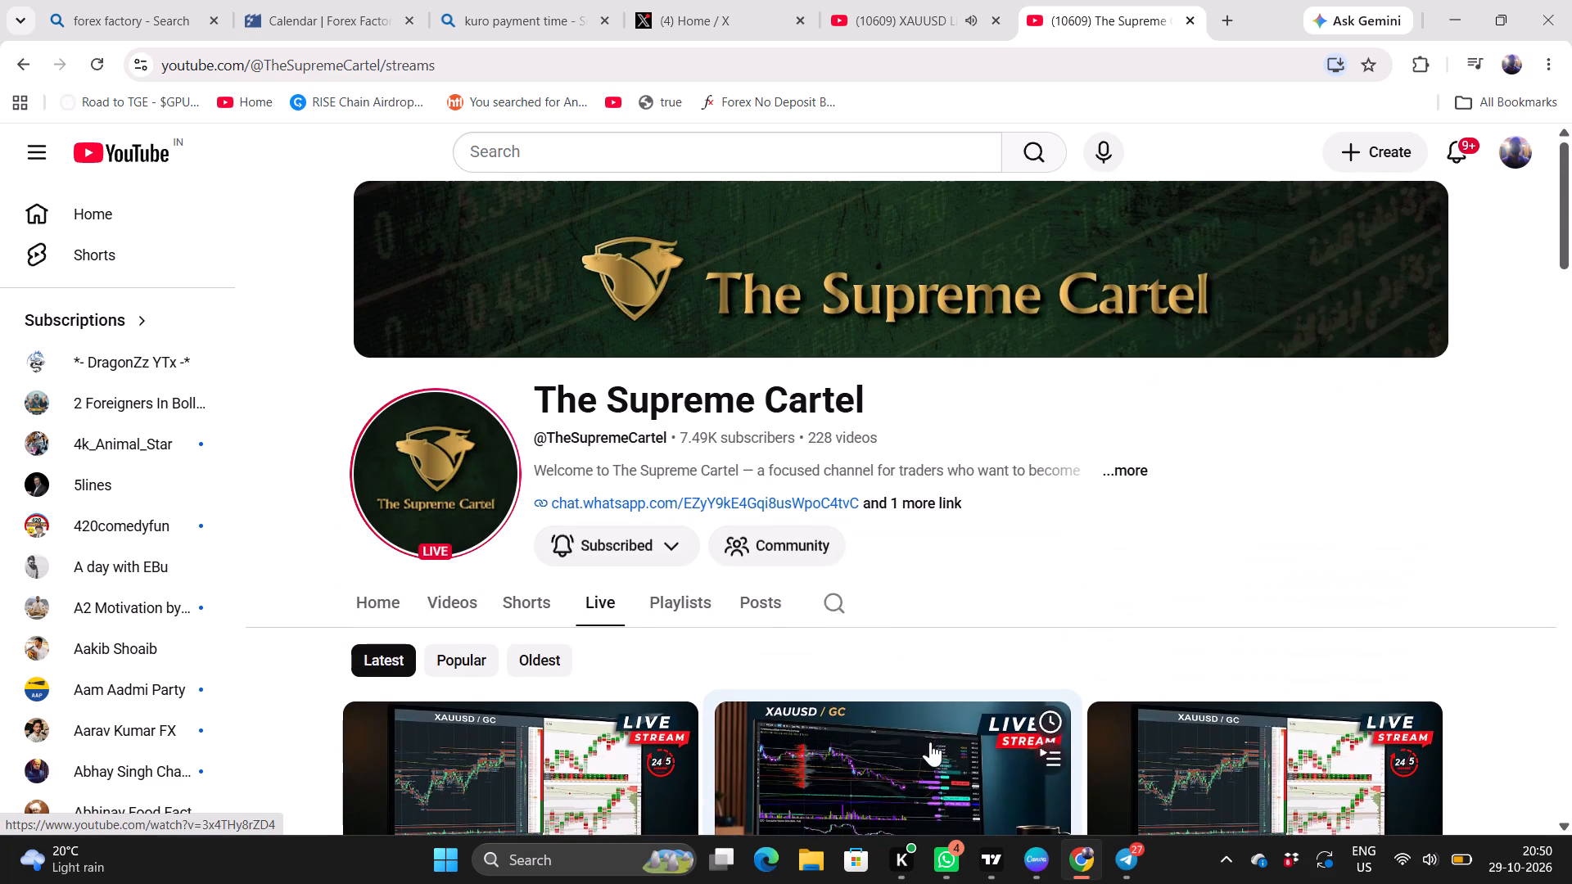
Switch to TradingView, review the XAUUSD chart with the whole long position and A, M, D zones in view, and minimize it.
left_click(994, 855)
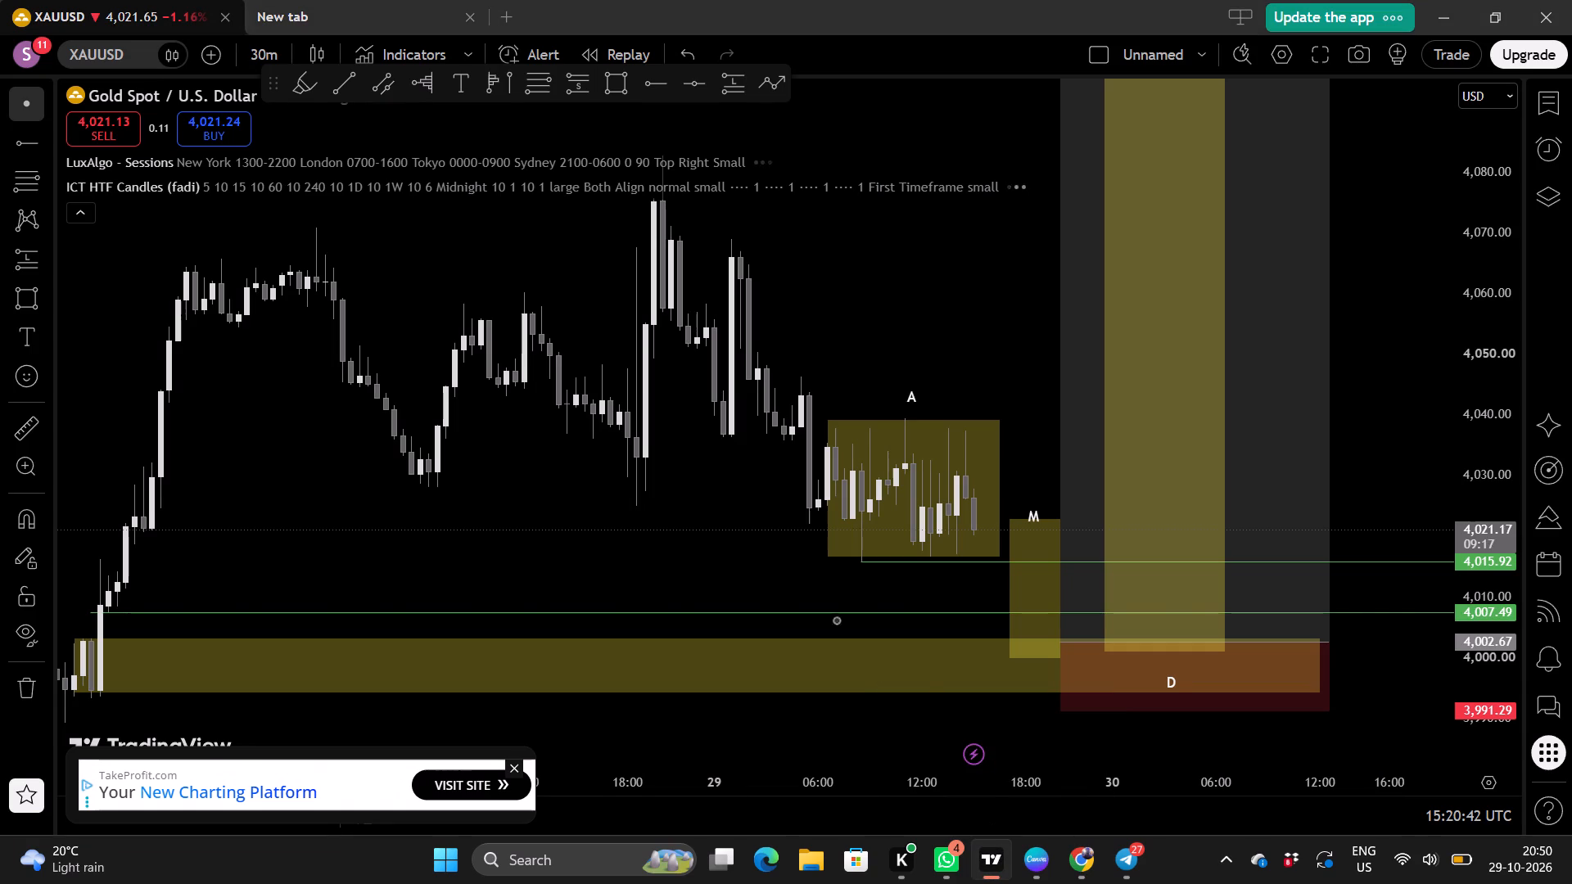
scroll(732, 580, "up", 1)
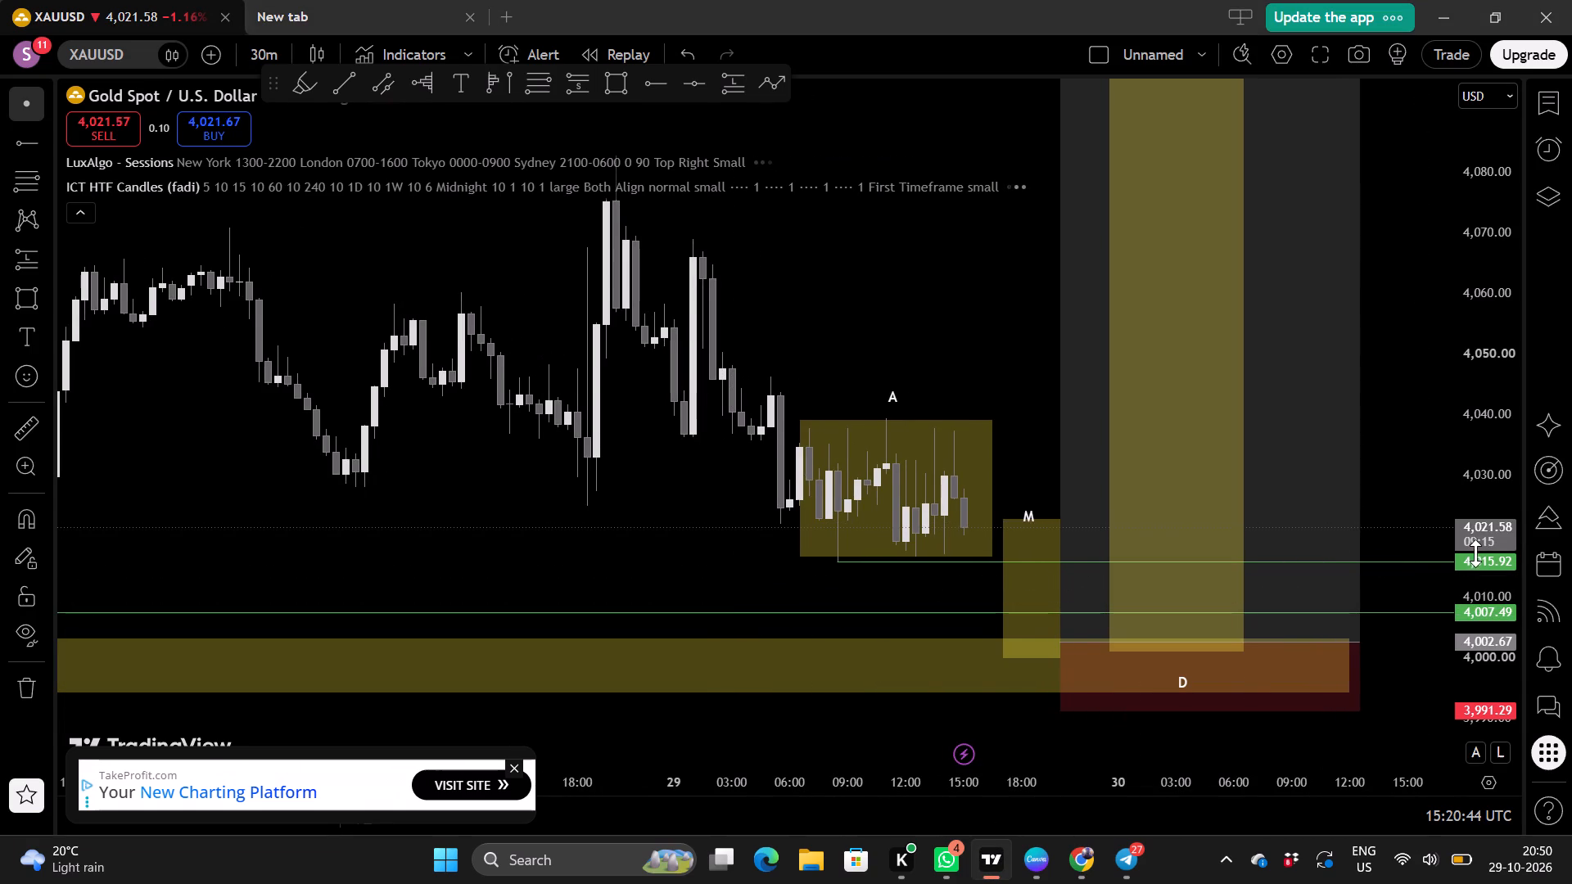
scroll(1475, 554, "down", 3)
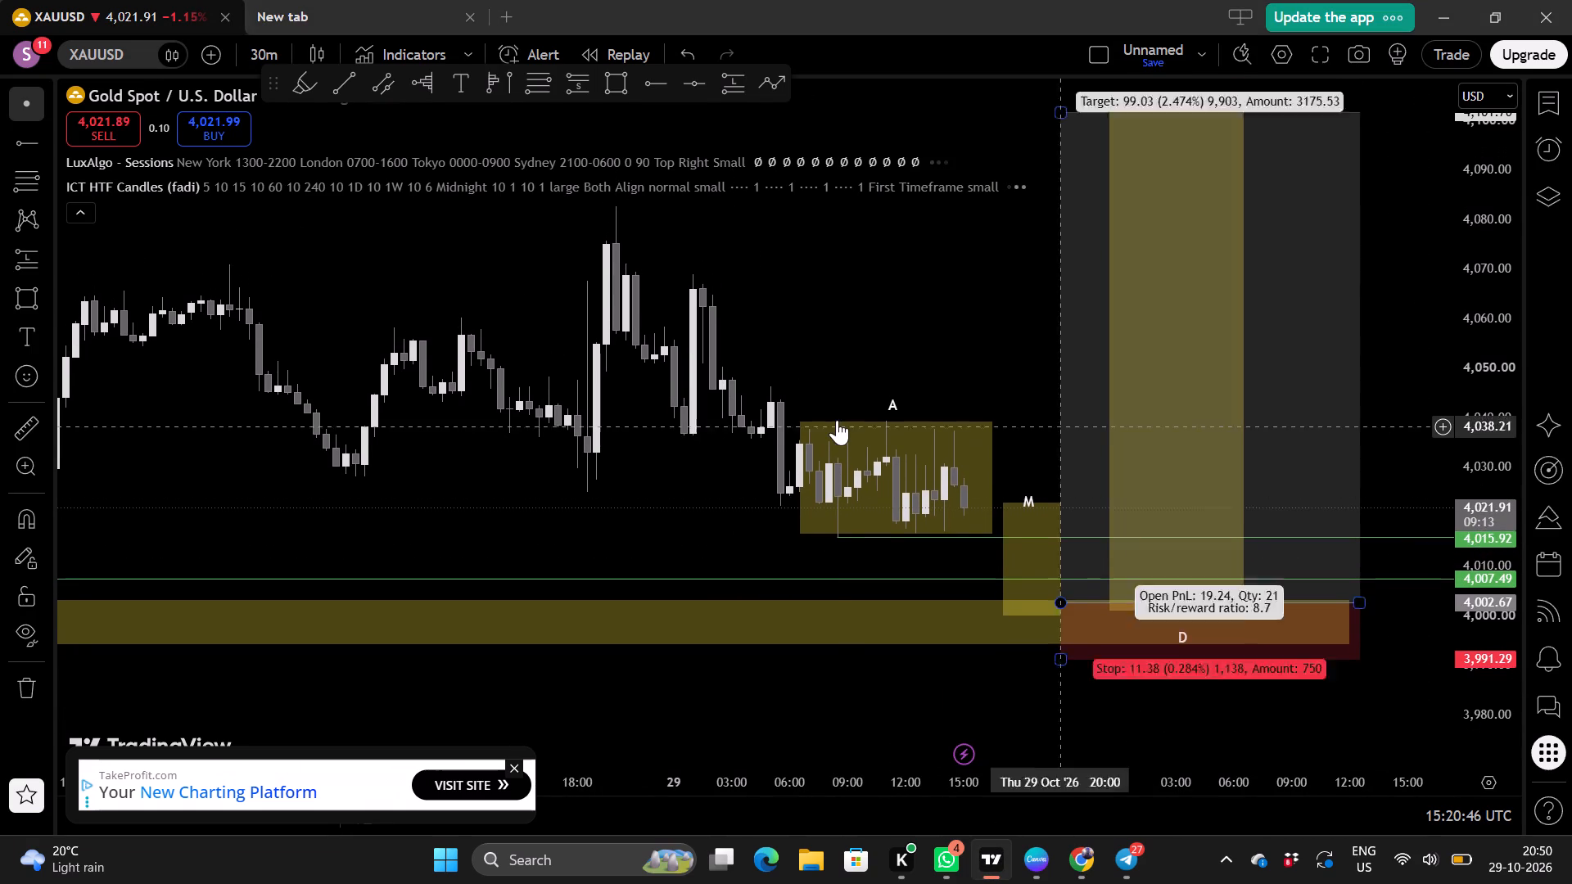
scroll(837, 420, "down", 2)
scroll(900, 434, "up", 1)
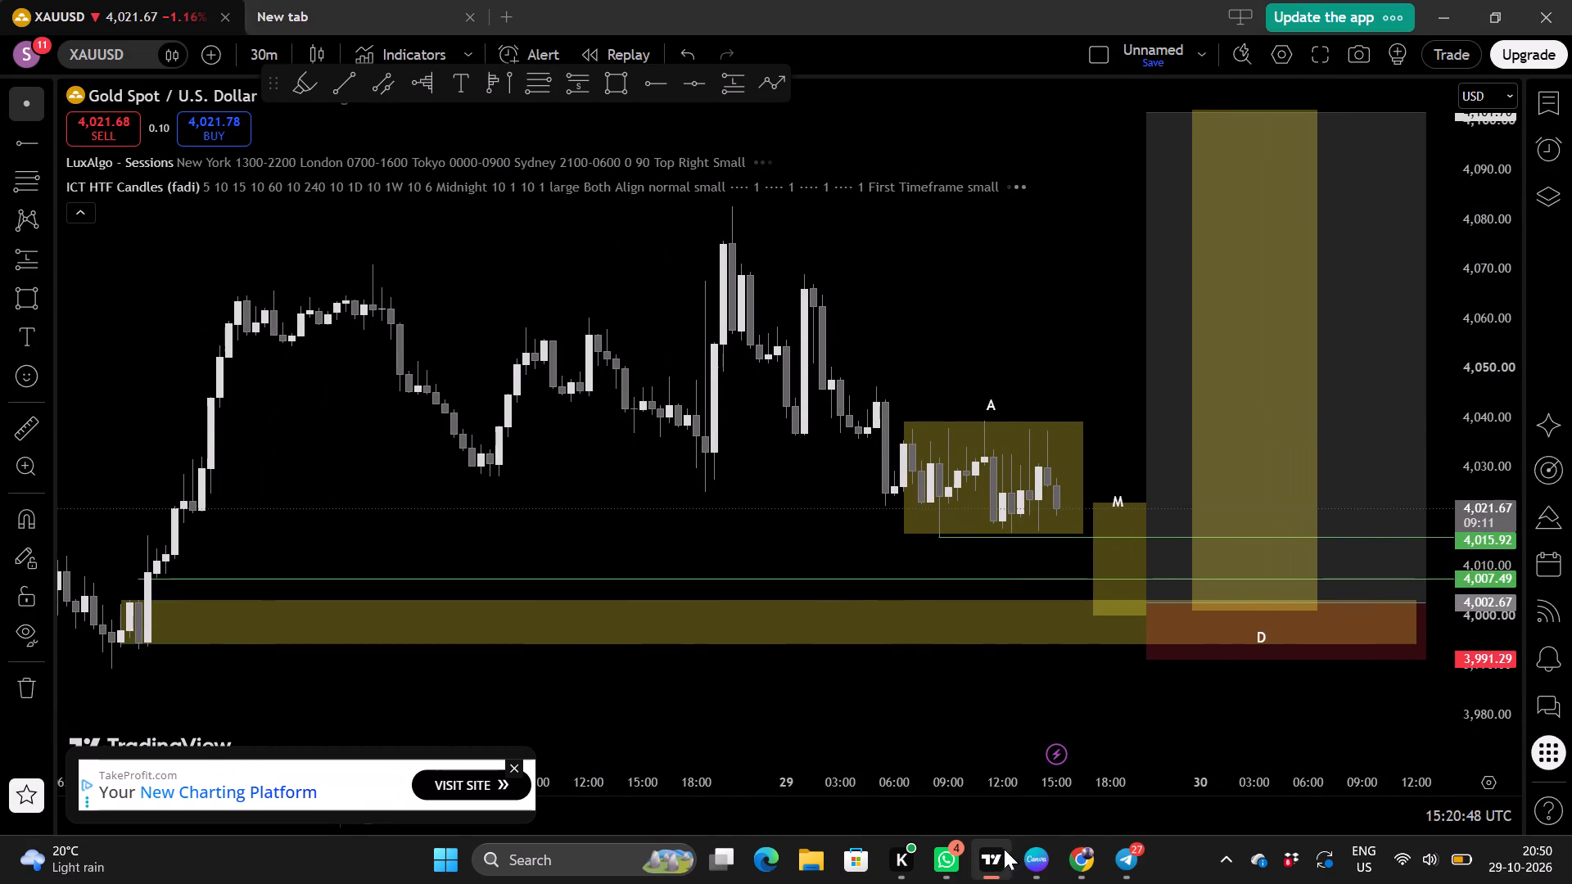
left_click(991, 869)
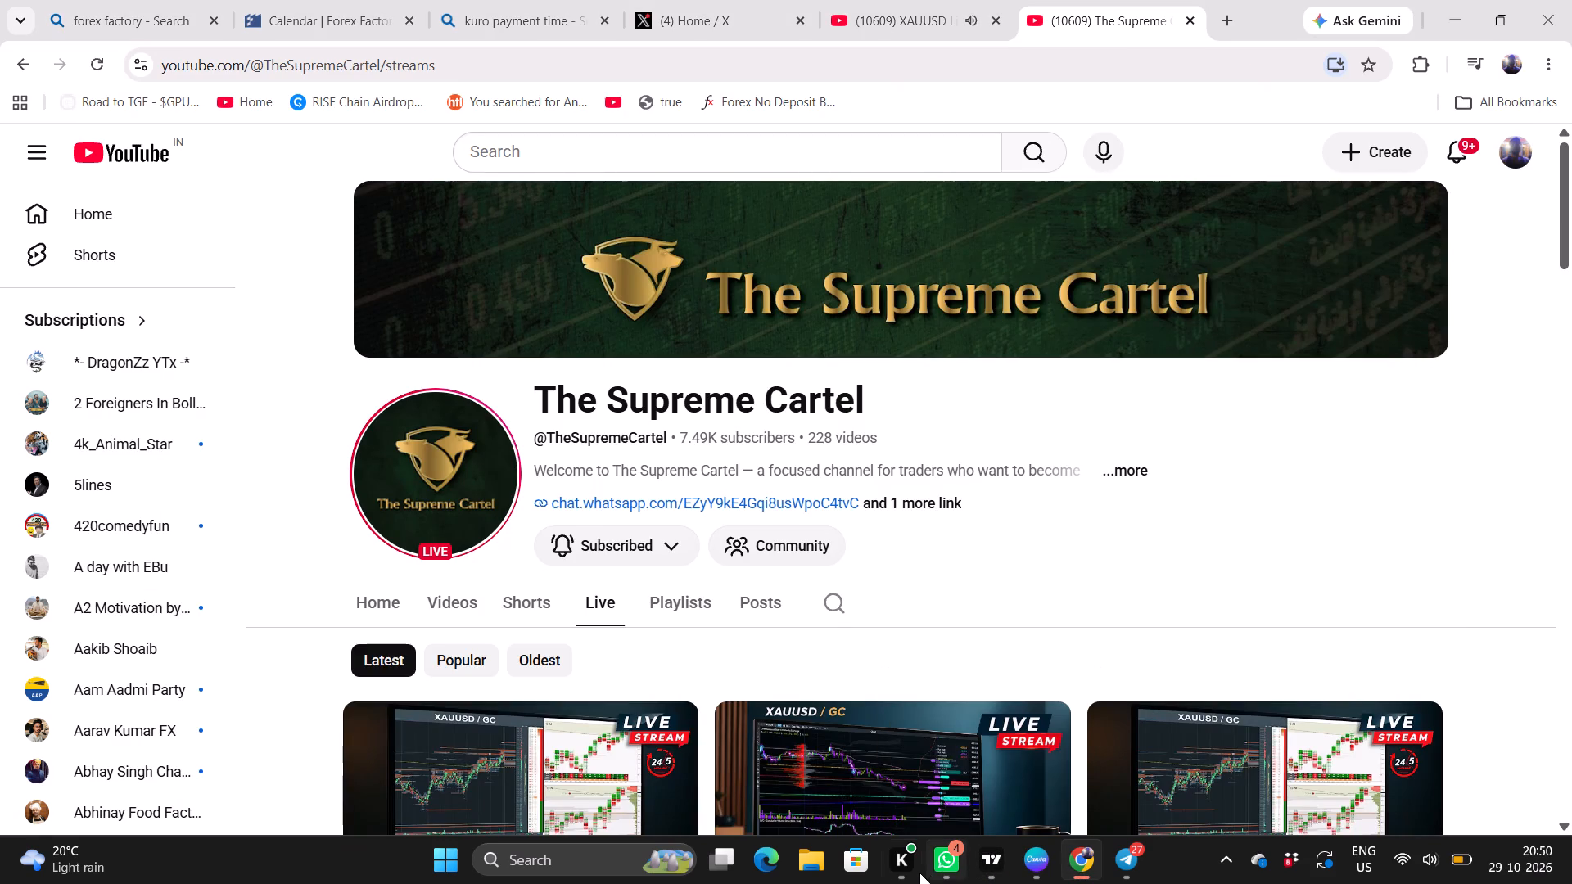
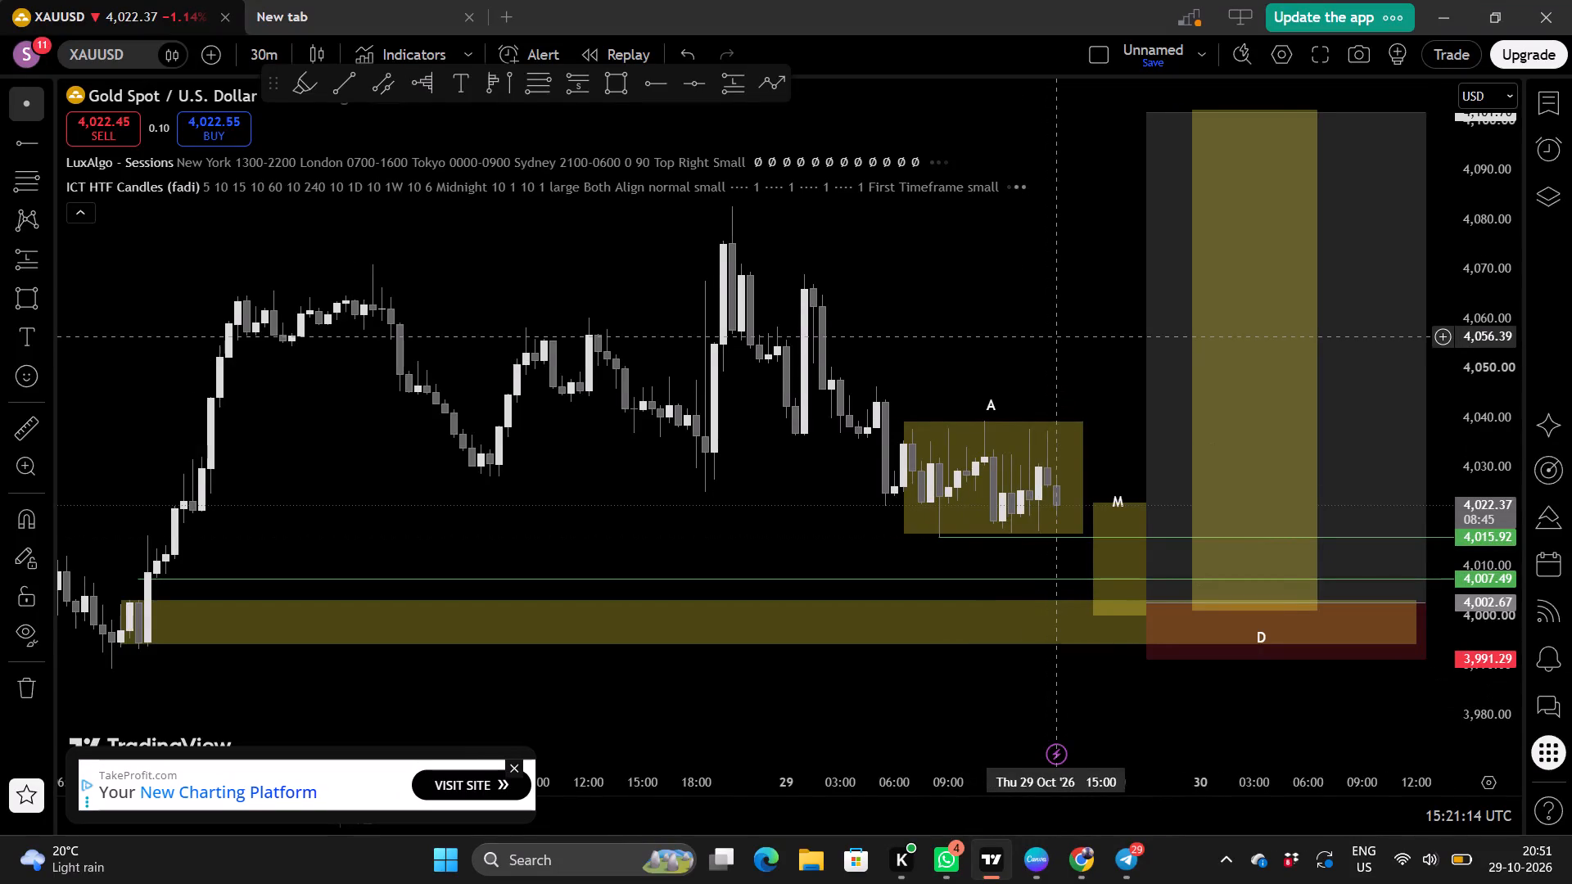
Examine the XAUUSD 30-minute chart around the A range, the M zone and the planned long position.
scroll(992, 370, "up", 1)
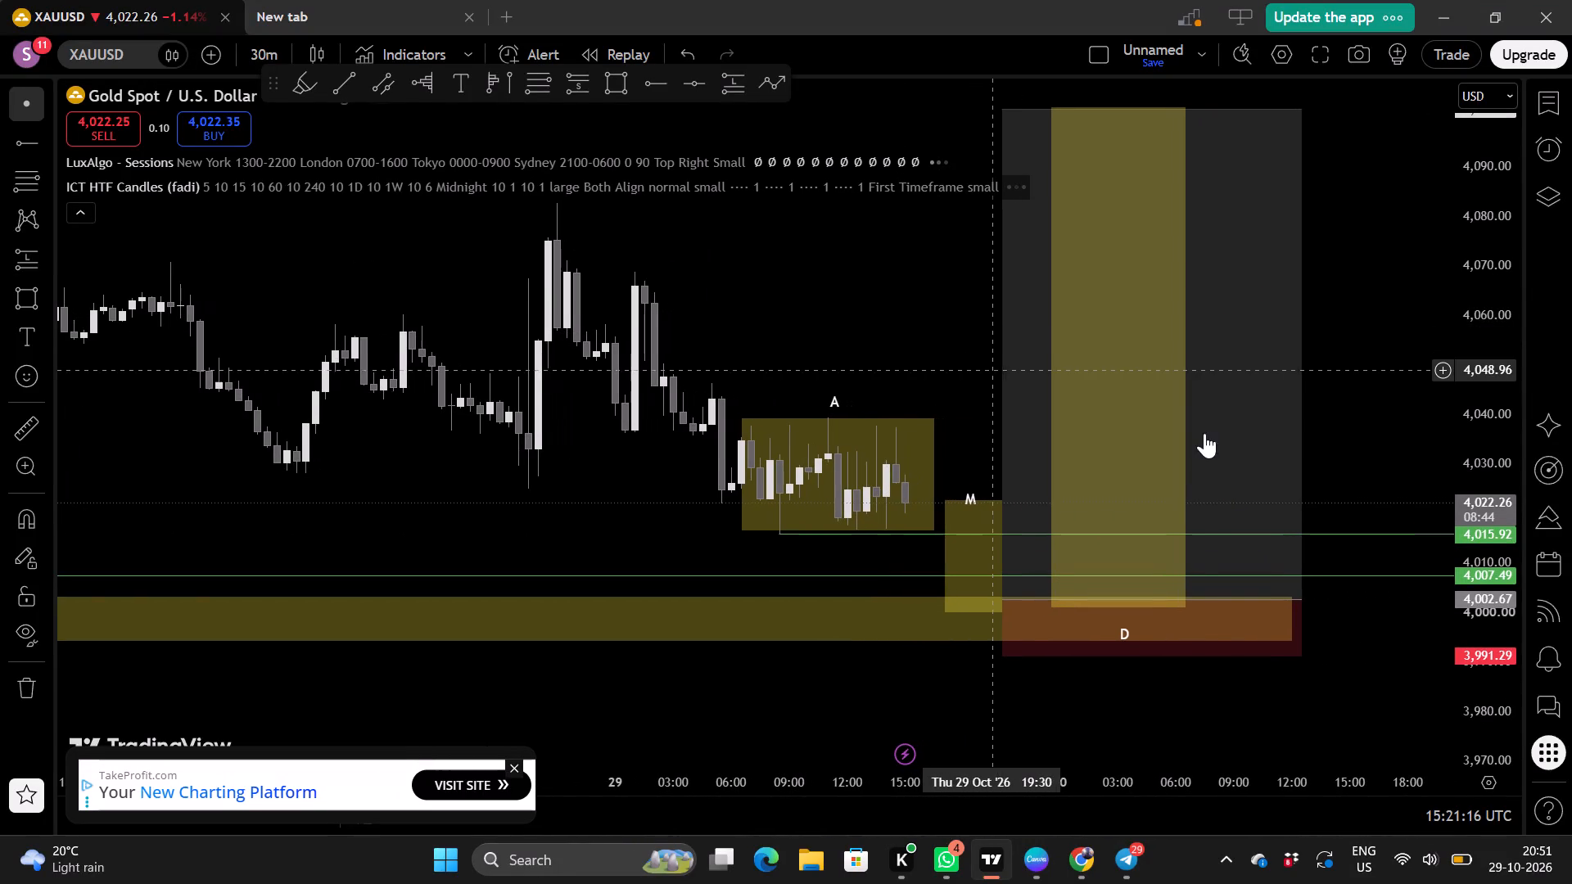
scroll(1490, 467, "up", 5)
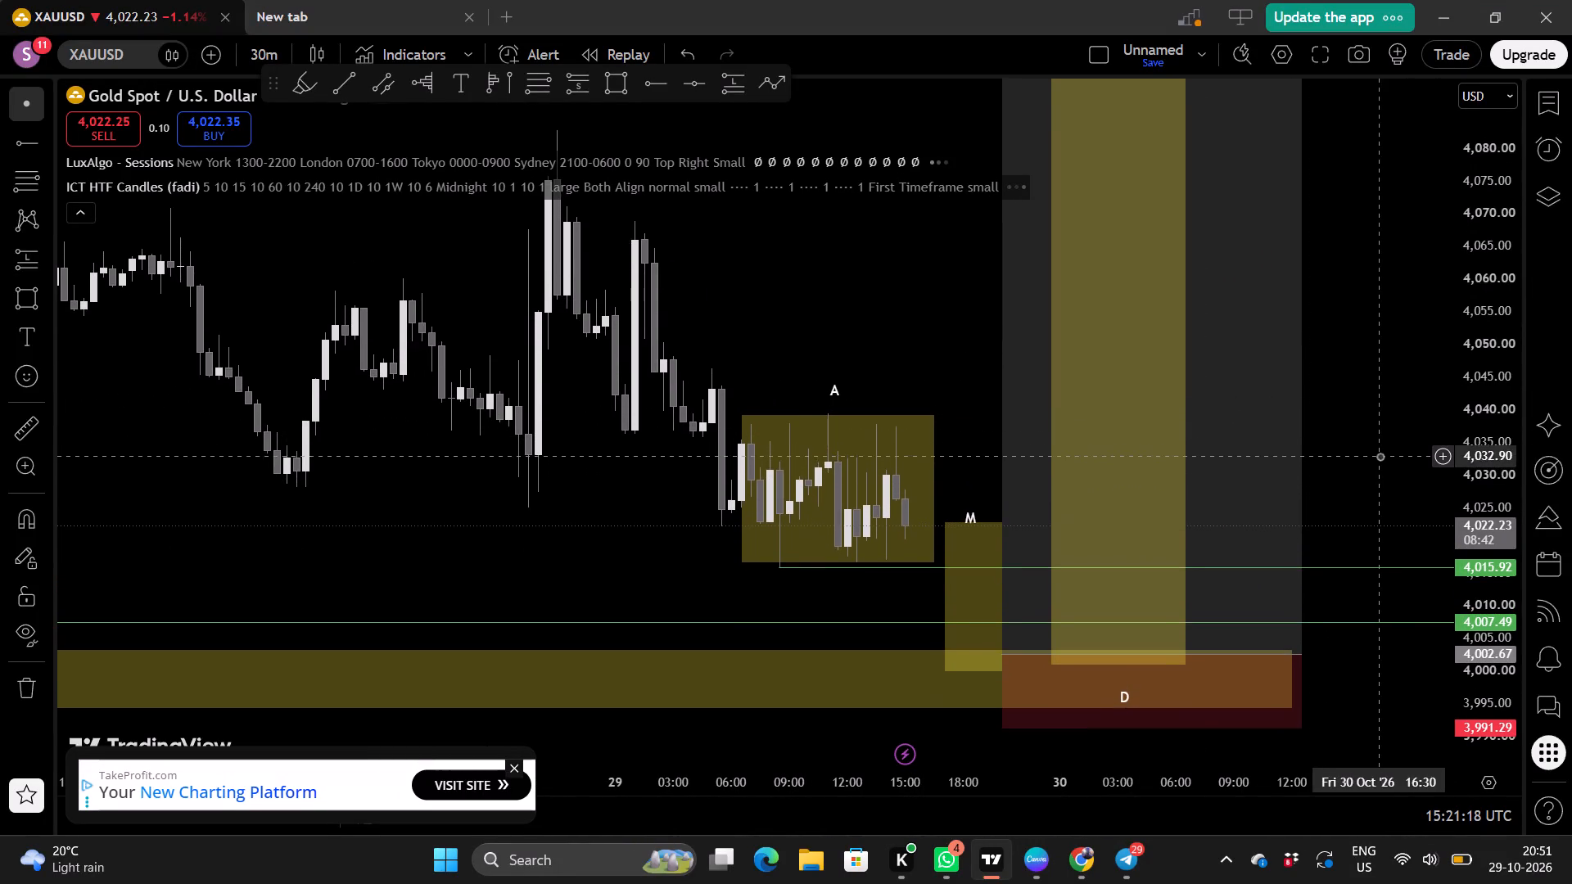
scroll(1380, 456, "up", 2)
left_click_drag(707, 337, 666, 326)
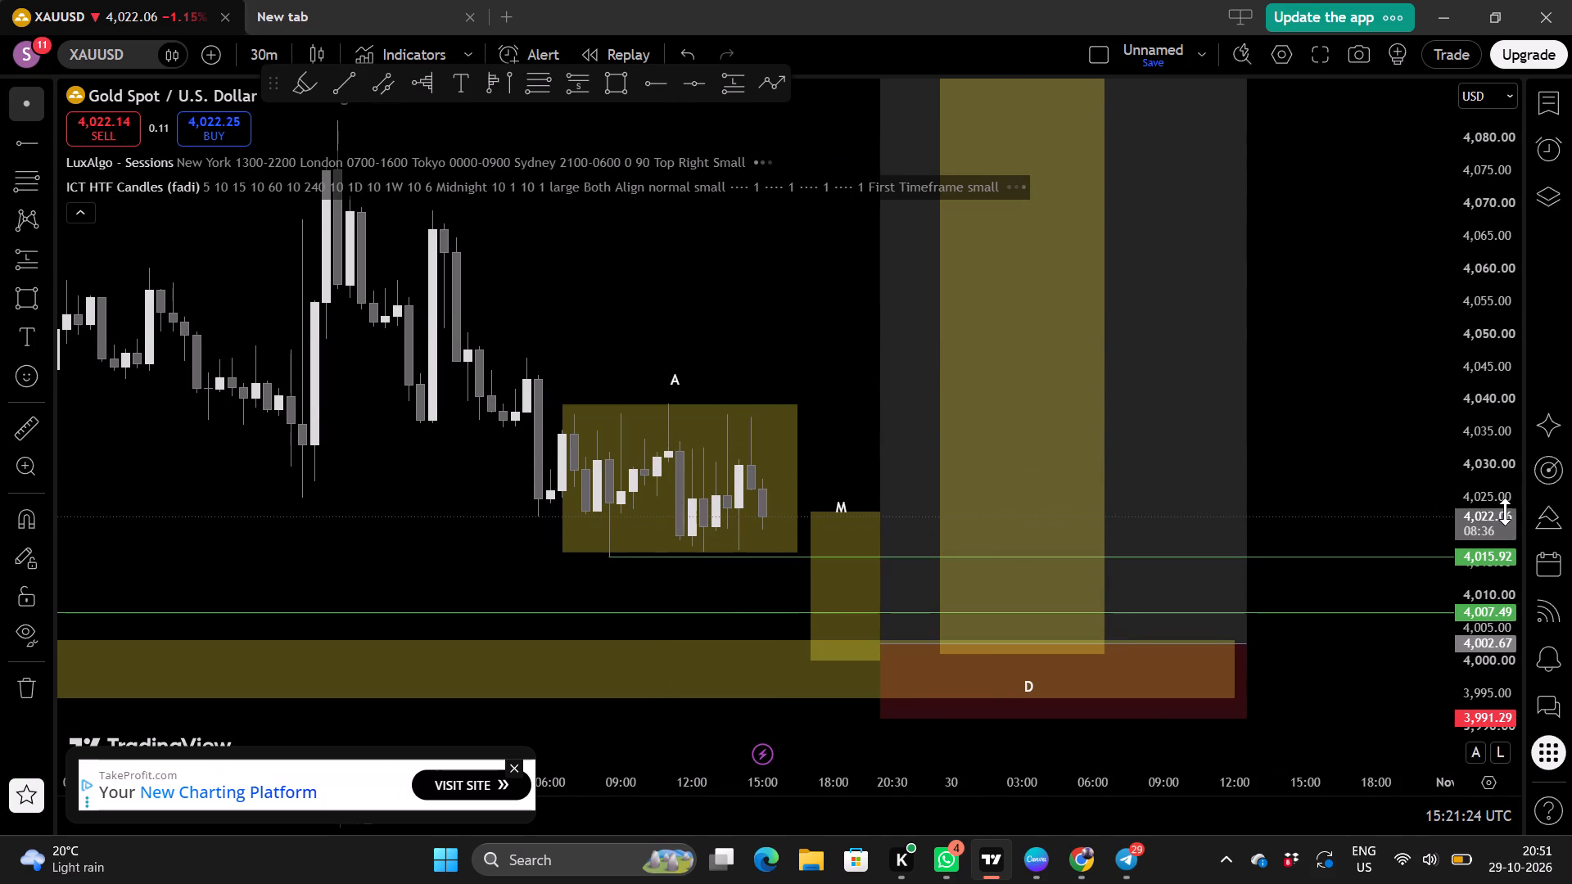
scroll(1501, 511, "up", 2)
scroll(864, 556, "down", 3)
left_click_drag(689, 551, 676, 552)
left_click_drag(670, 476, 676, 451)
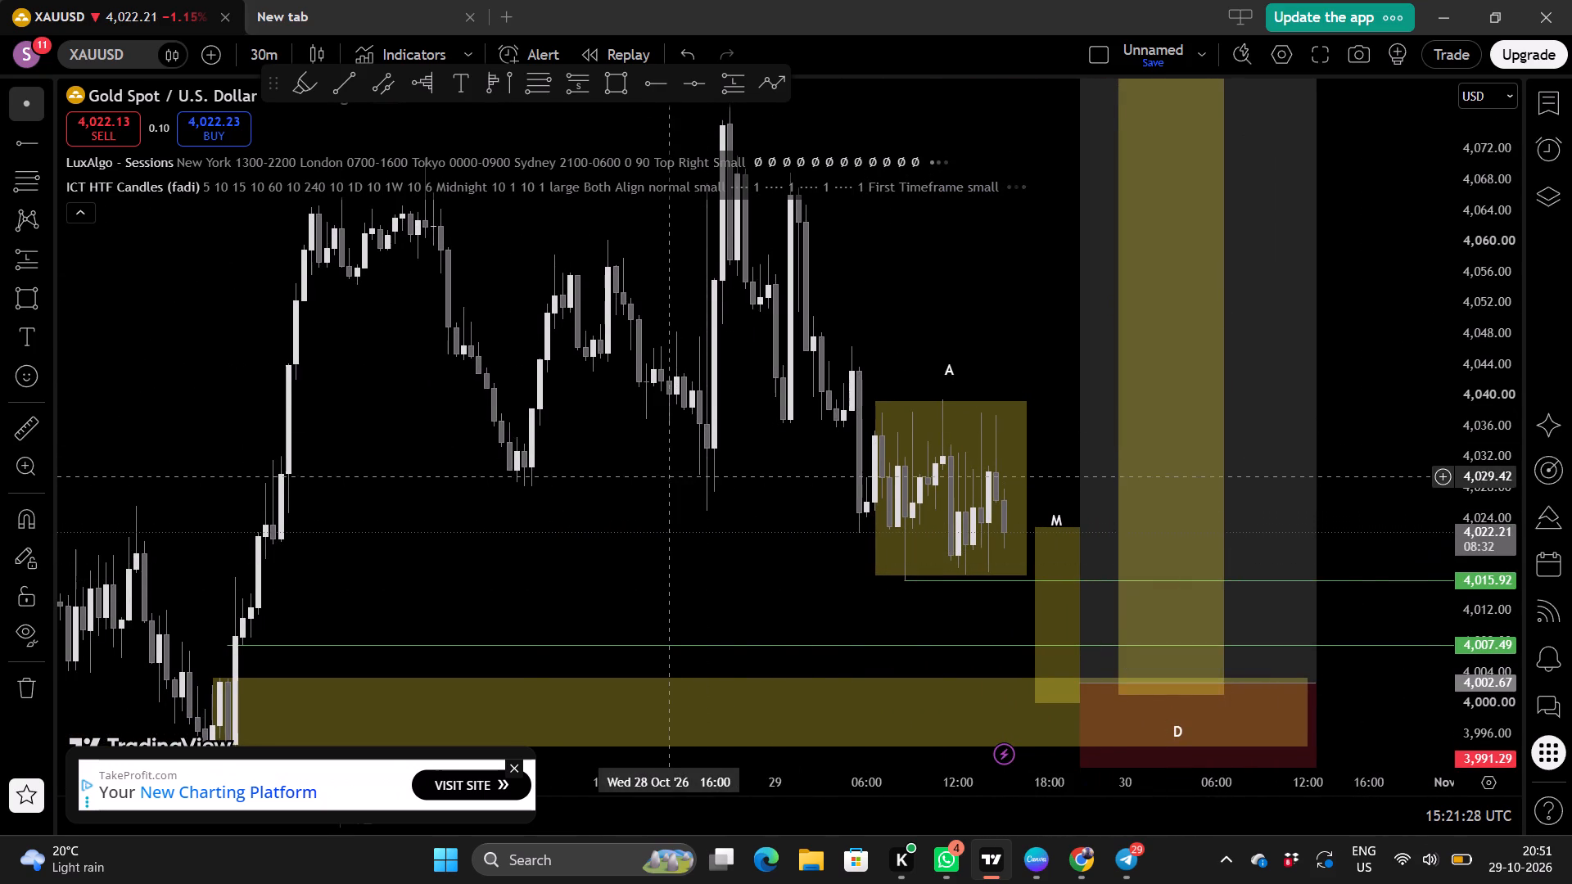
Raise the lower green horizontal ray, just above the long yellow demand zone, to about 4,008.40.
left_click_drag(676, 451, 774, 249)
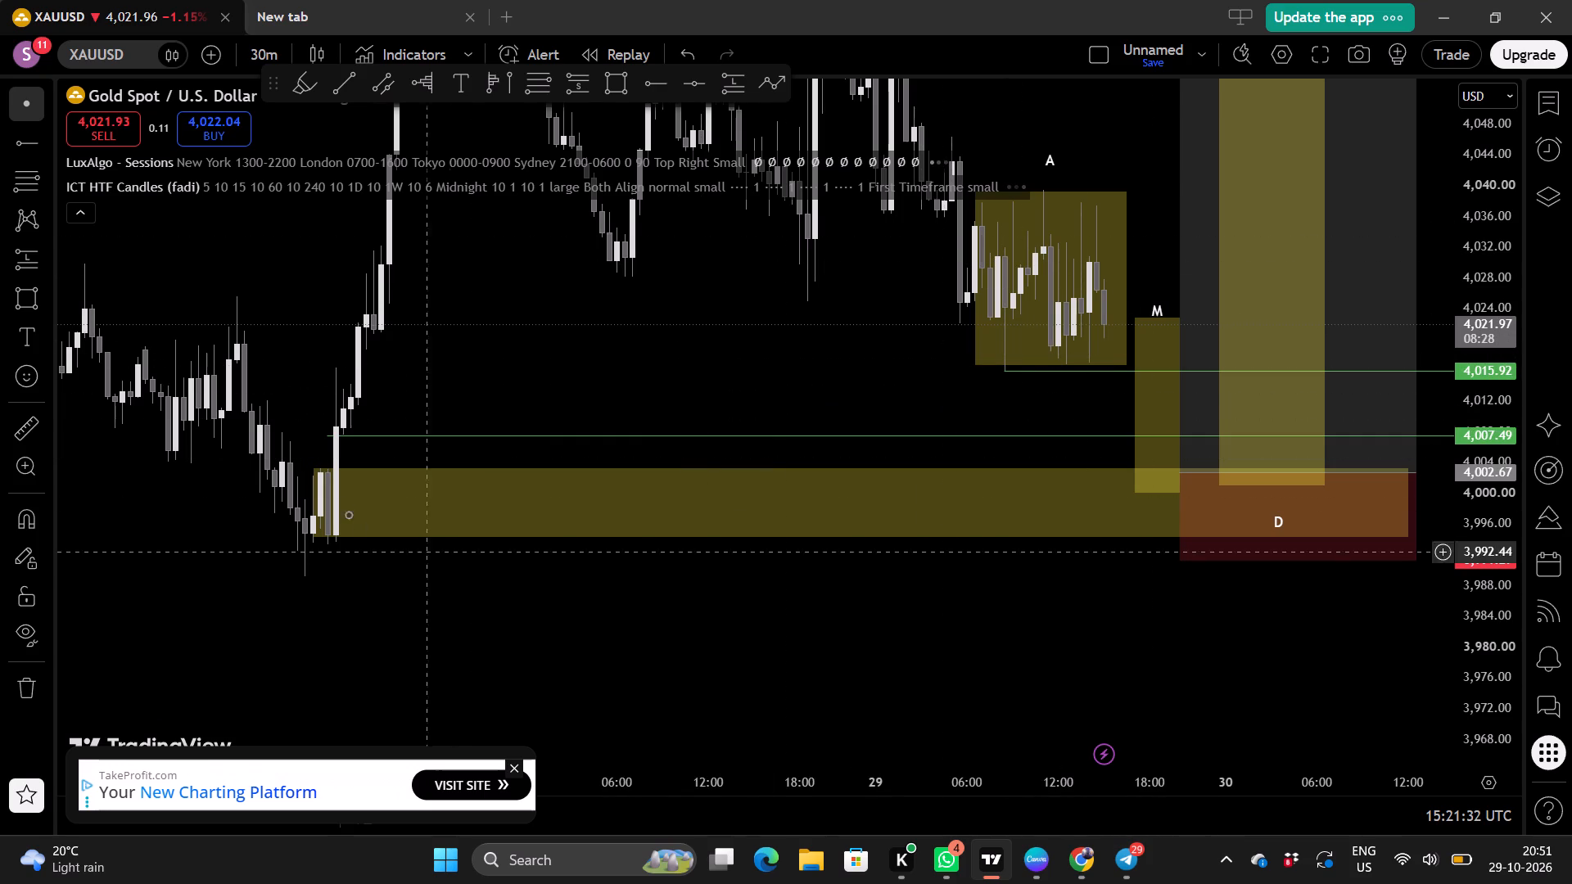
left_click_drag(688, 372, 814, 411)
left_click(586, 463)
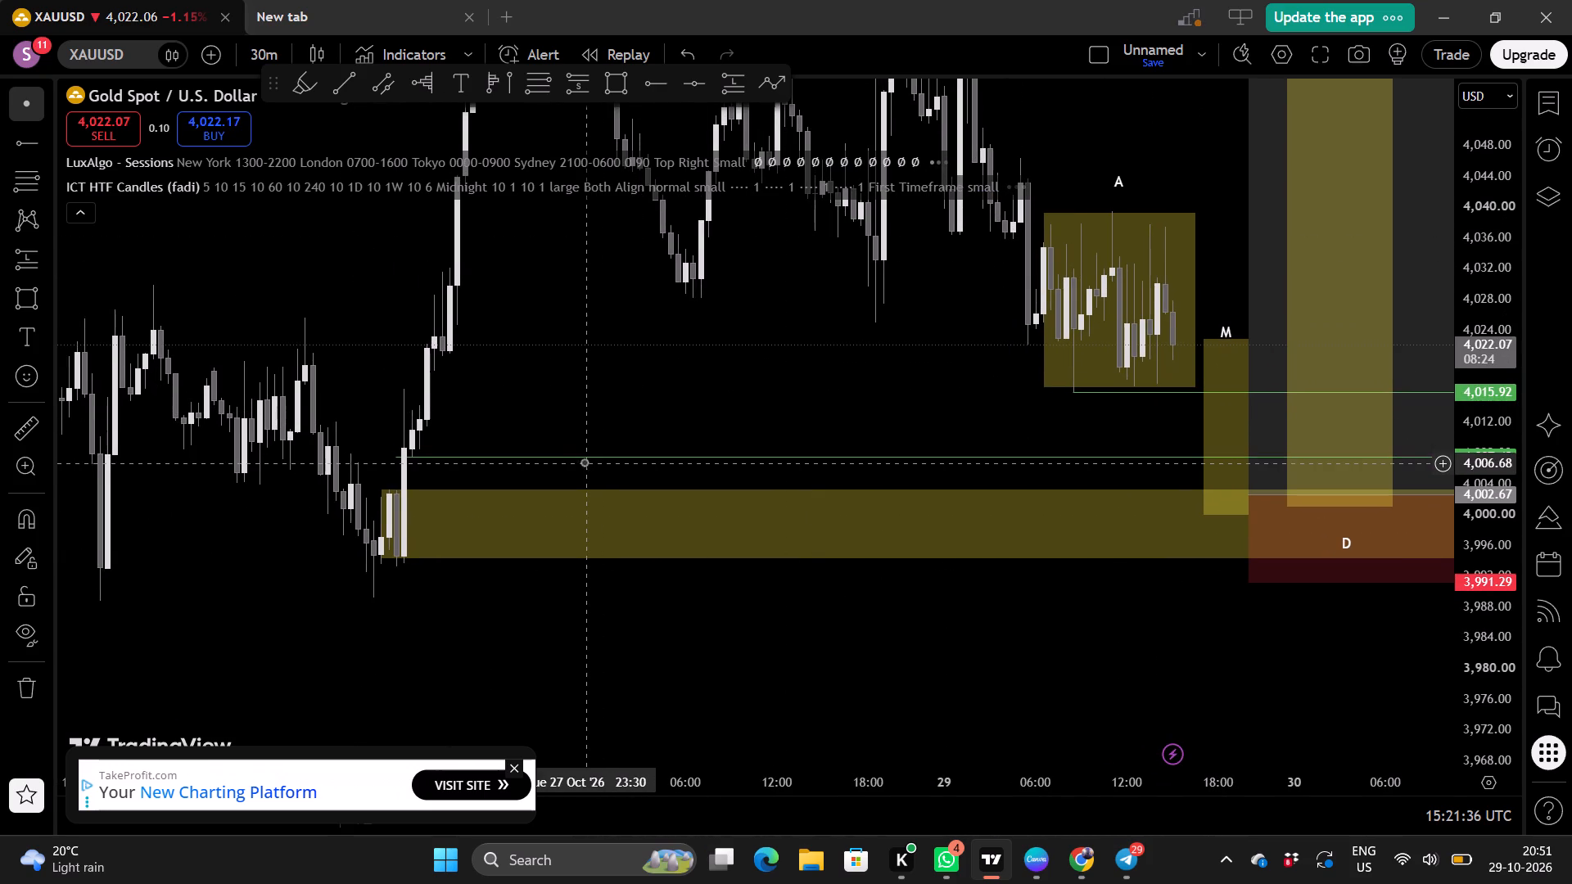
left_click_drag(584, 458, 567, 445)
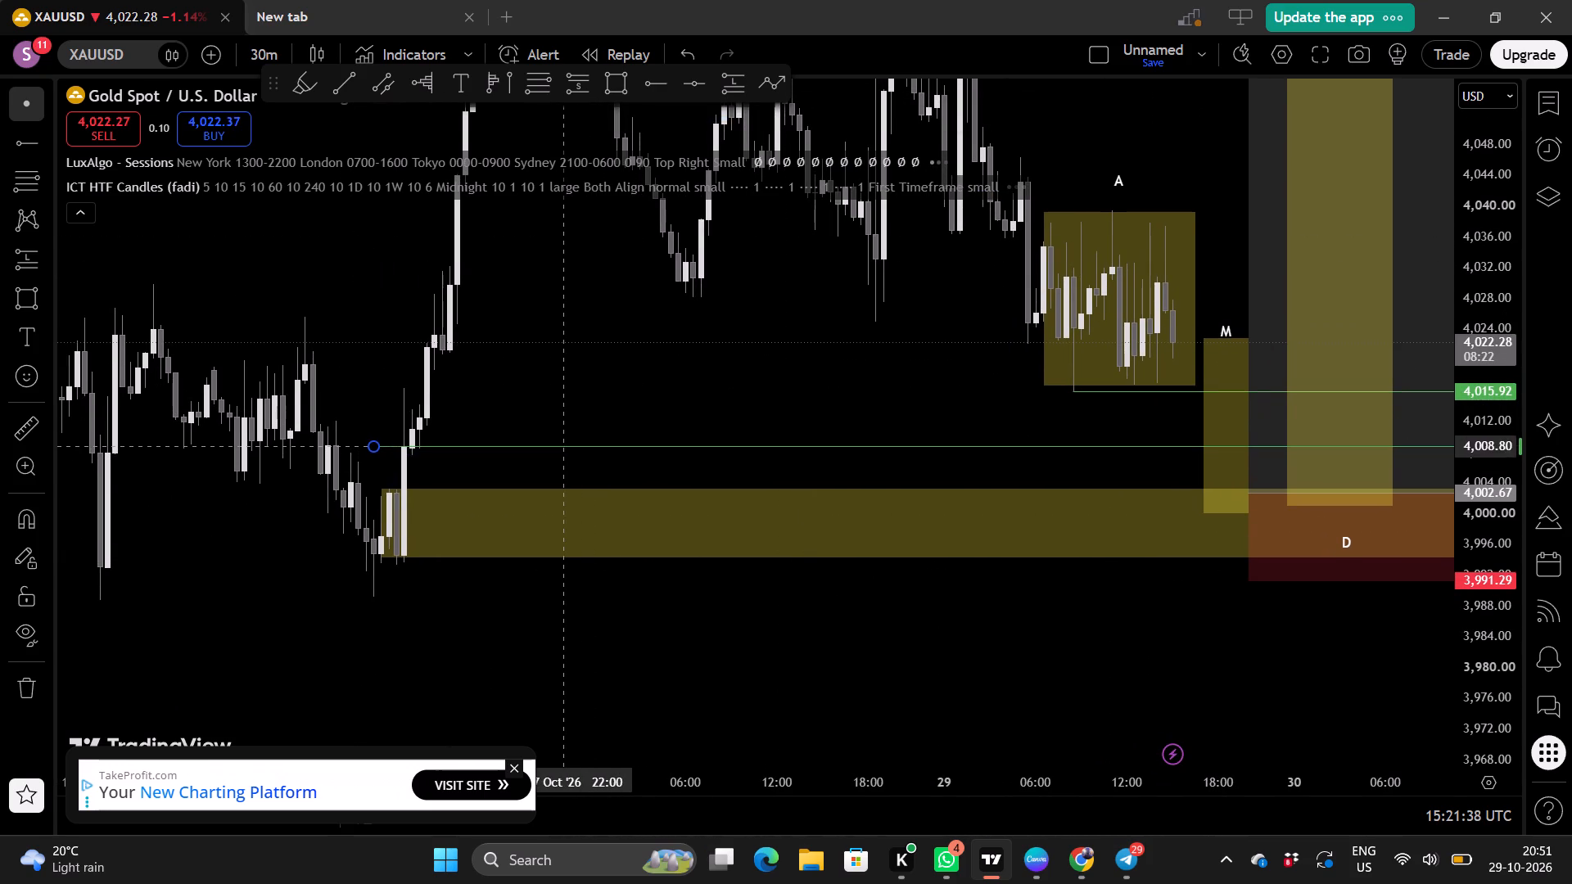
left_click_drag(567, 445, 567, 448)
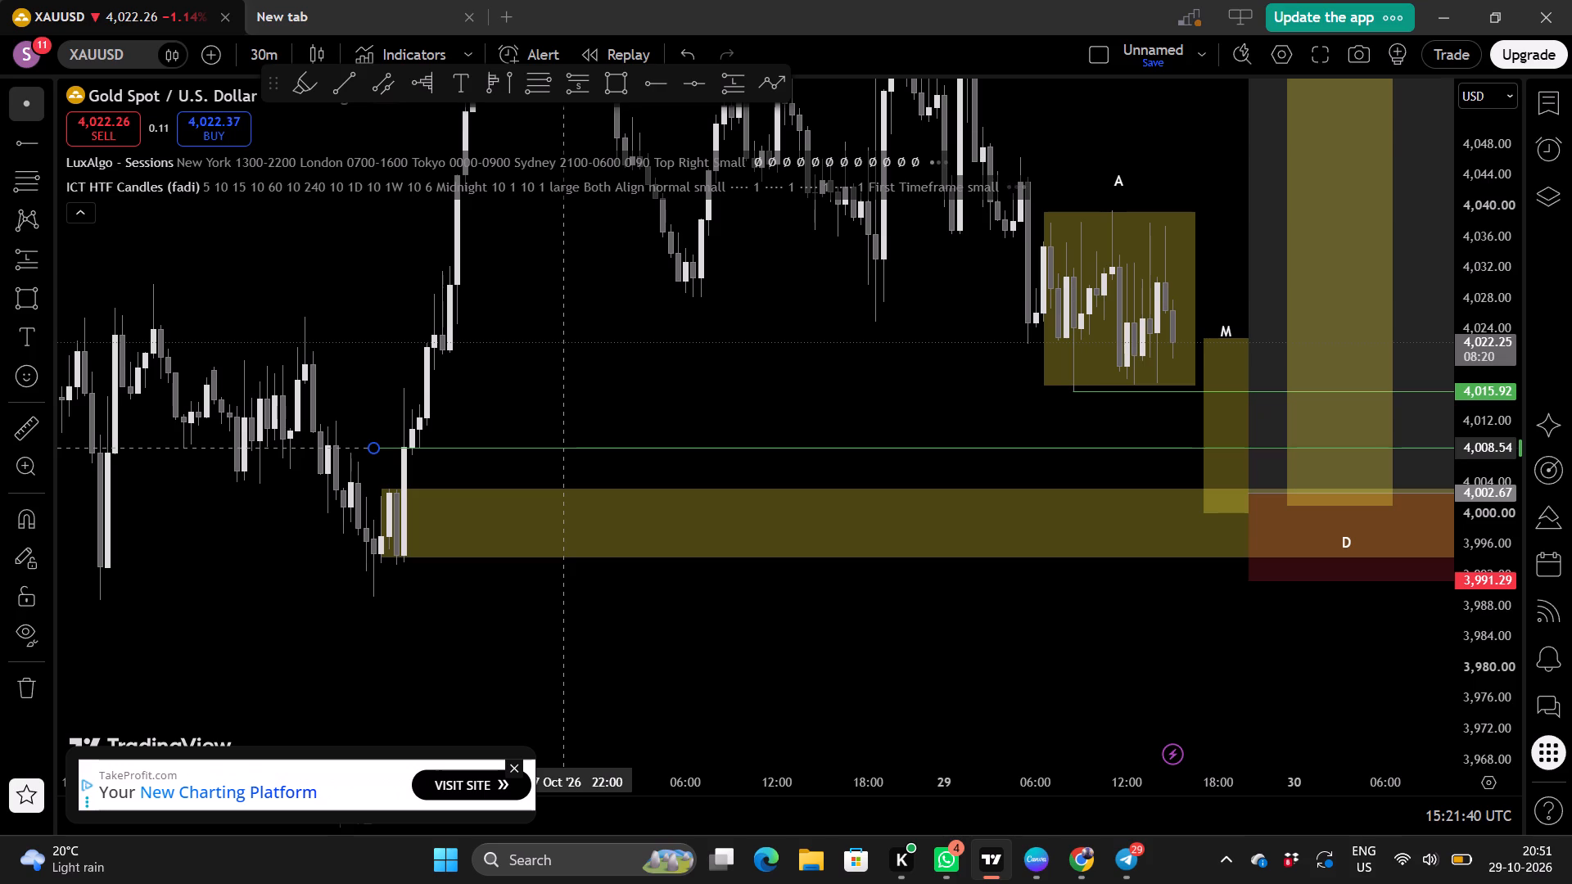
left_click_drag(567, 448, 567, 449)
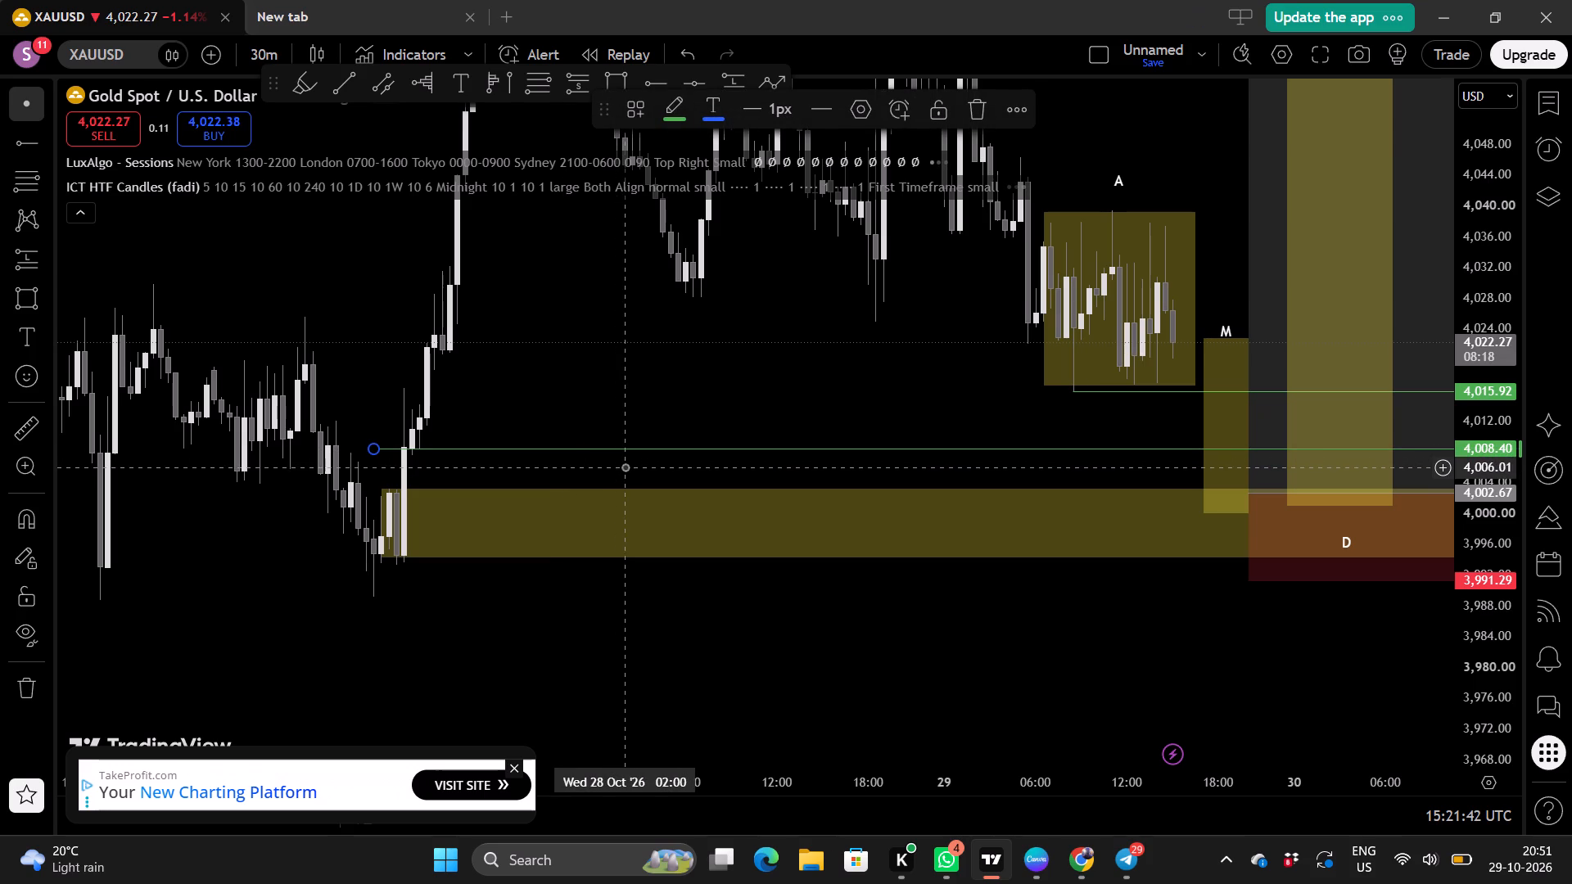
Review the adjusted ray against the rally's starting candles, the demand zone and the A, M and D areas.
scroll(624, 401, "up", 2)
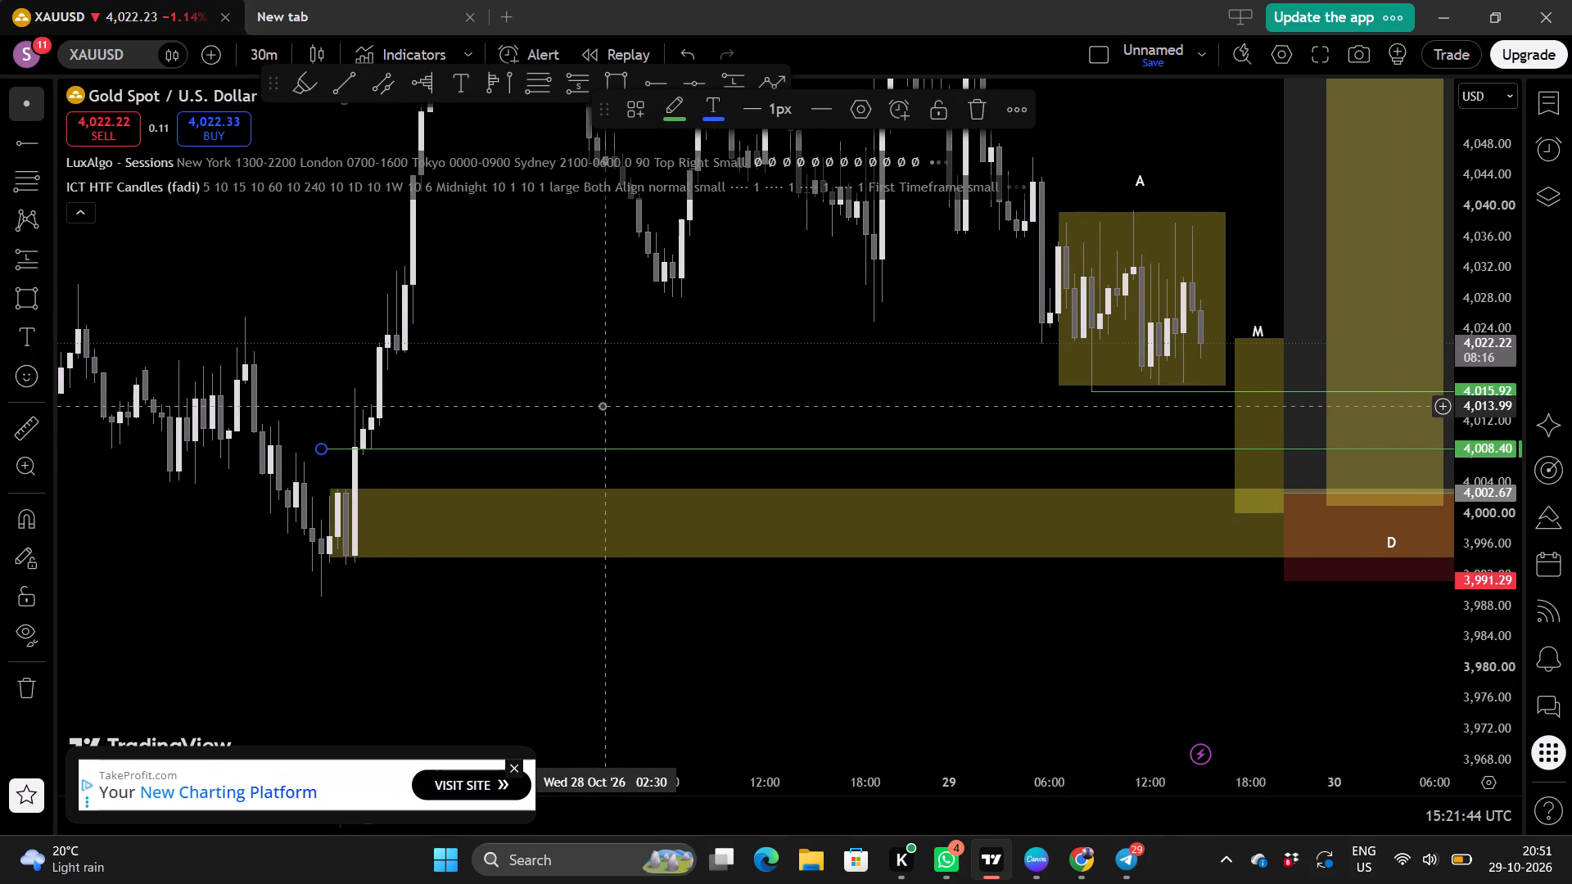
scroll(602, 405, "down", 1)
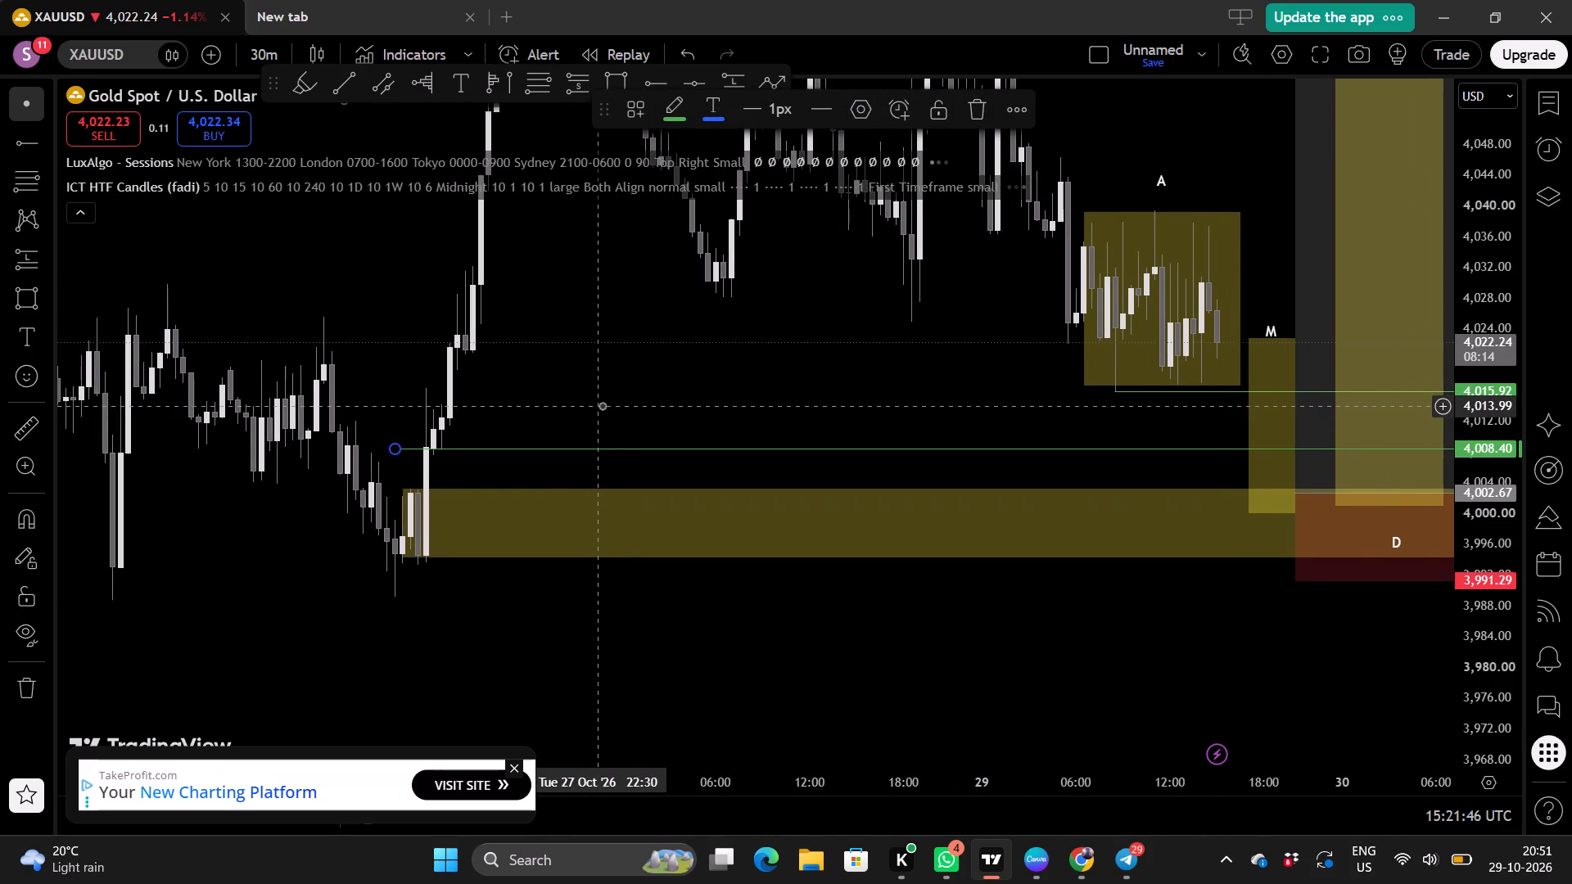
scroll(602, 405, "down", 1)
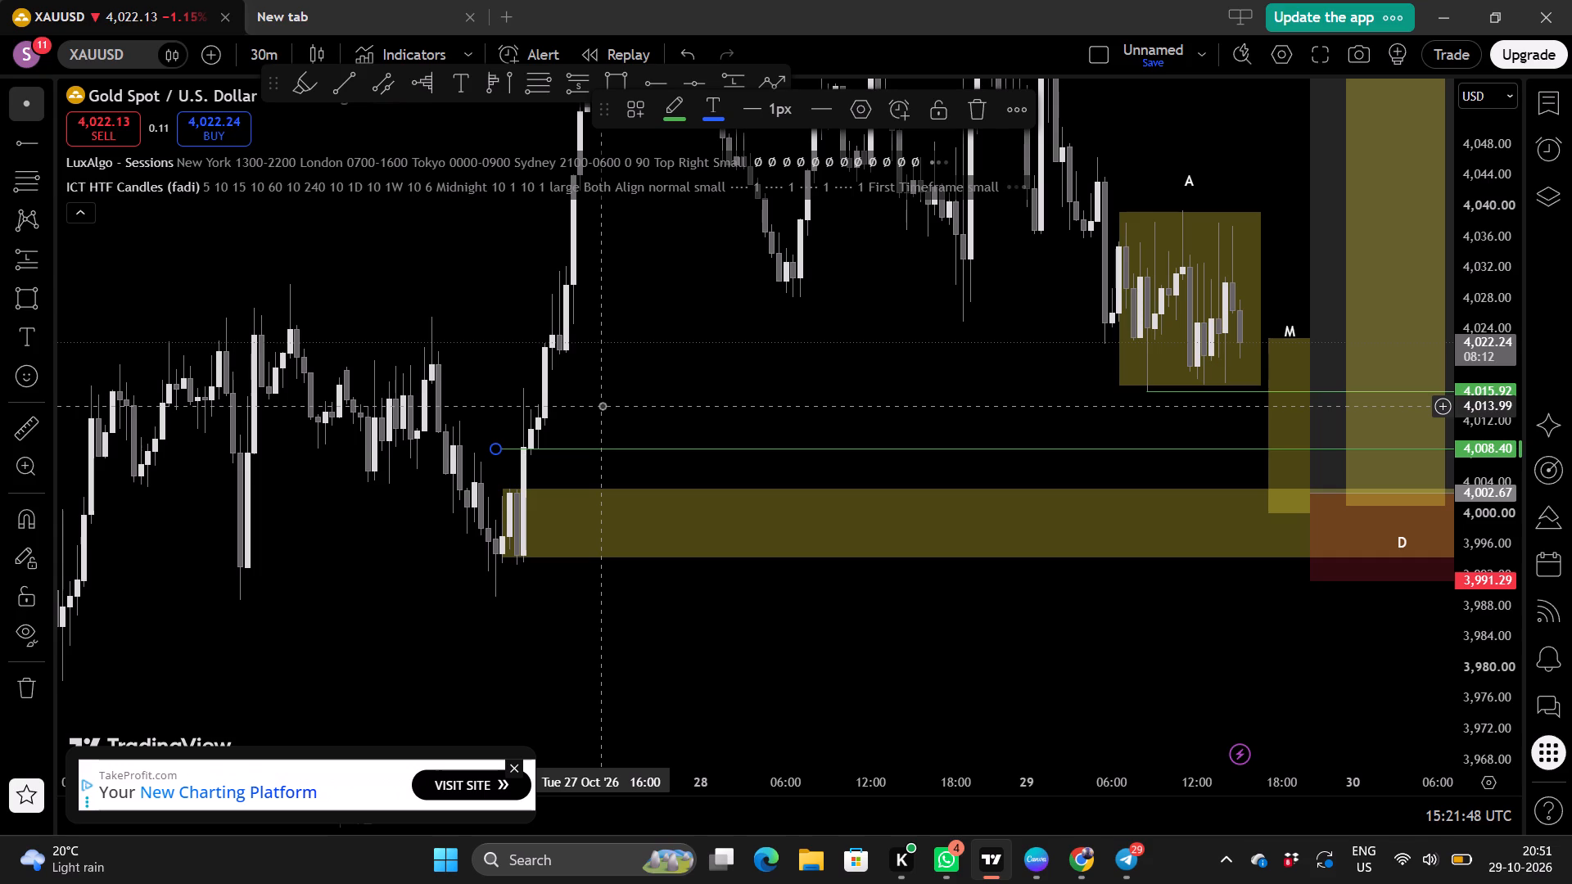
scroll(602, 405, "up", 1)
left_click_drag(666, 405, 416, 495)
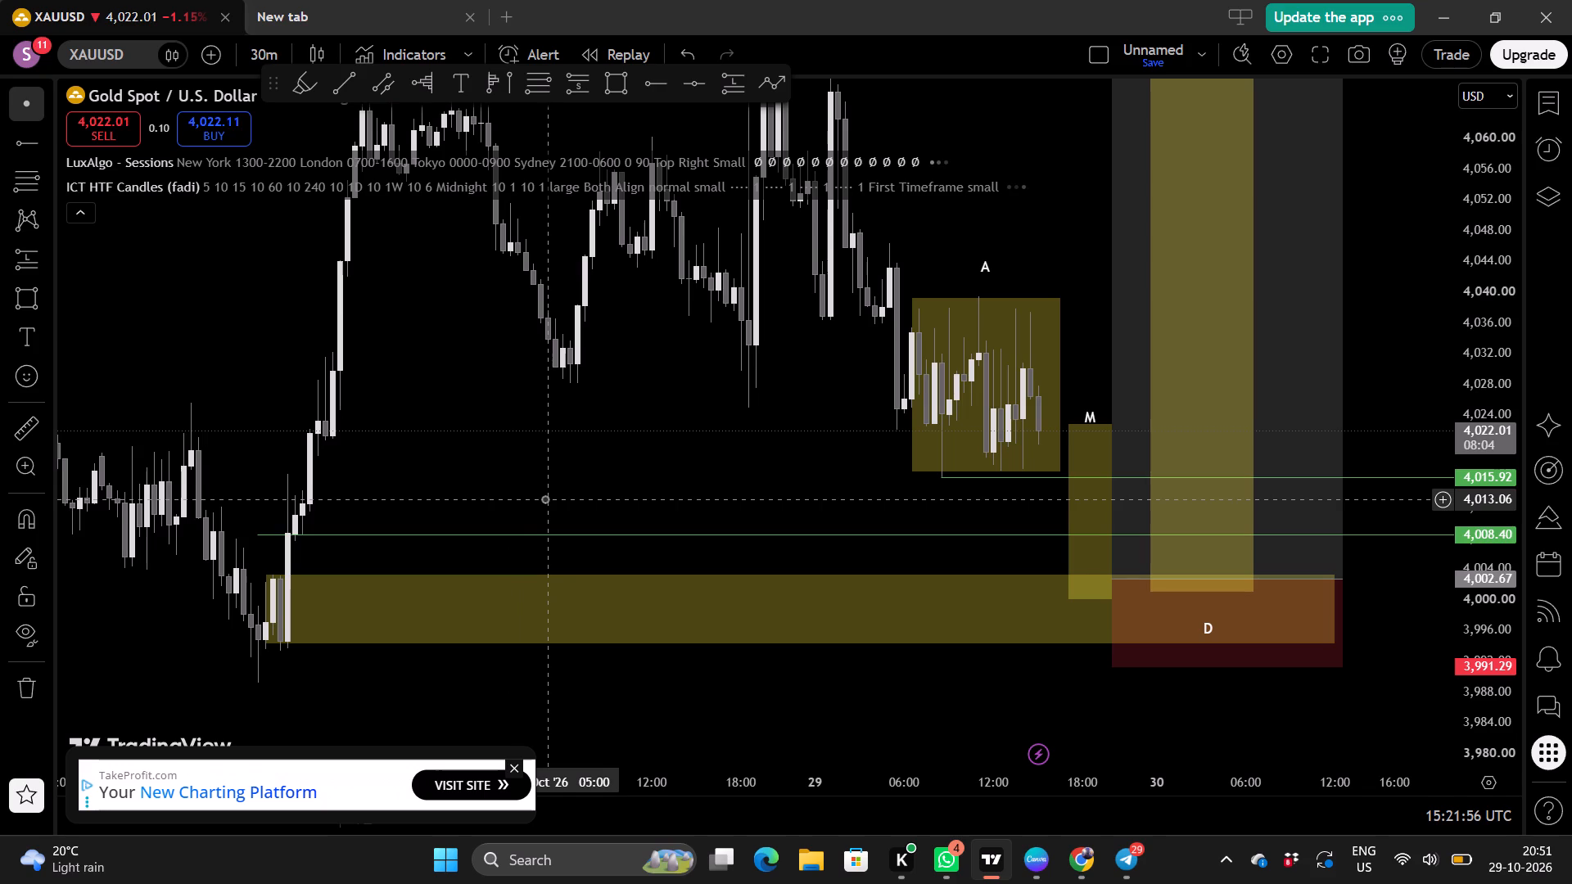
left_click_drag(513, 512, 474, 525)
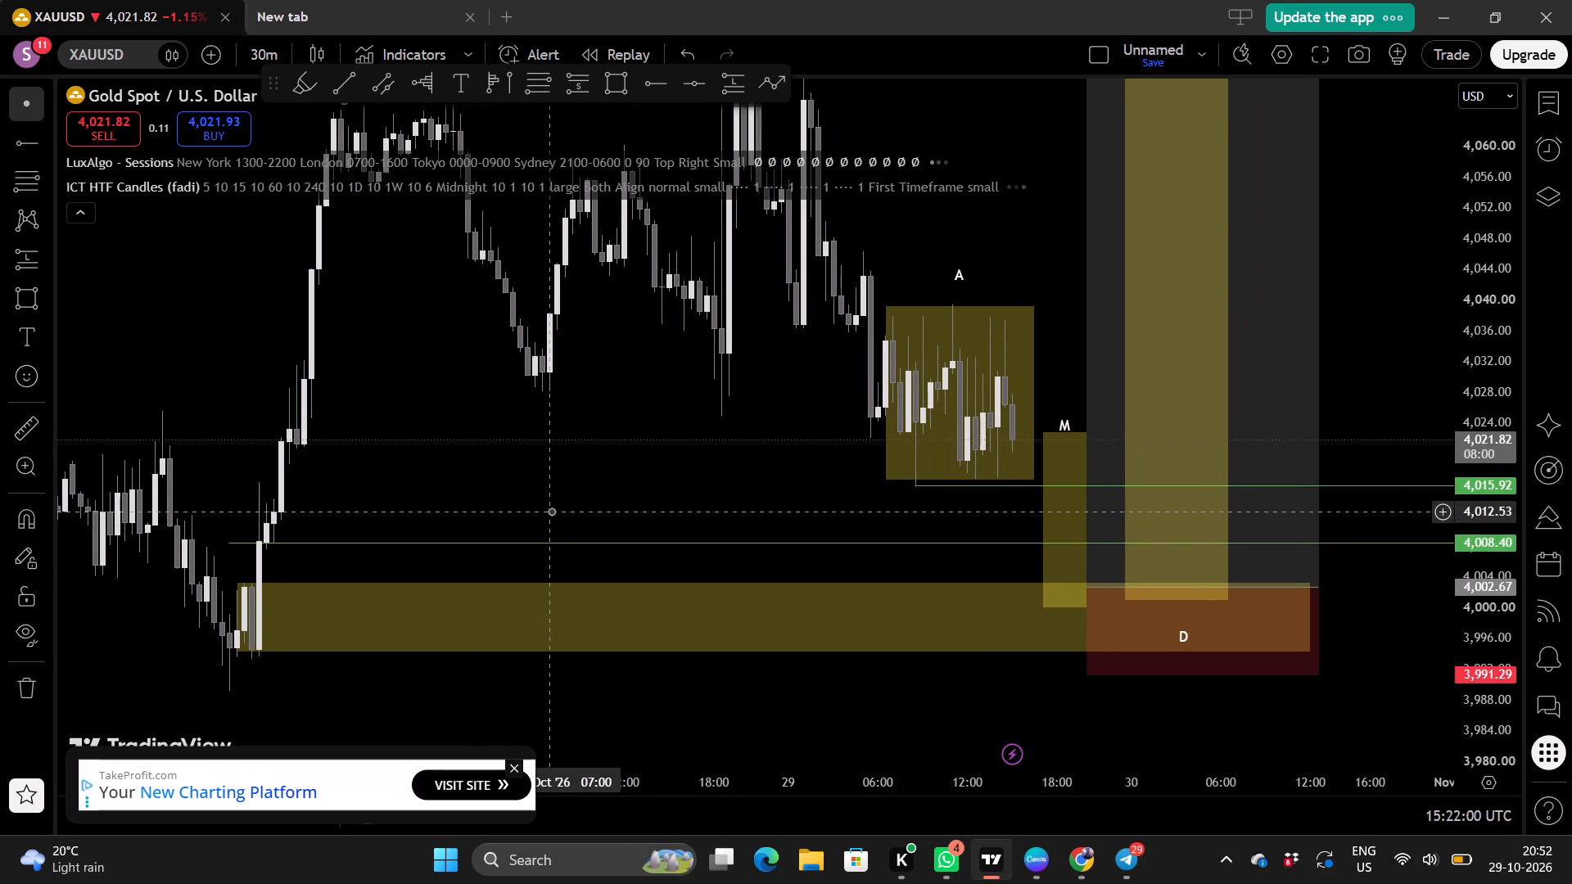
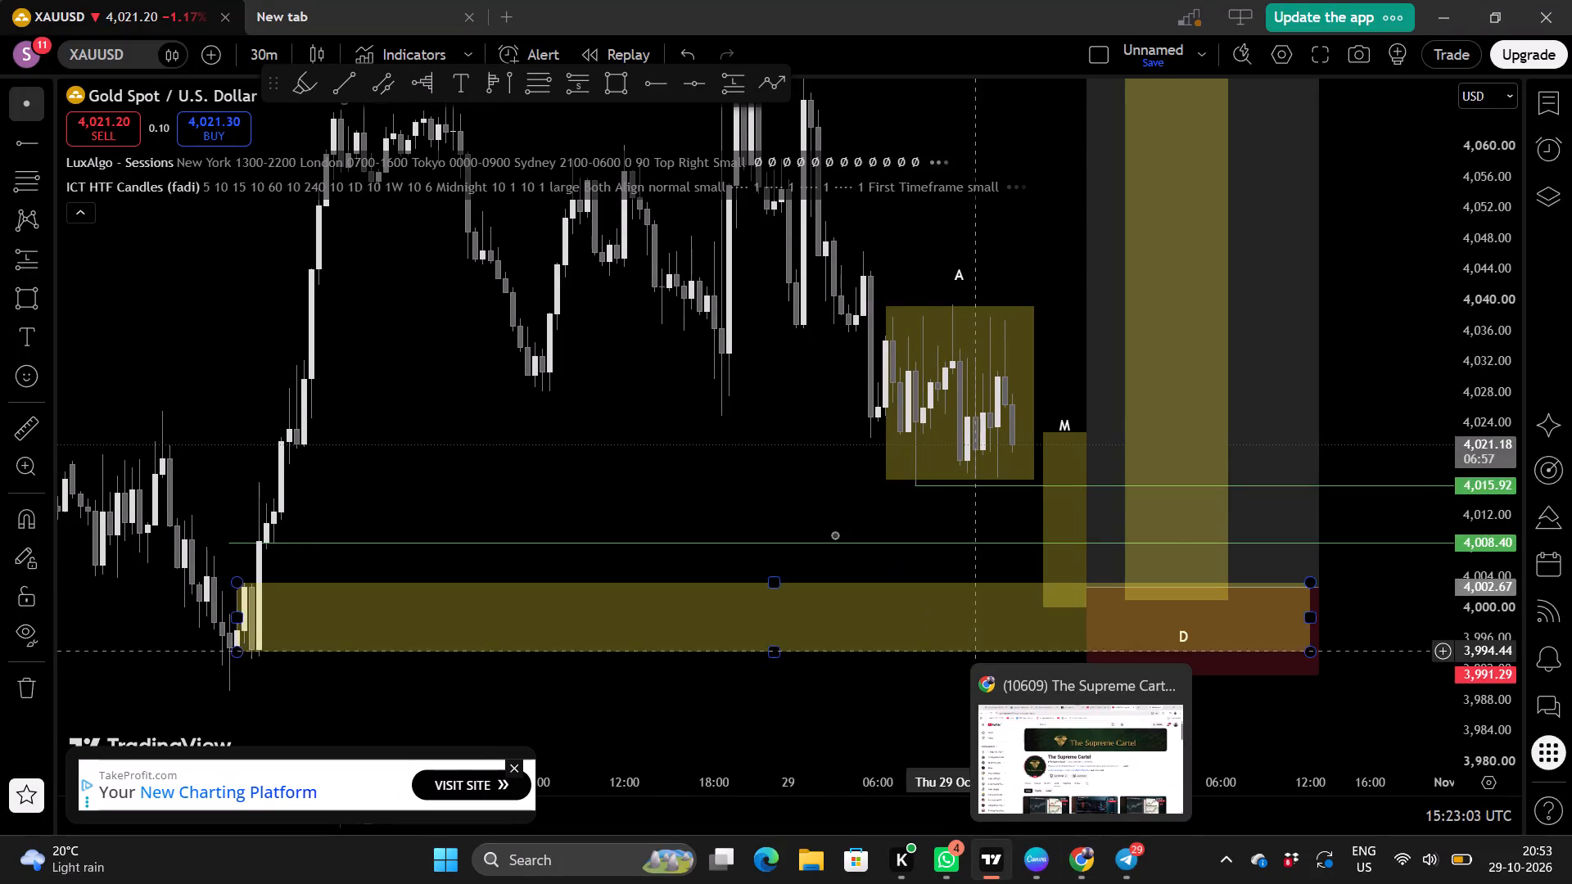
Deselect the long demand zone and examine the XAUUSD 30-minute setup from the long position's target down to the A, M and D areas.
left_click(758, 464)
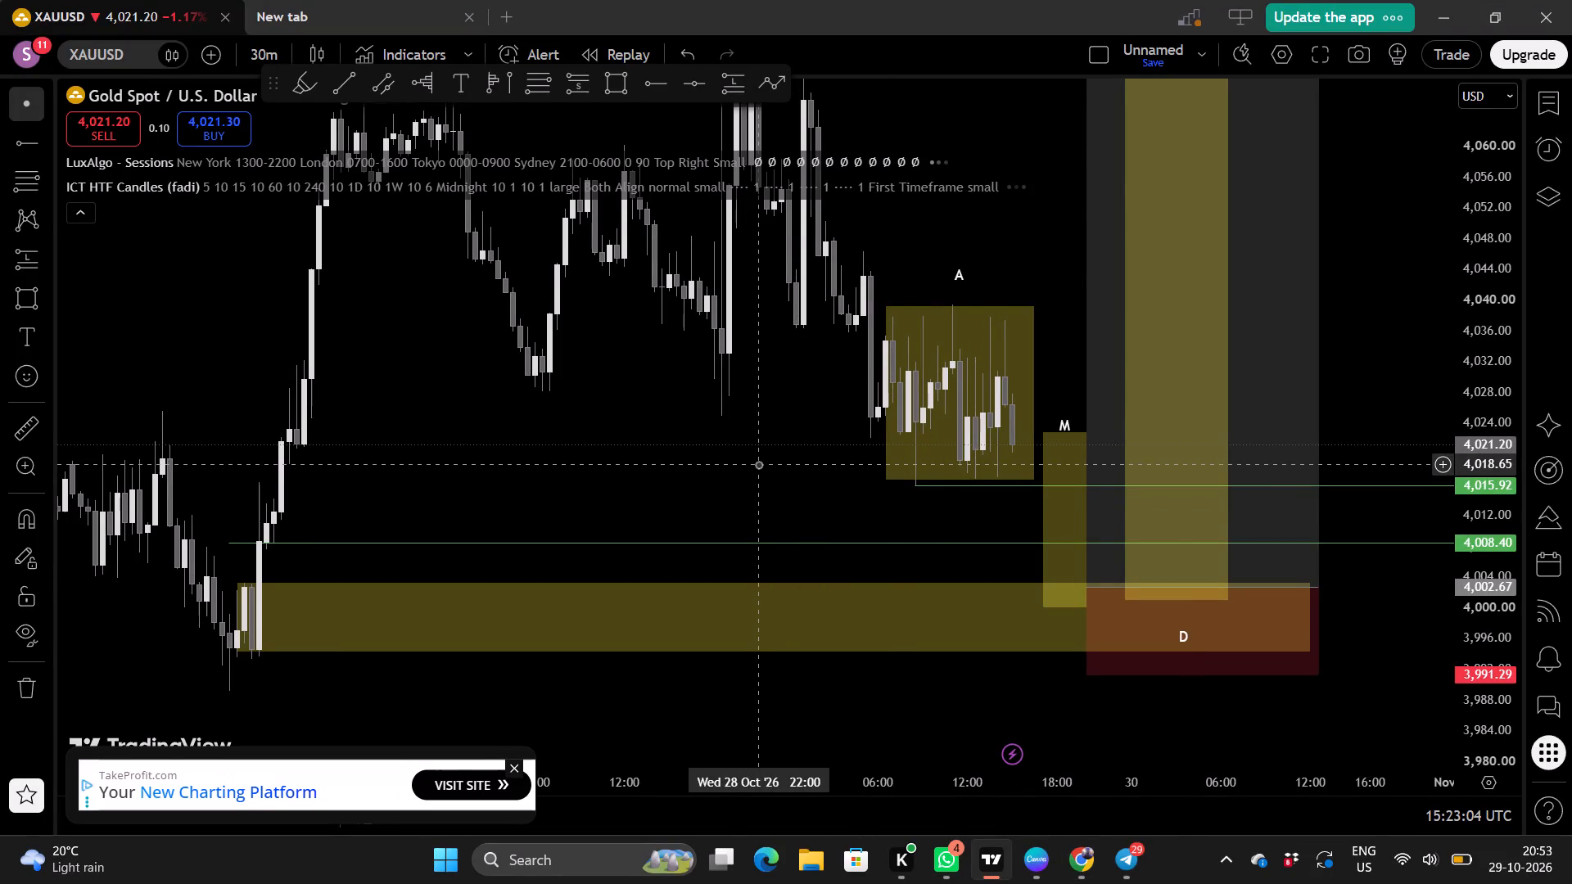
left_click_drag(949, 231, 912, 611)
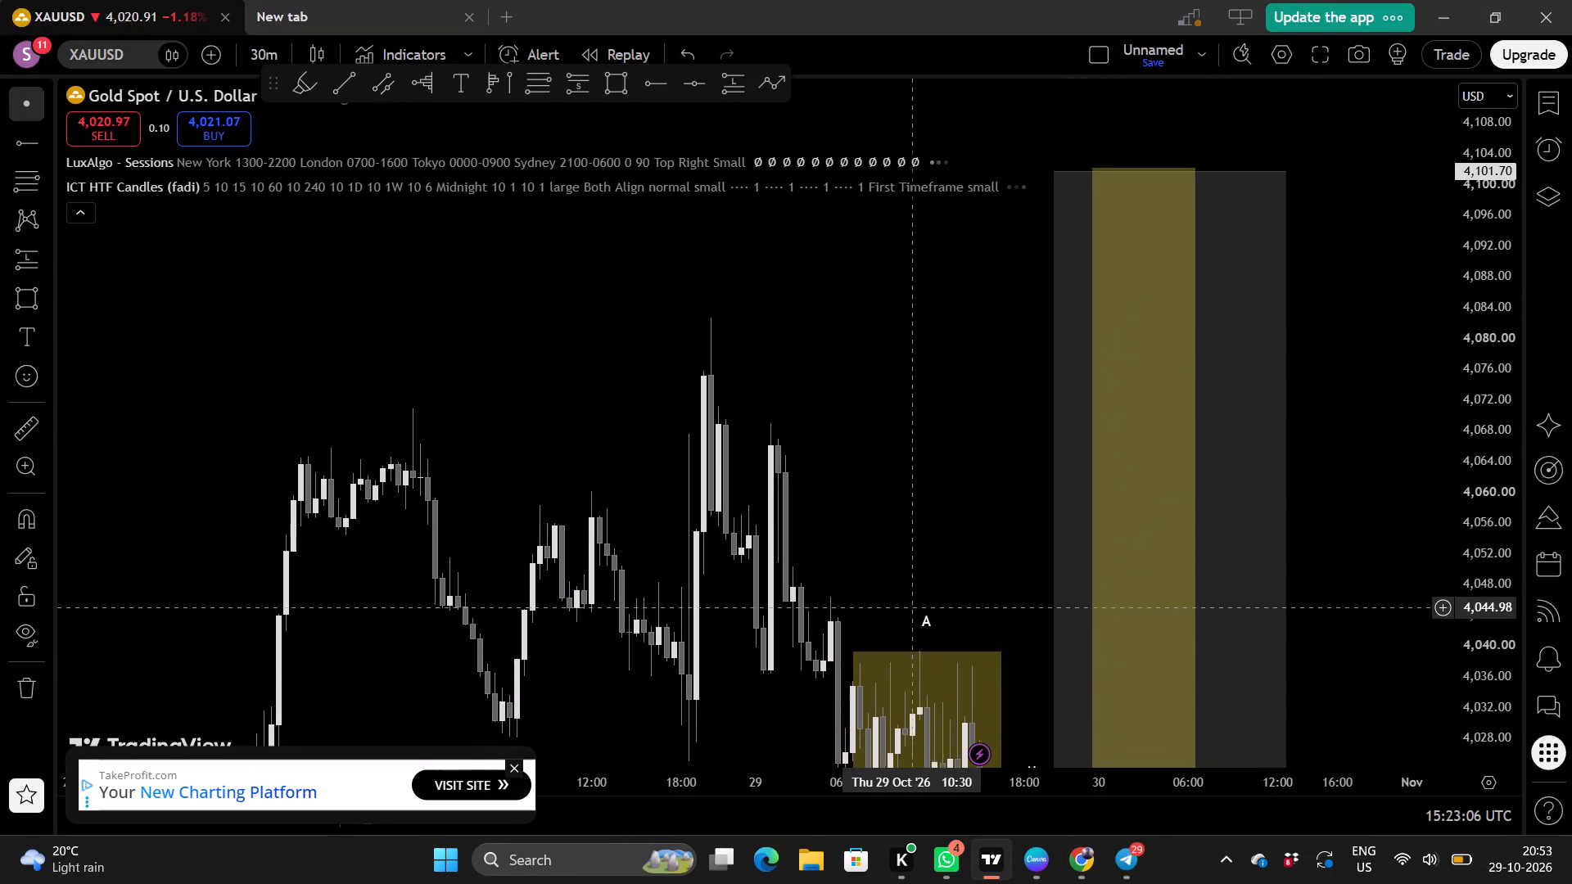
left_click_drag(912, 611, 912, 611)
left_click(929, 514)
left_click_drag(929, 514, 934, 258)
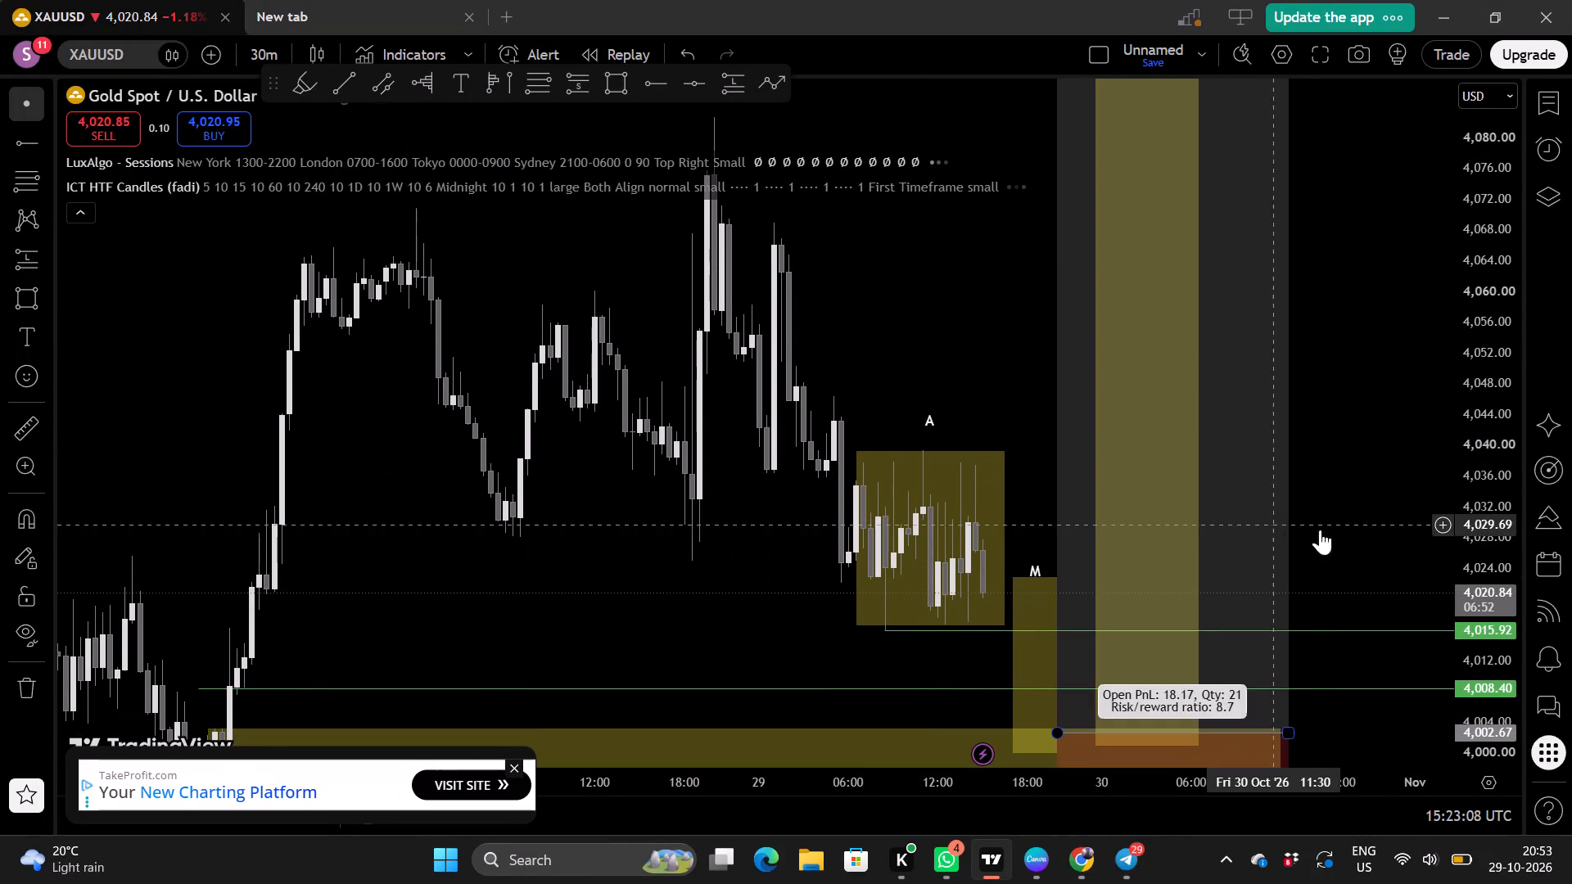
scroll(1474, 596, "down", 3)
left_click_drag(1349, 507, 1279, 504)
scroll(1367, 481, "up", 1)
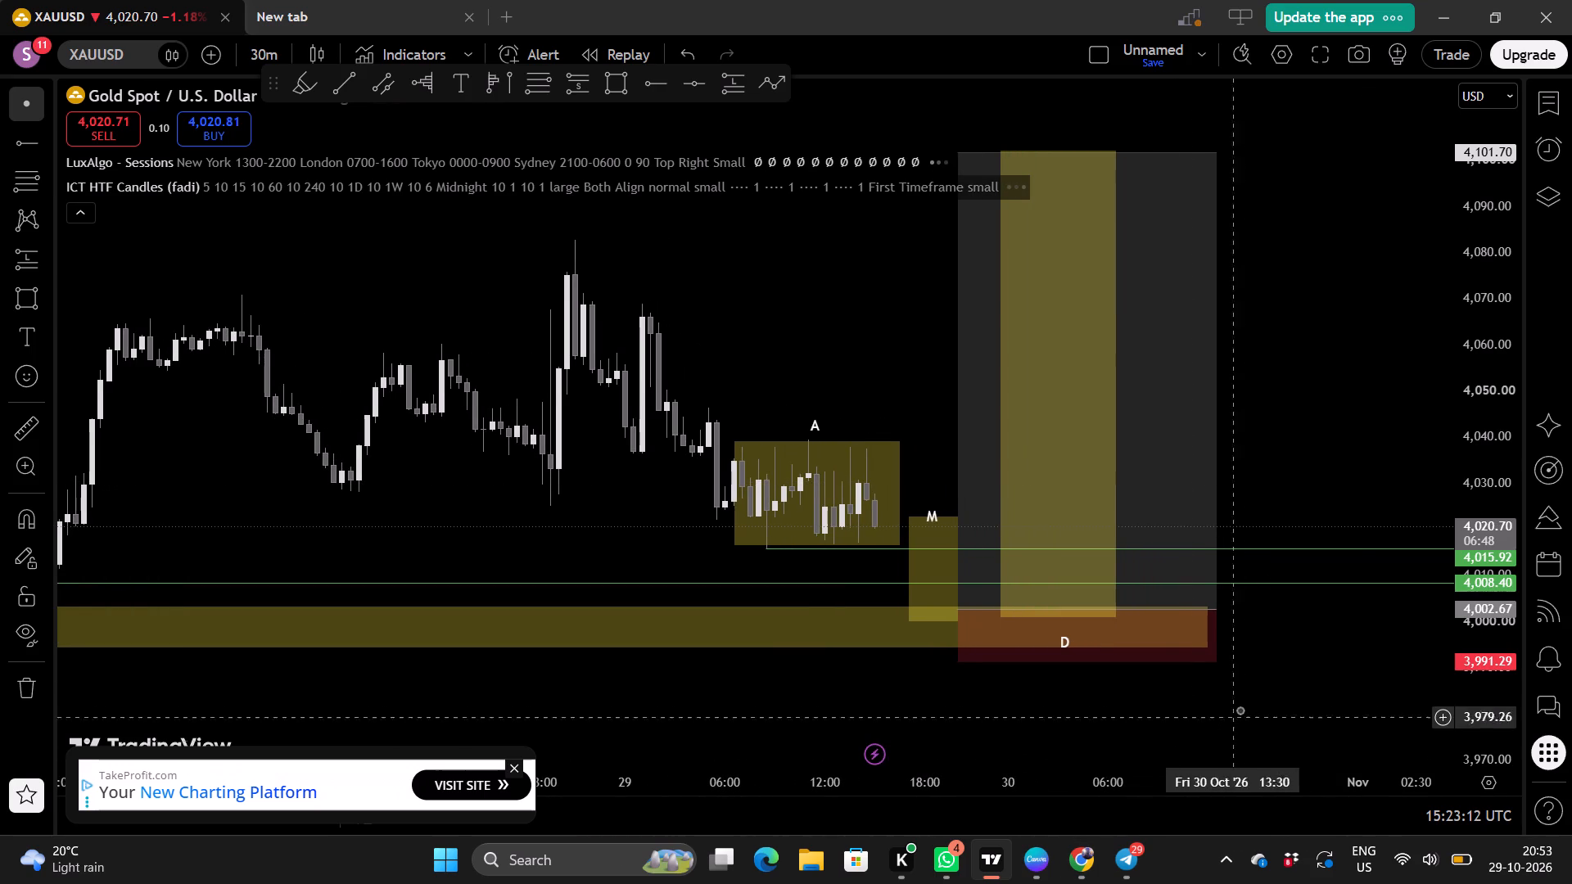
scroll(1501, 518, "up", 5)
scroll(1384, 493, "up", 1)
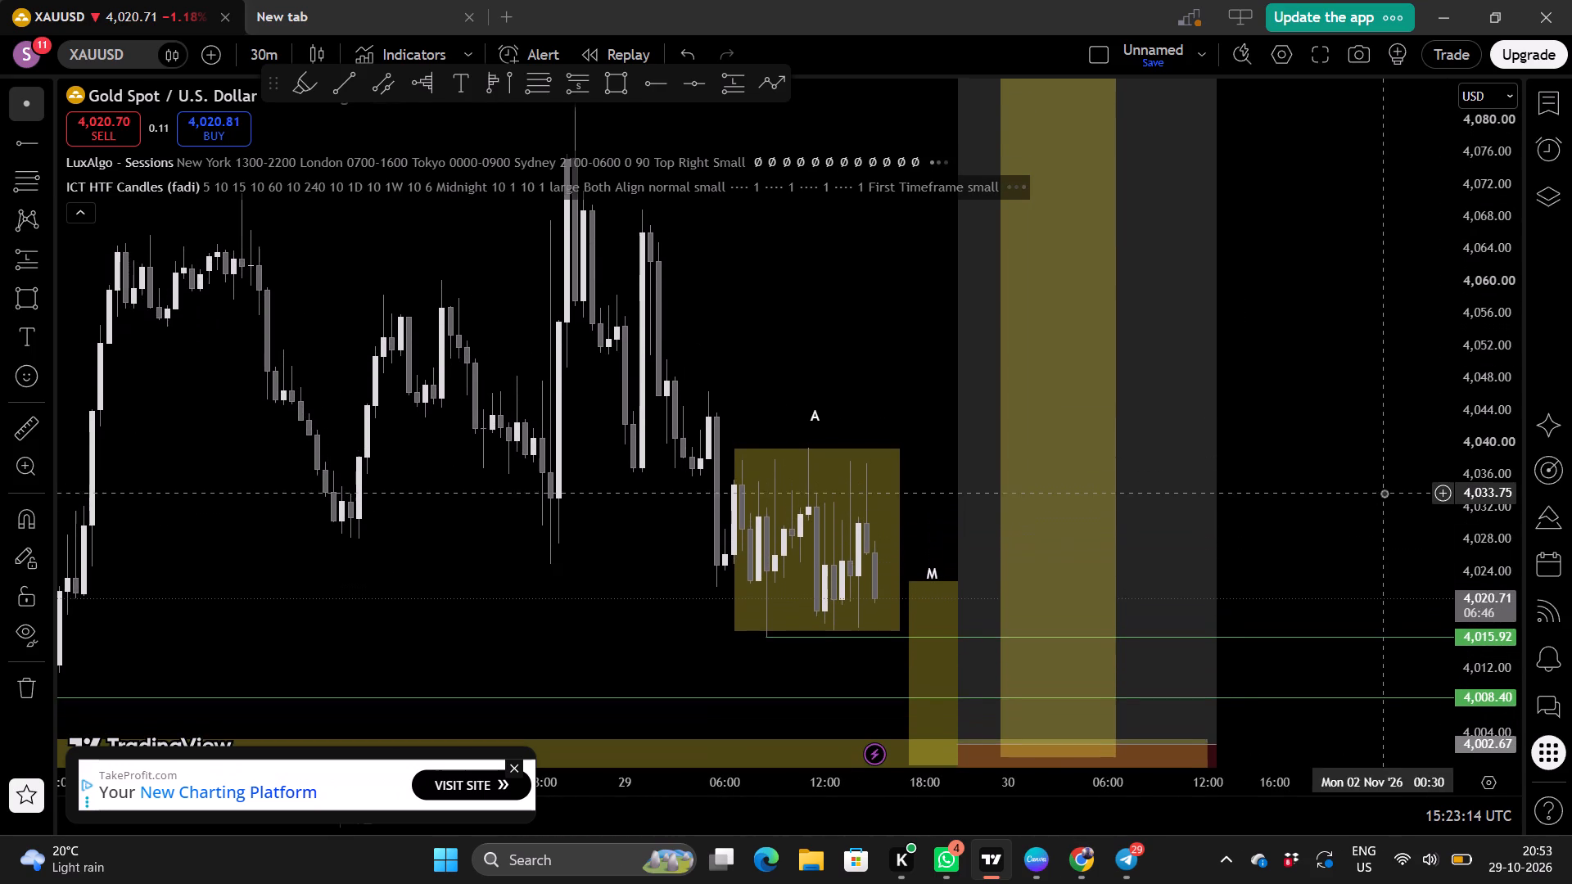
scroll(1384, 493, "up", 1)
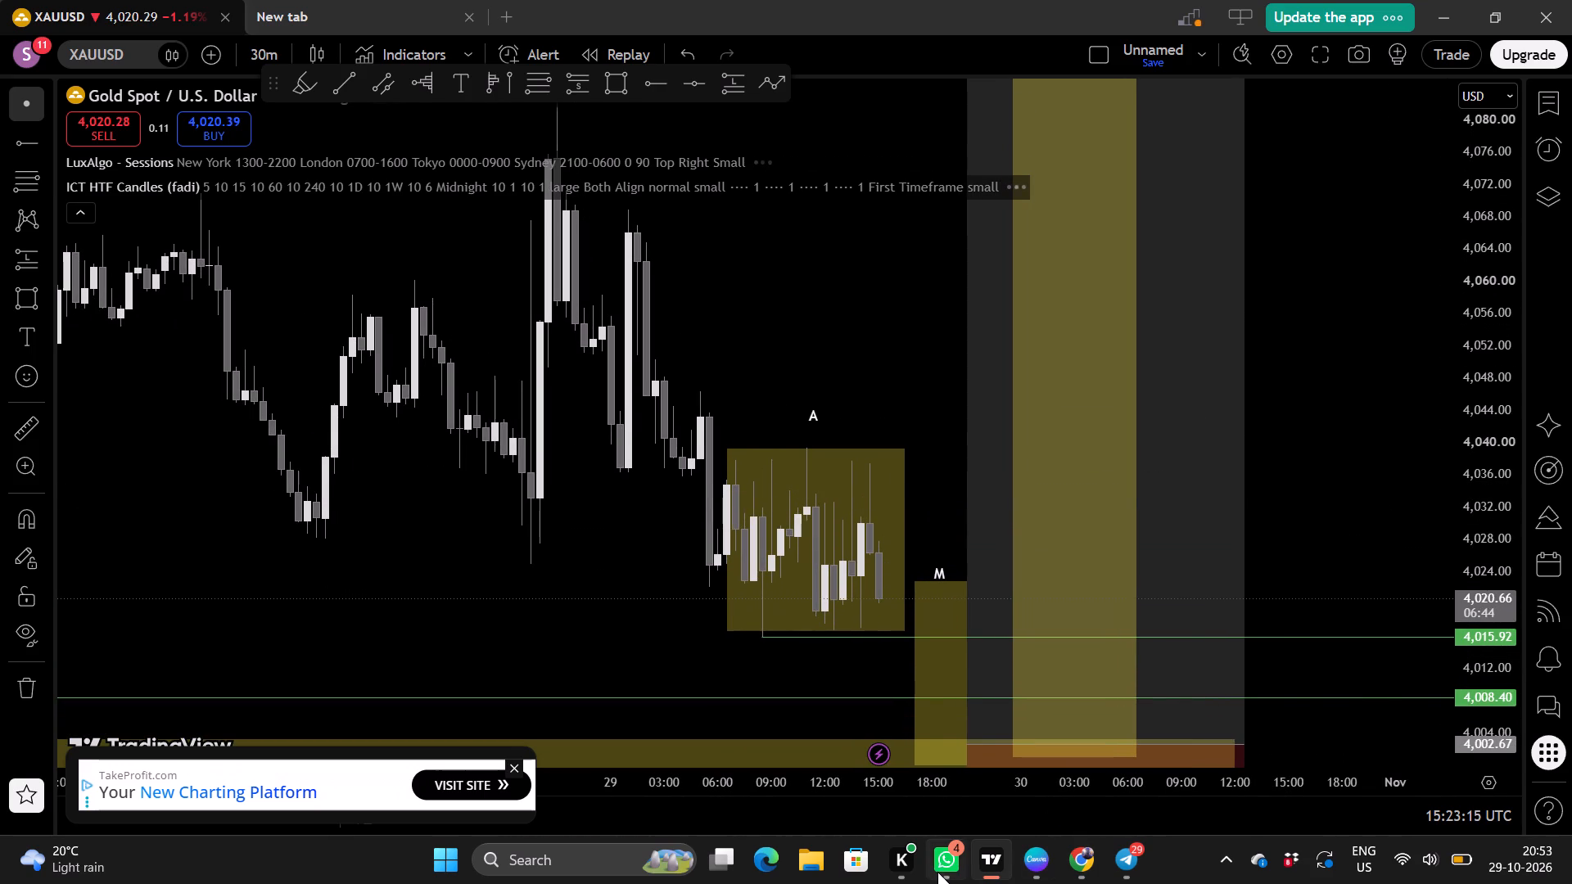
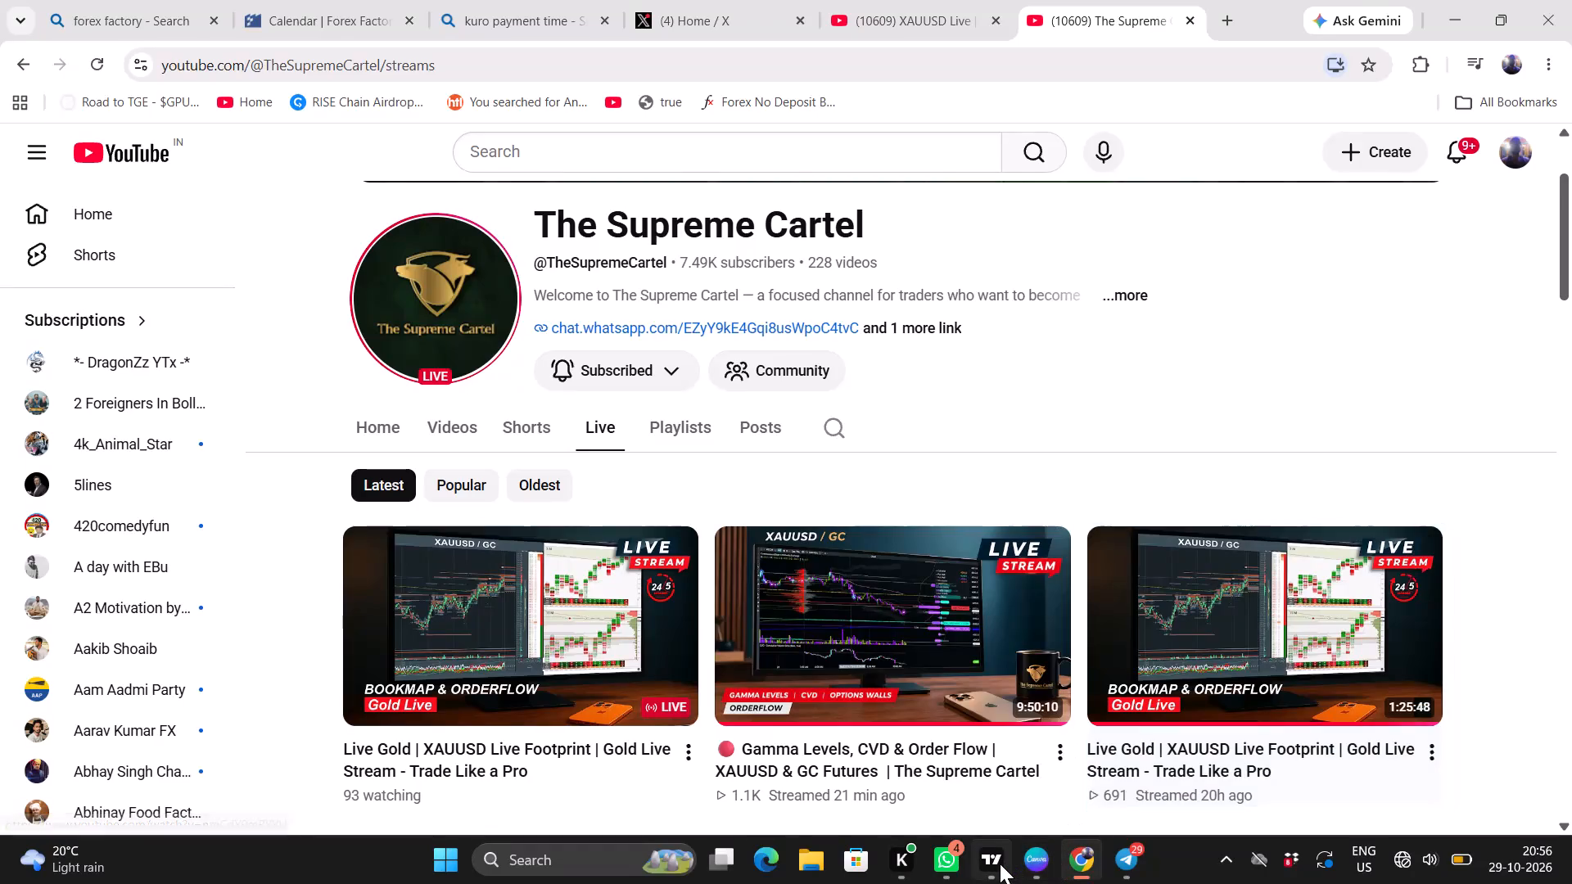
Switch to TradingView and examine the XAUUSD 30-minute chart from the earlier rally and demand zone across to the A, M and D areas.
left_click(999, 864)
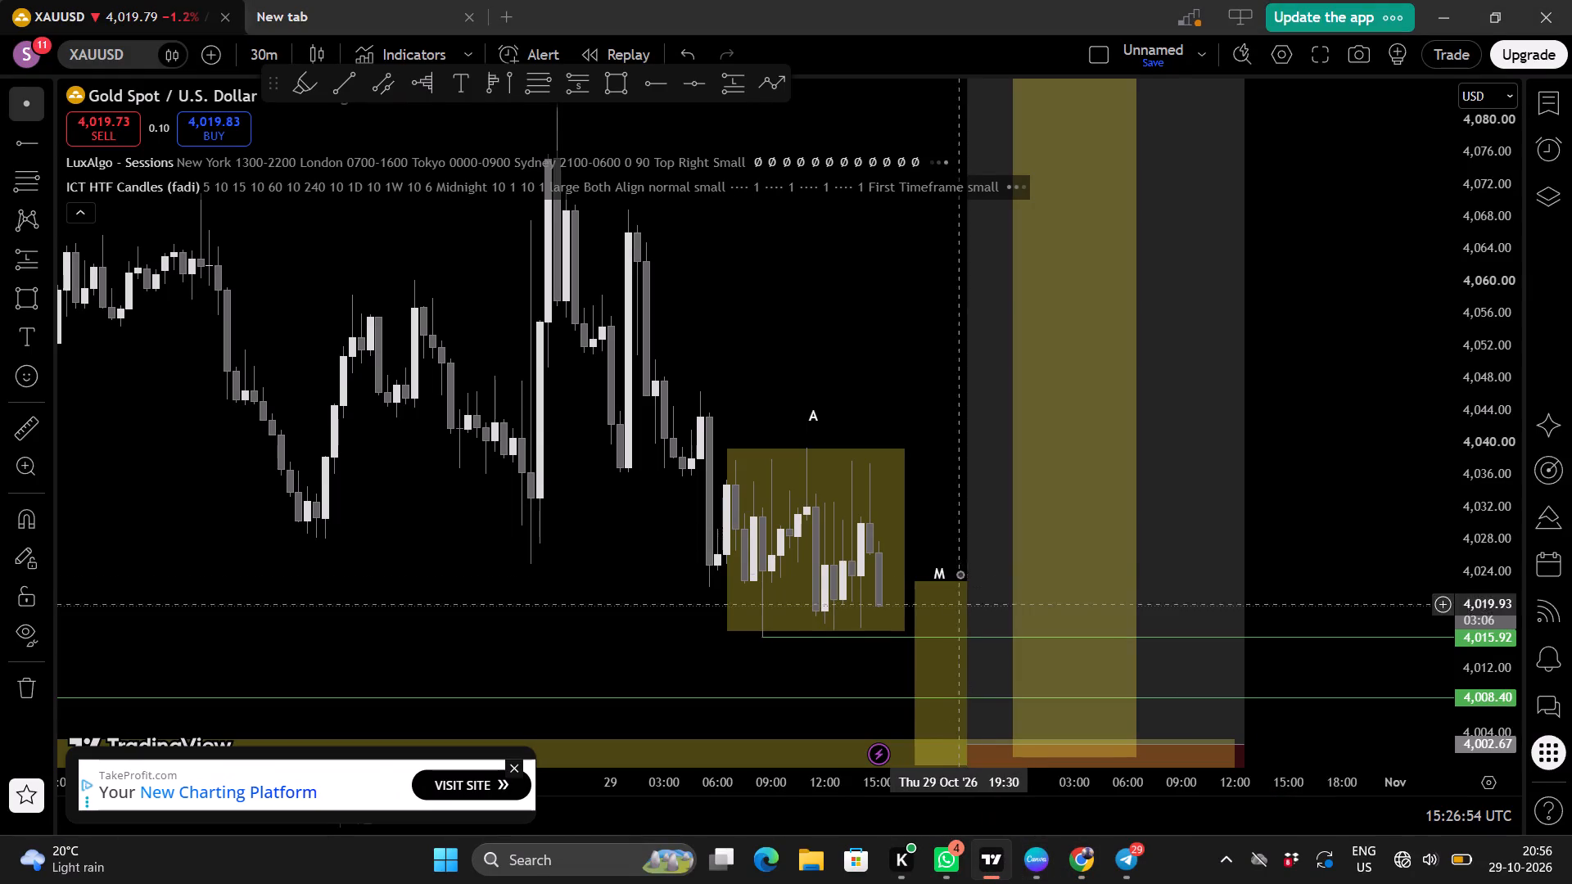
scroll(894, 380, "down", 1)
scroll(778, 498, "down", 1)
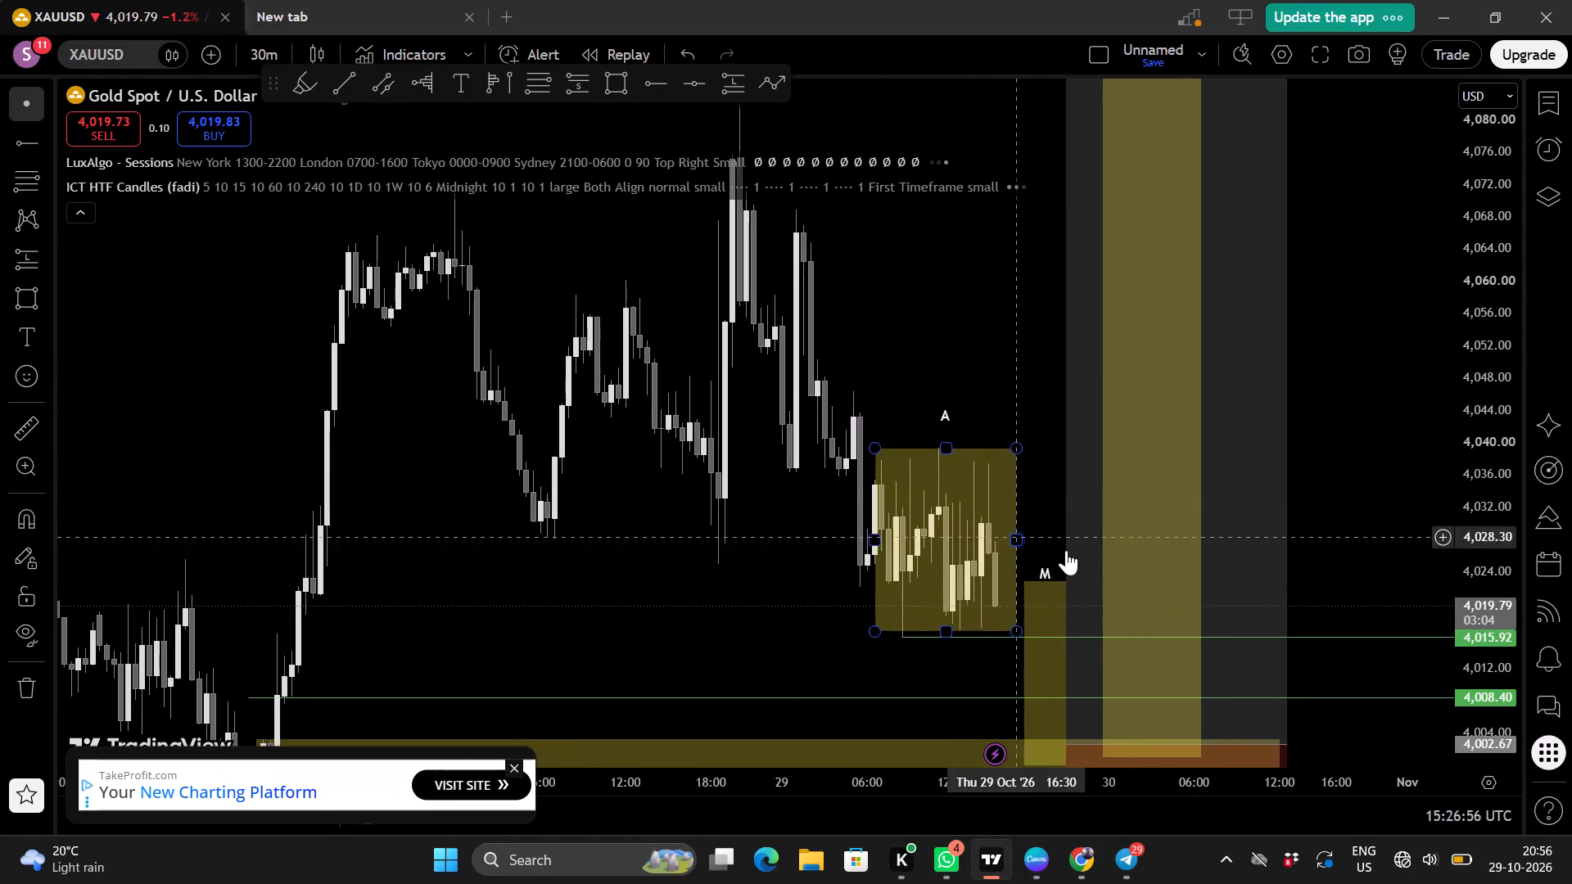
scroll(1486, 579, "down", 4)
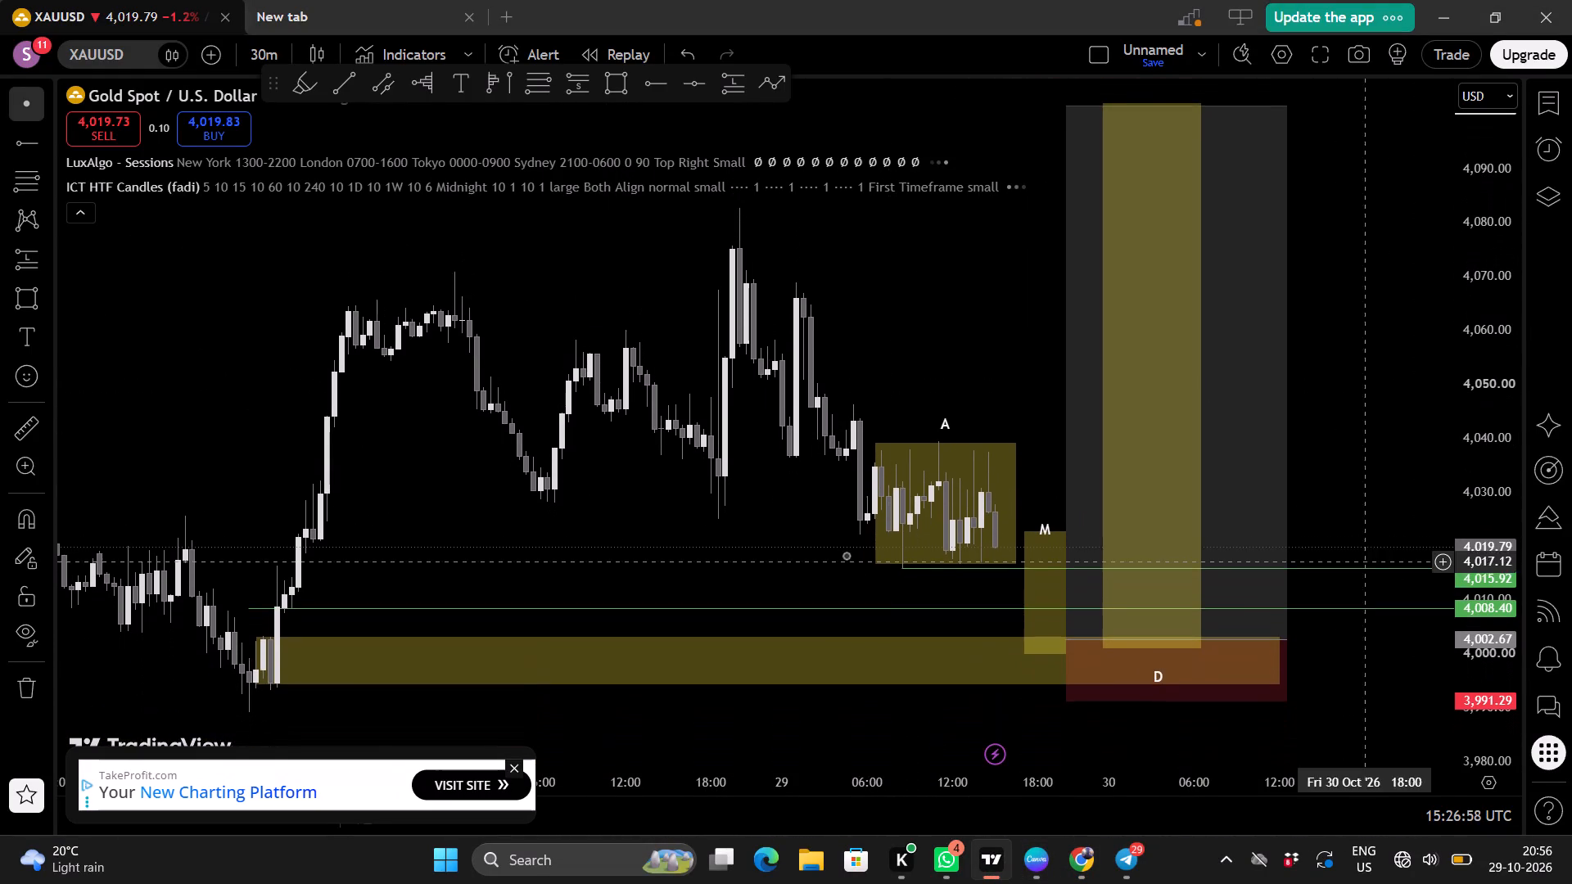
scroll(846, 555, "down", 1)
scroll(1033, 383, "up", 1)
left_click_drag(744, 532, 771, 452)
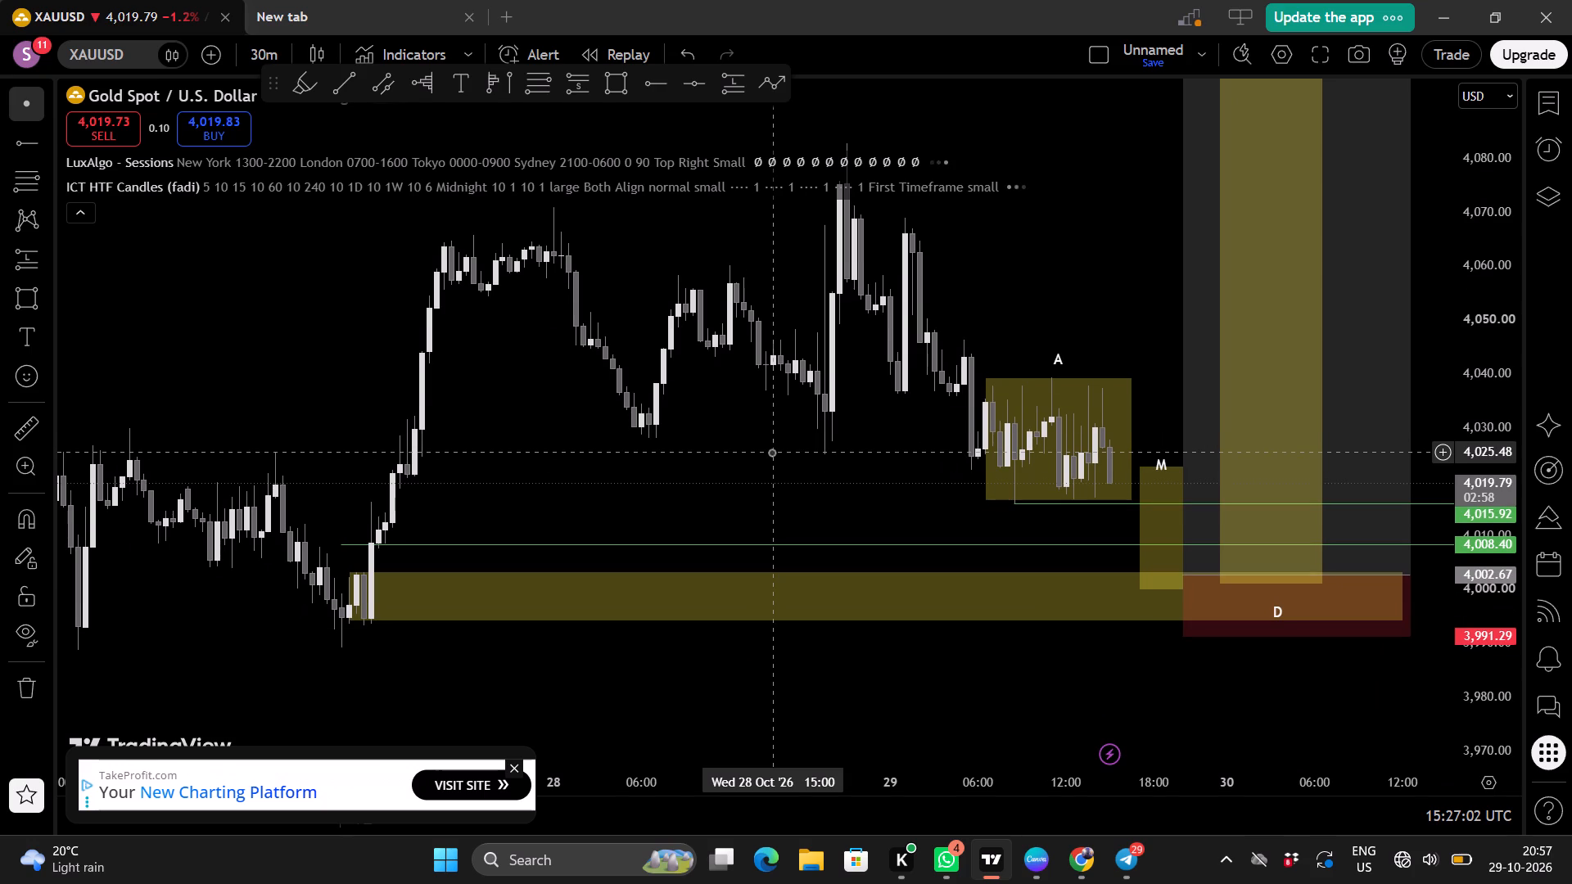
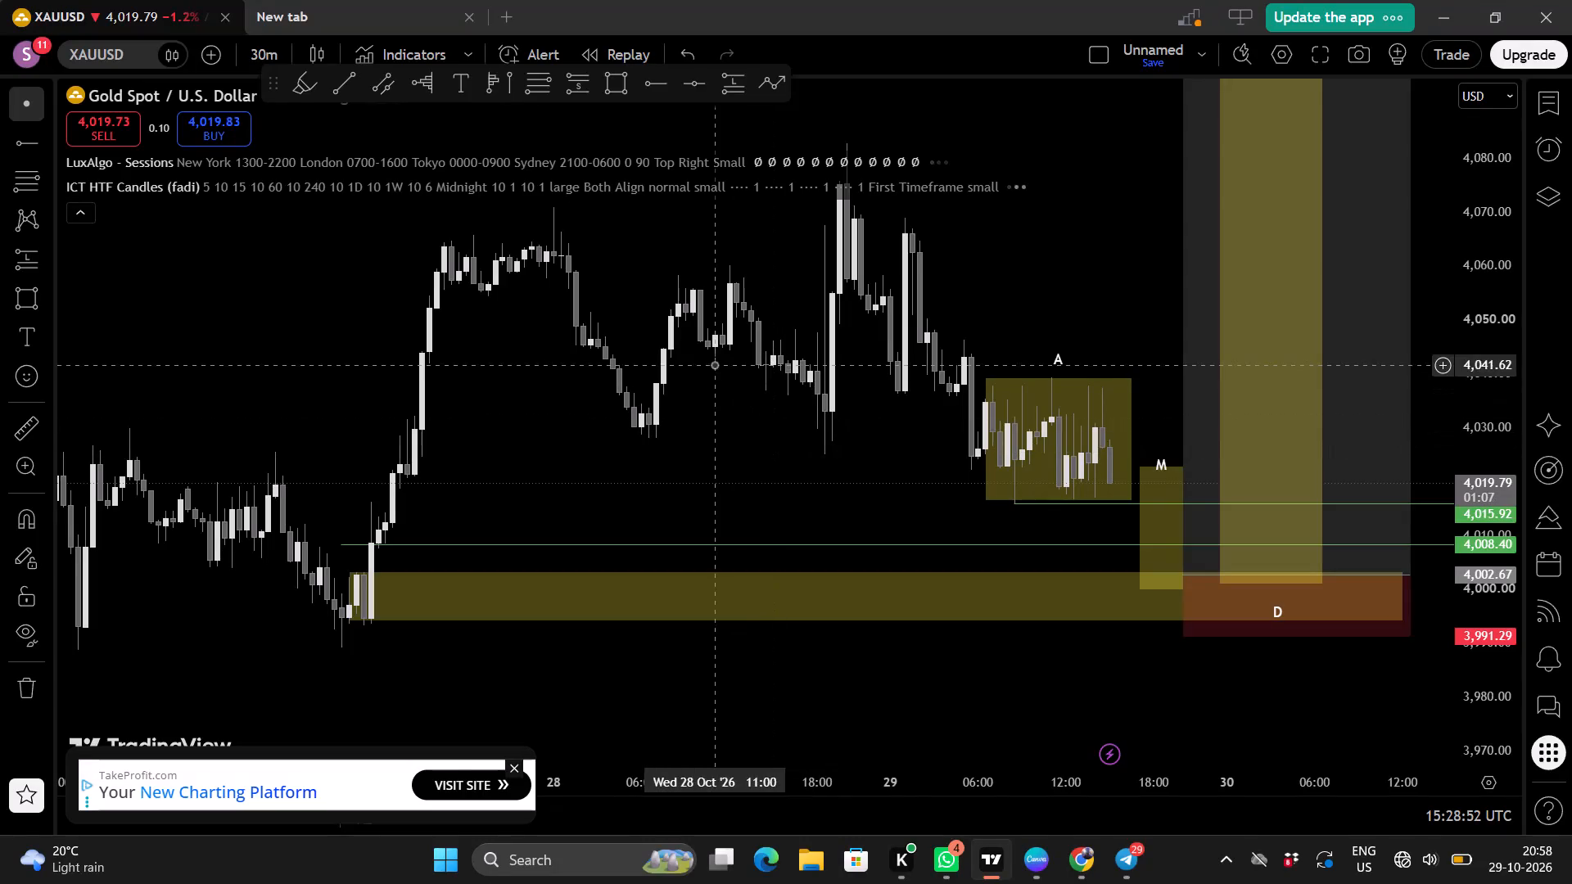
Examine the XAUUSD 30-minute chart around the A, M and D areas, the demand zone and the price action before the 27th.
scroll(1050, 360, "up", 2)
left_click_drag(1024, 313, 734, 309)
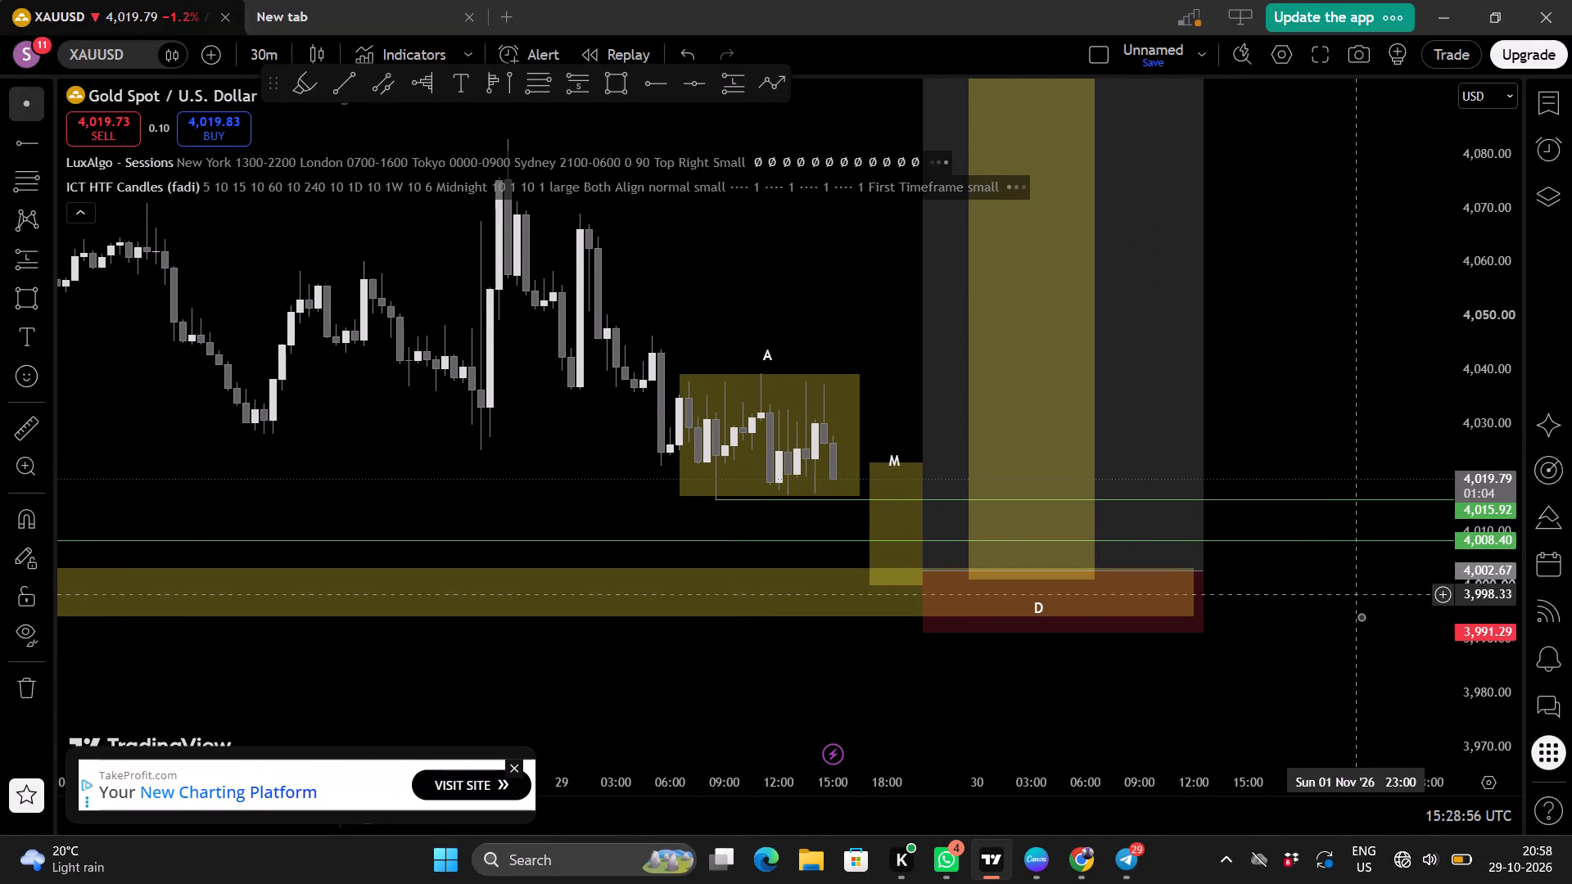
scroll(1361, 616, "down", 1)
left_click_drag(1340, 449, 1375, 496)
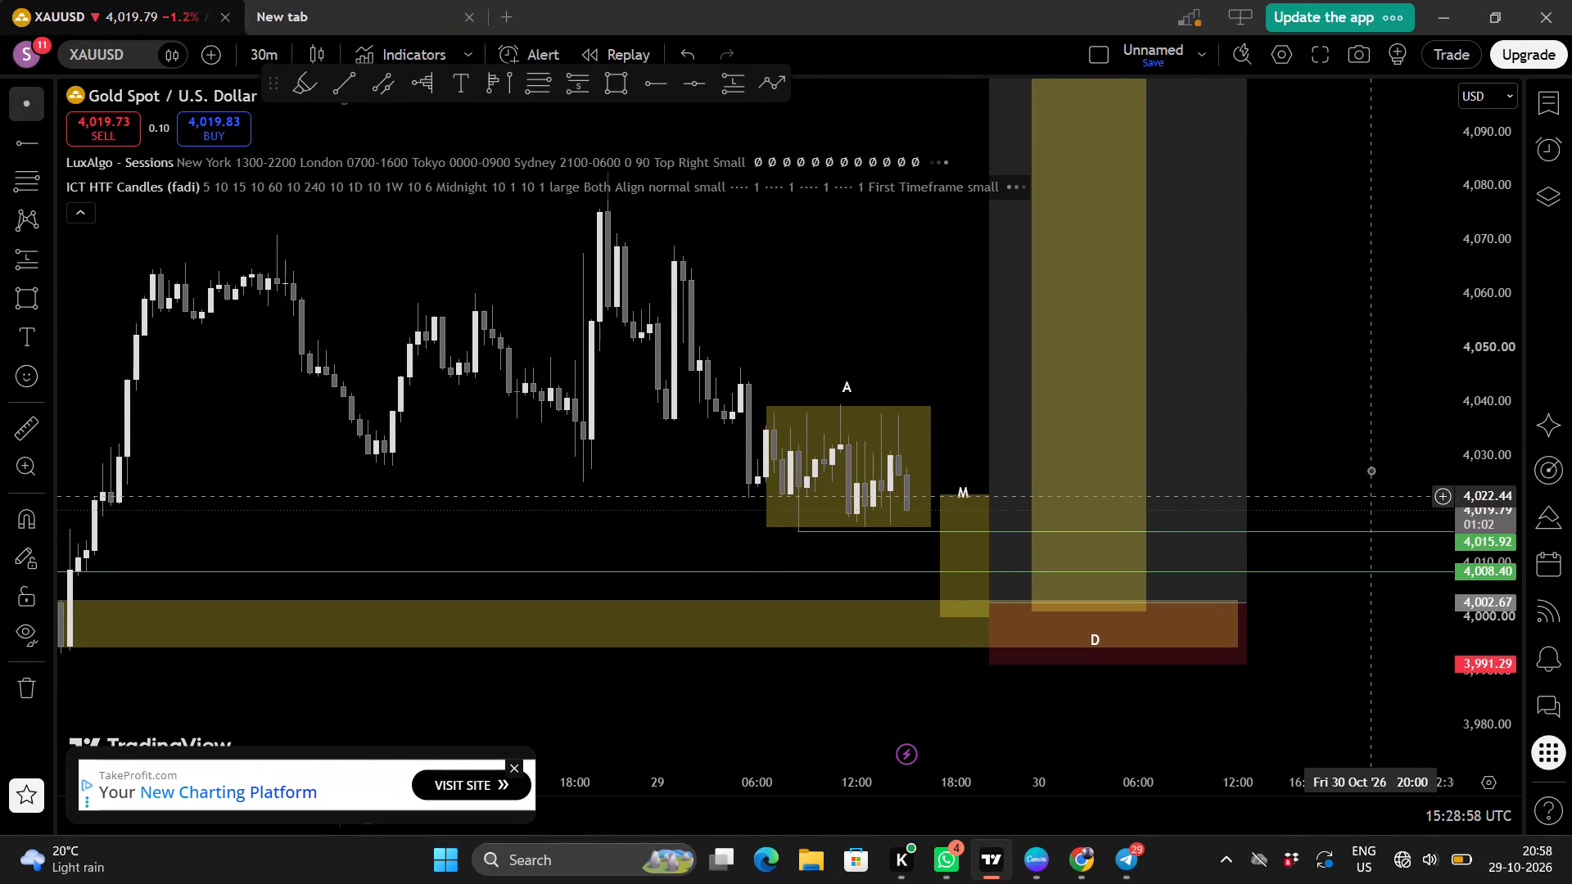
left_click_drag(1370, 448, 1319, 446)
scroll(1319, 446, "right", 1)
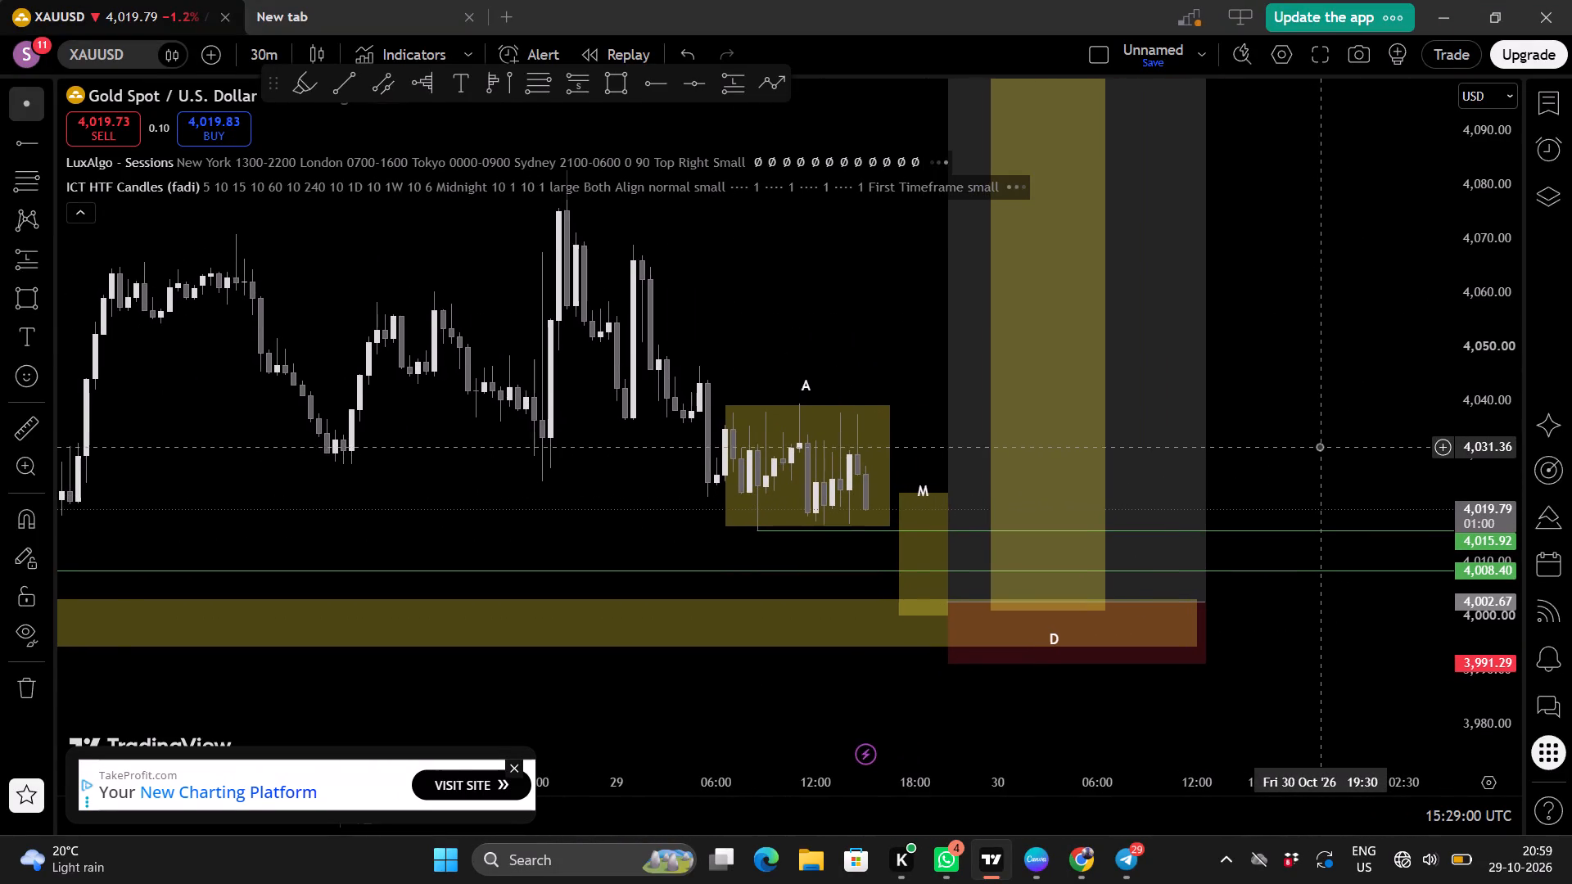
scroll(1319, 446, "right", 1)
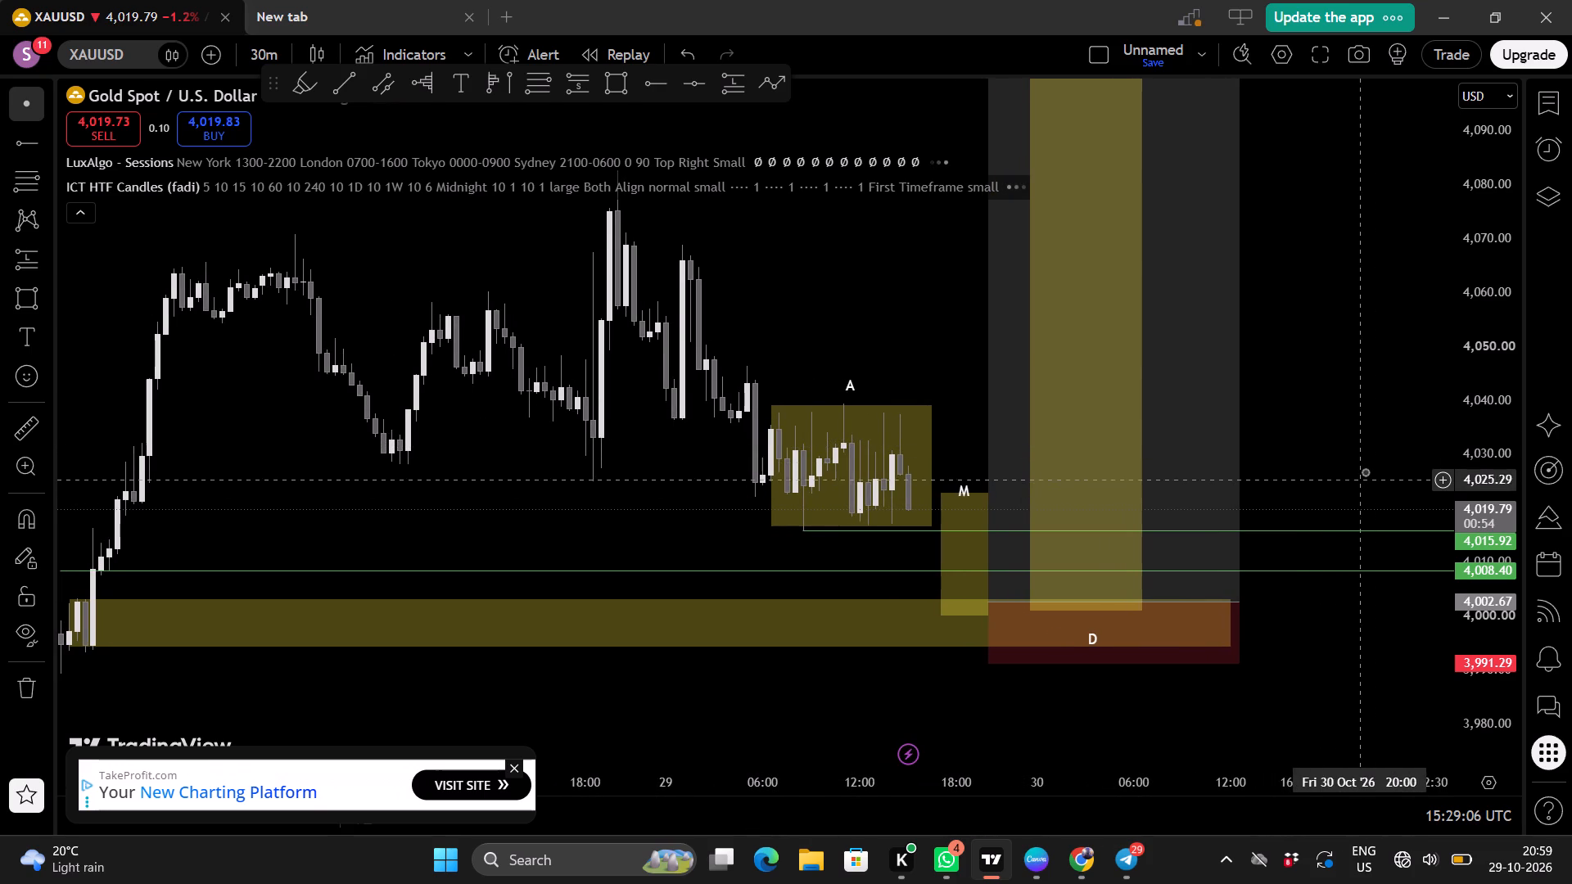
scroll(1353, 448, "up", 1)
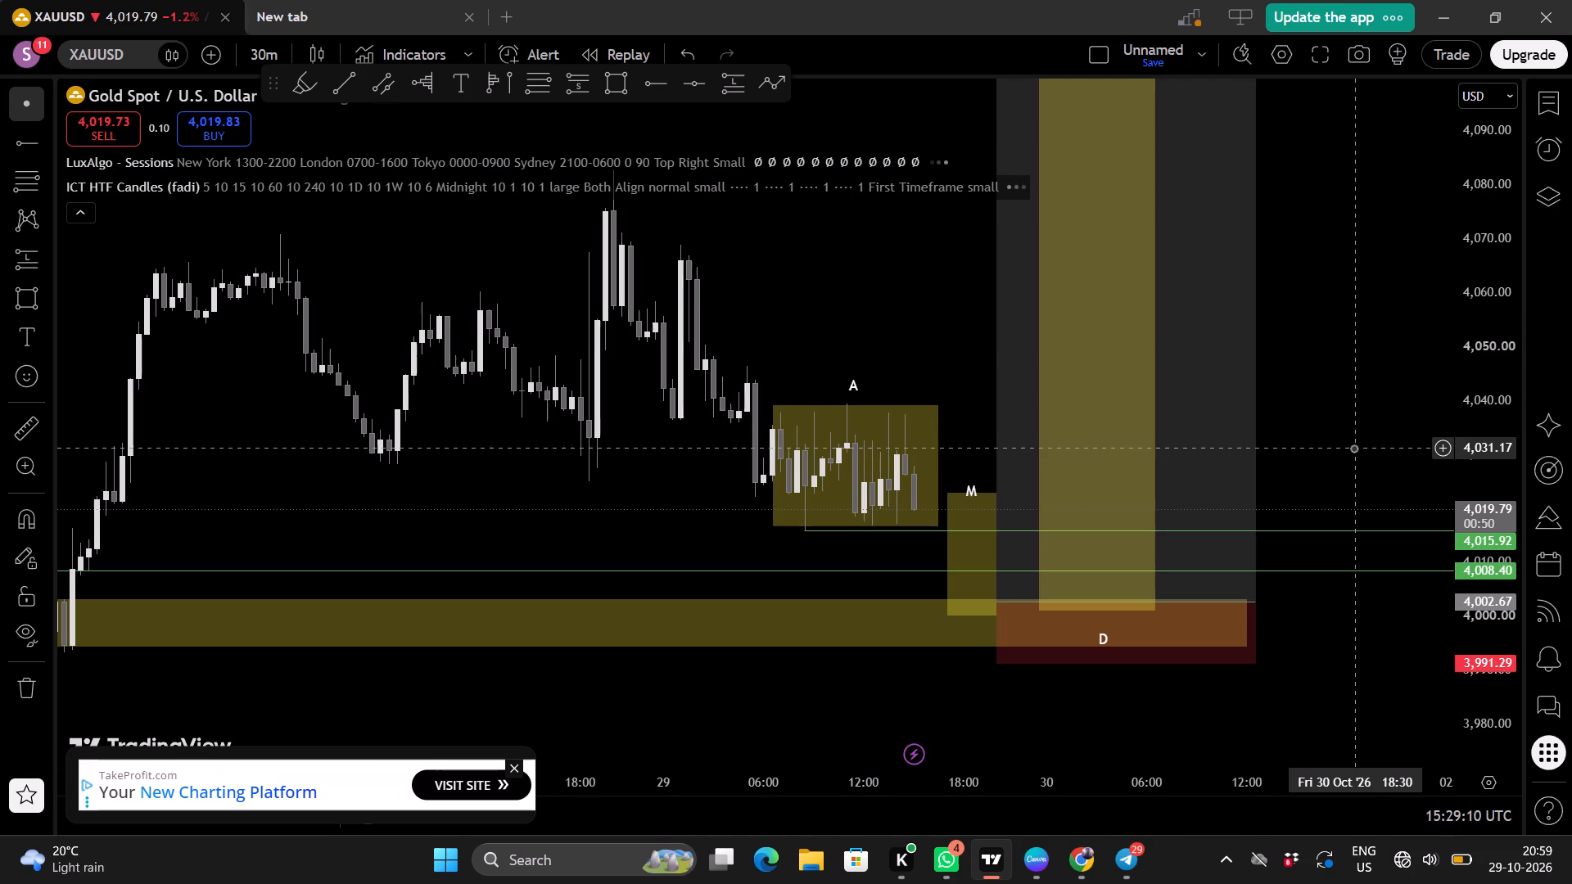
scroll(1353, 448, "down", 2)
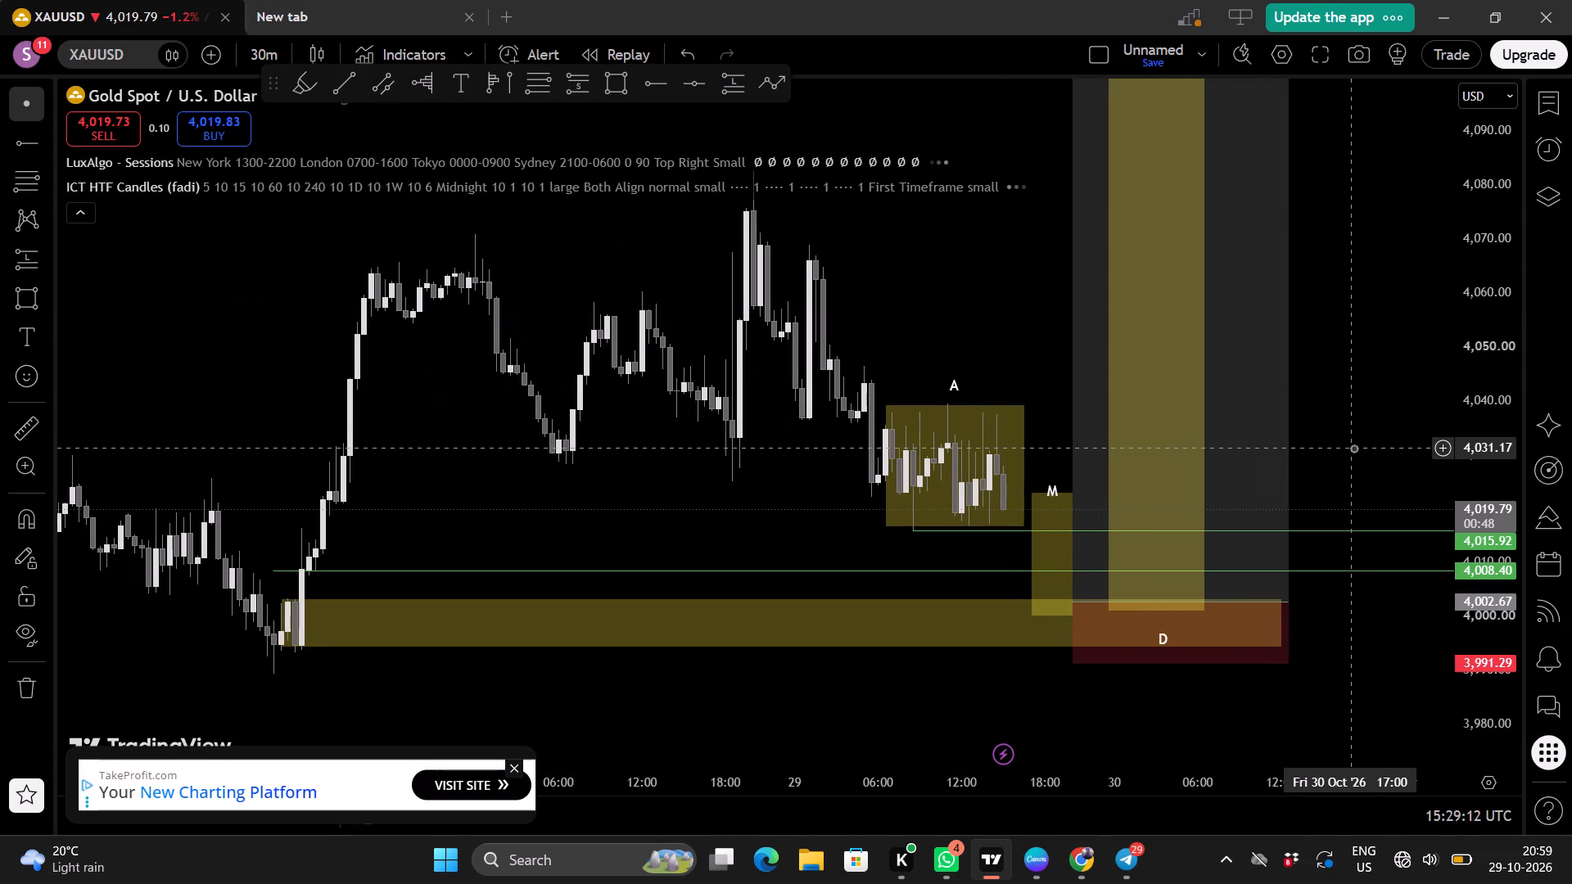
scroll(907, 380, "down", 2)
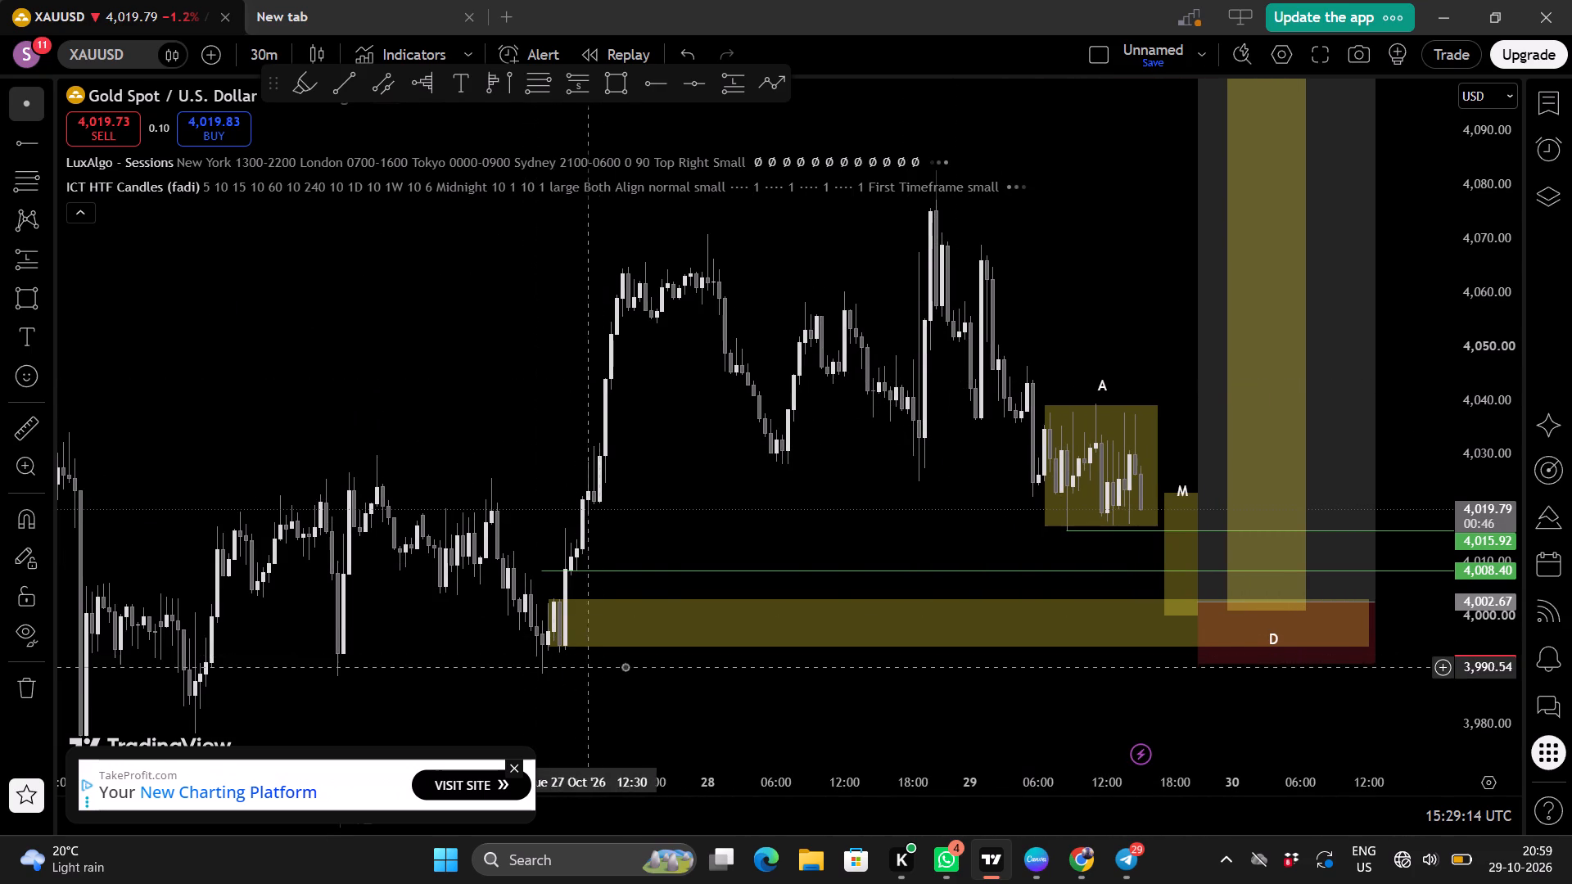
scroll(458, 655, "down", 1)
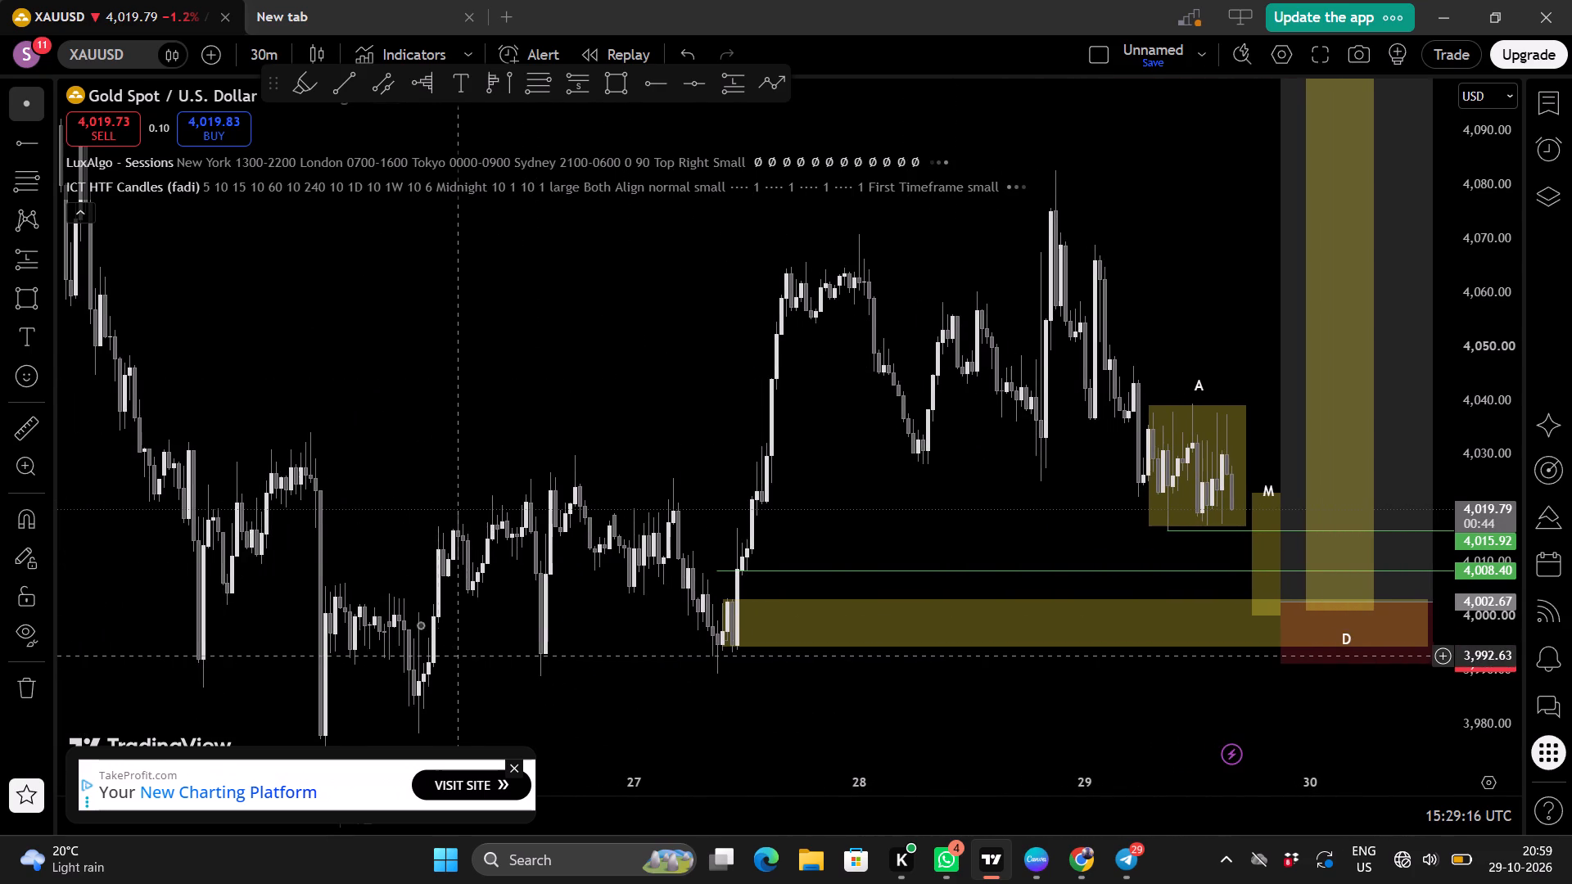
left_click_drag(326, 546, 366, 479)
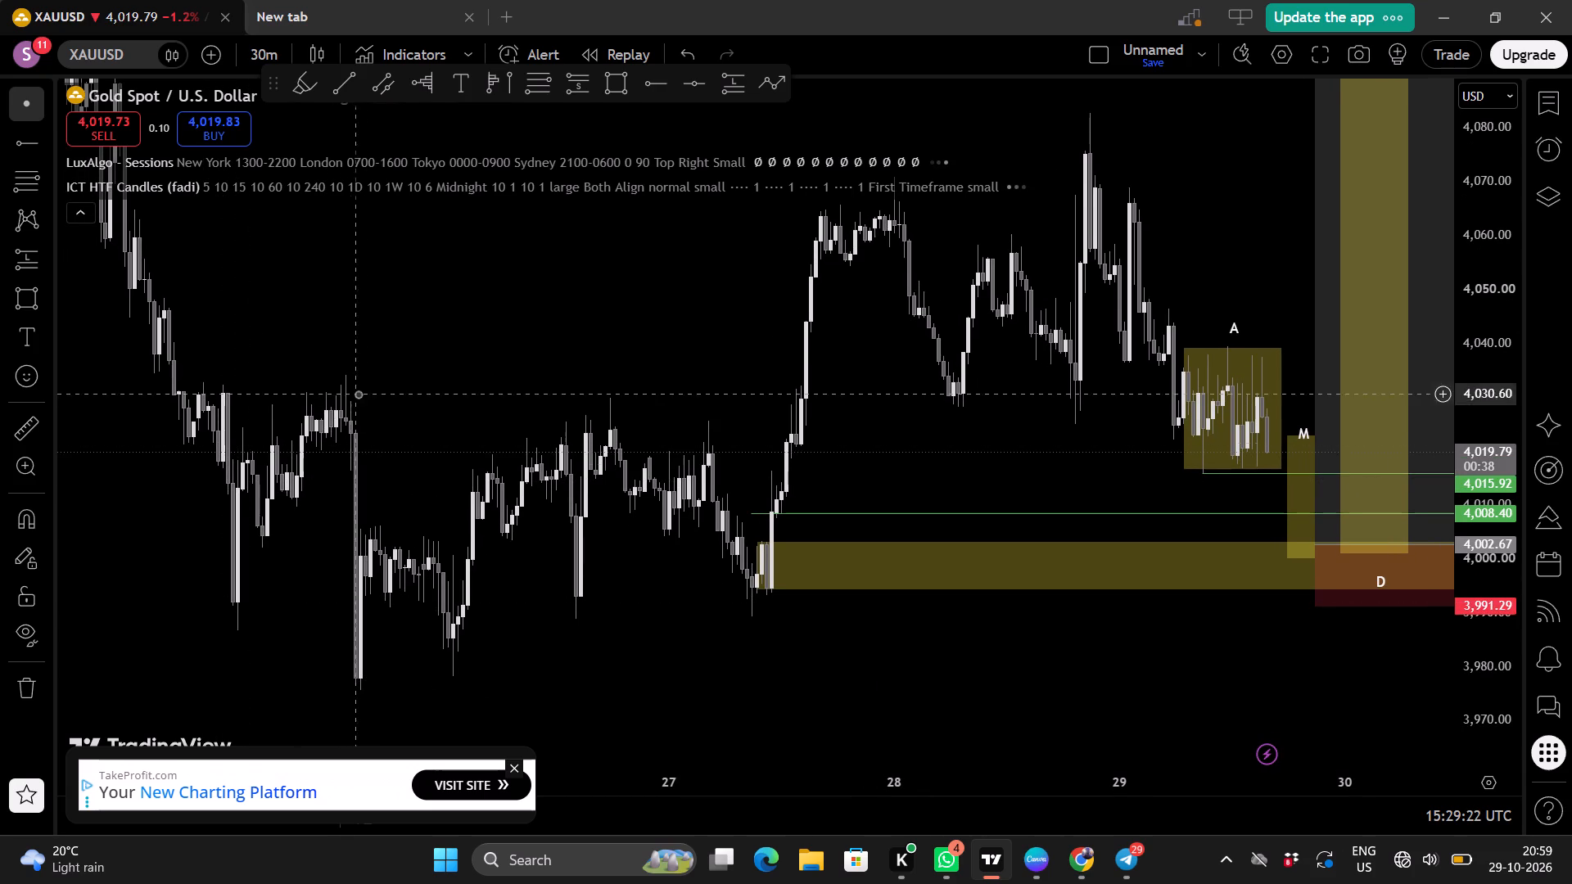
Change the XAUUSD chart's timeframe to 4 hours.
left_click(258, 46)
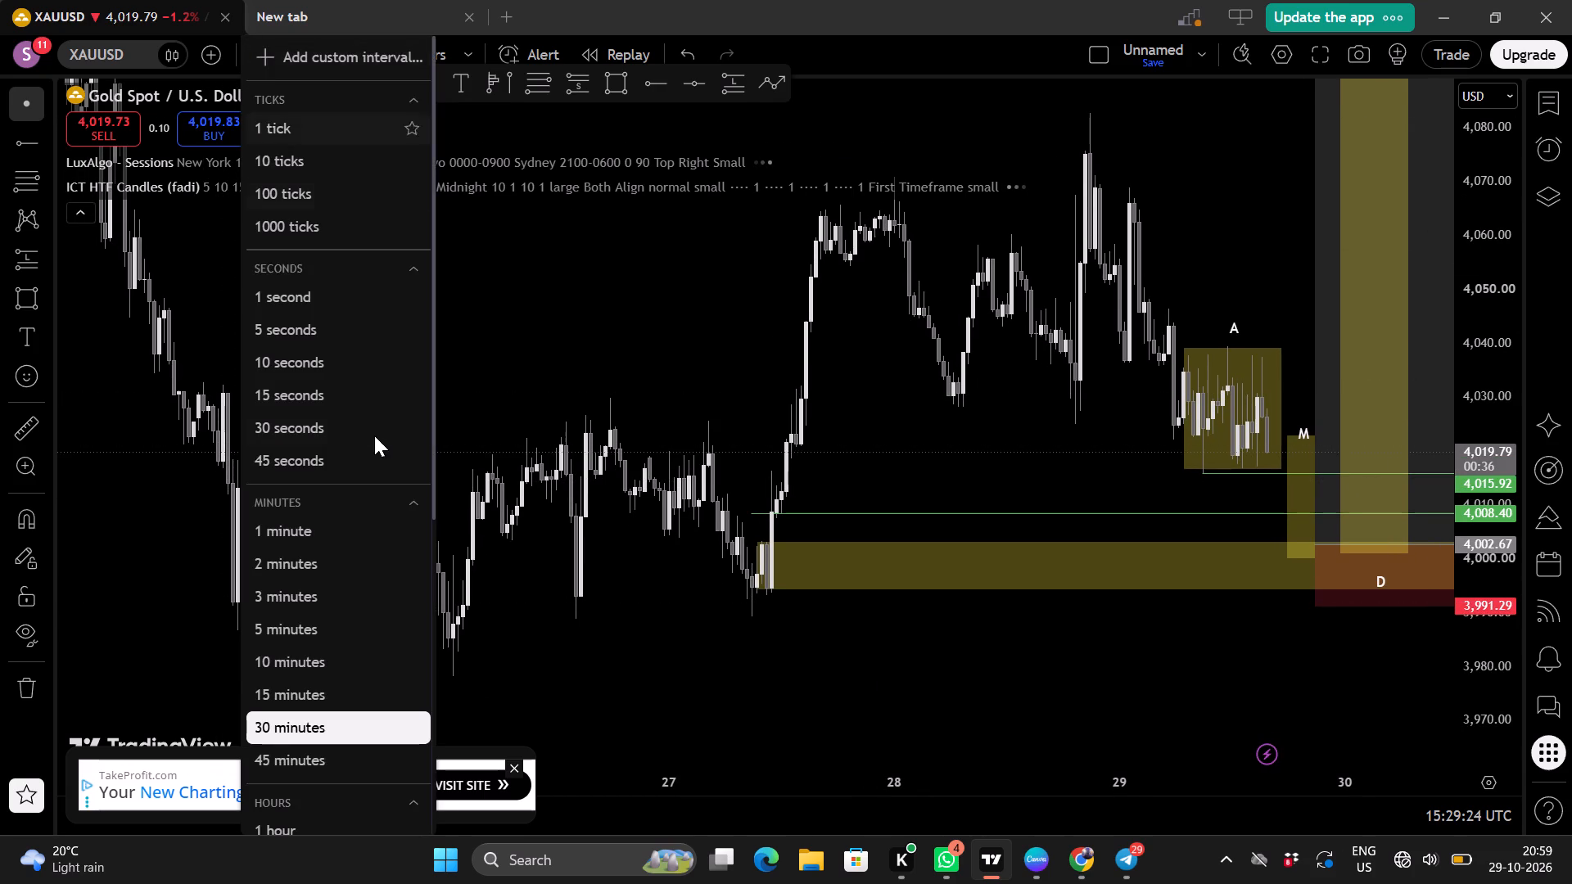
scroll(374, 435, "down", 2)
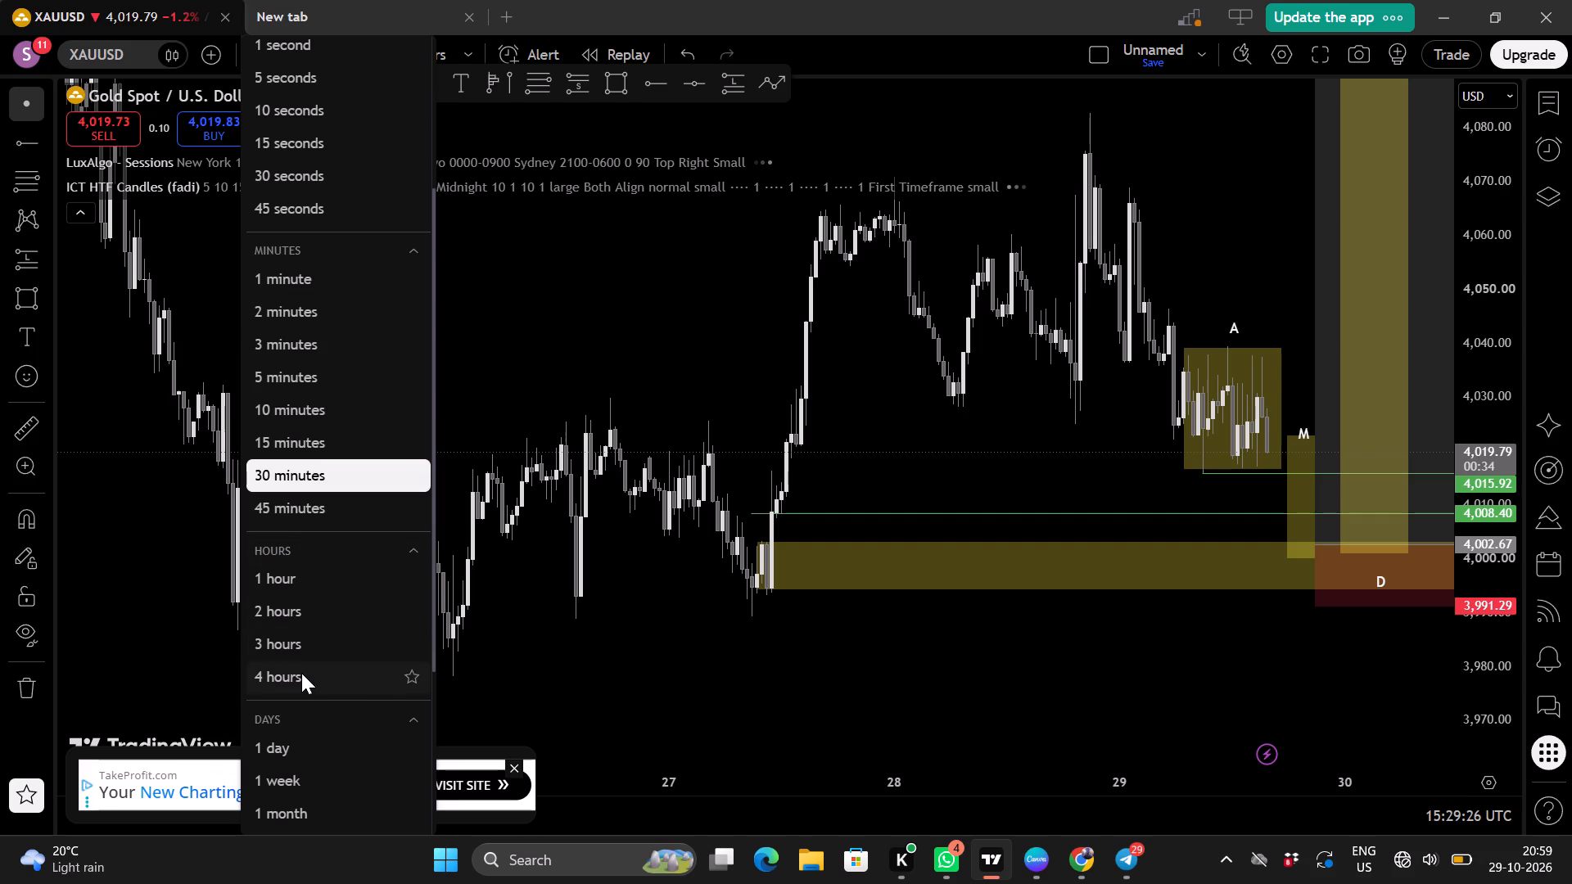
left_click(301, 676)
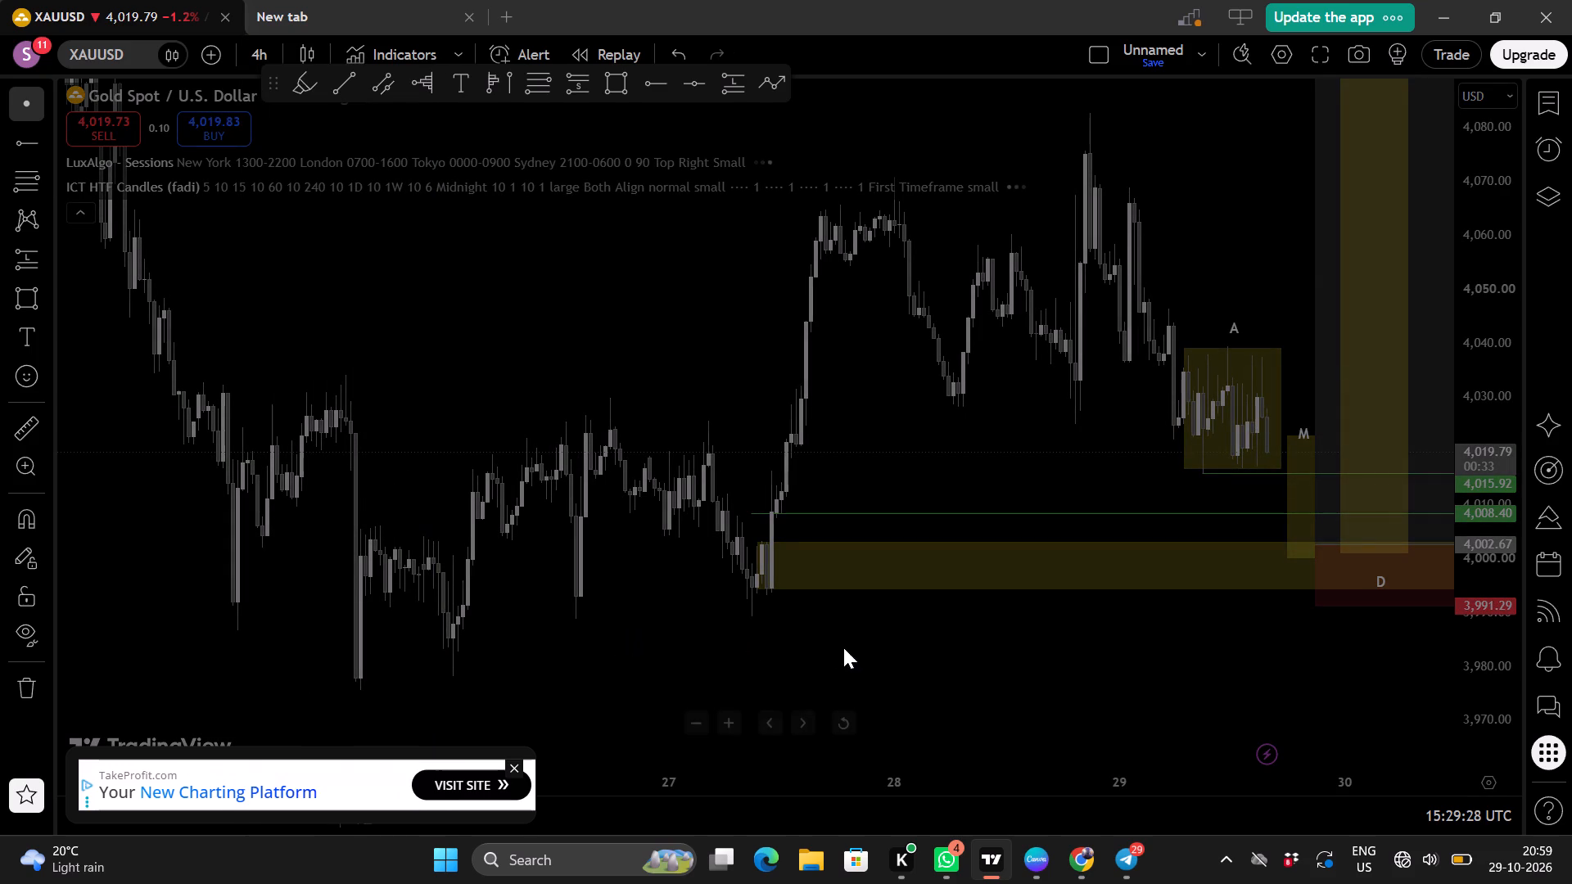
scroll(973, 681, "up", 1)
Switch to Chrome and browse The Supreme Cartel's gold live streams on YouTube.
left_click(1084, 857)
scroll(956, 723, "down", 2)
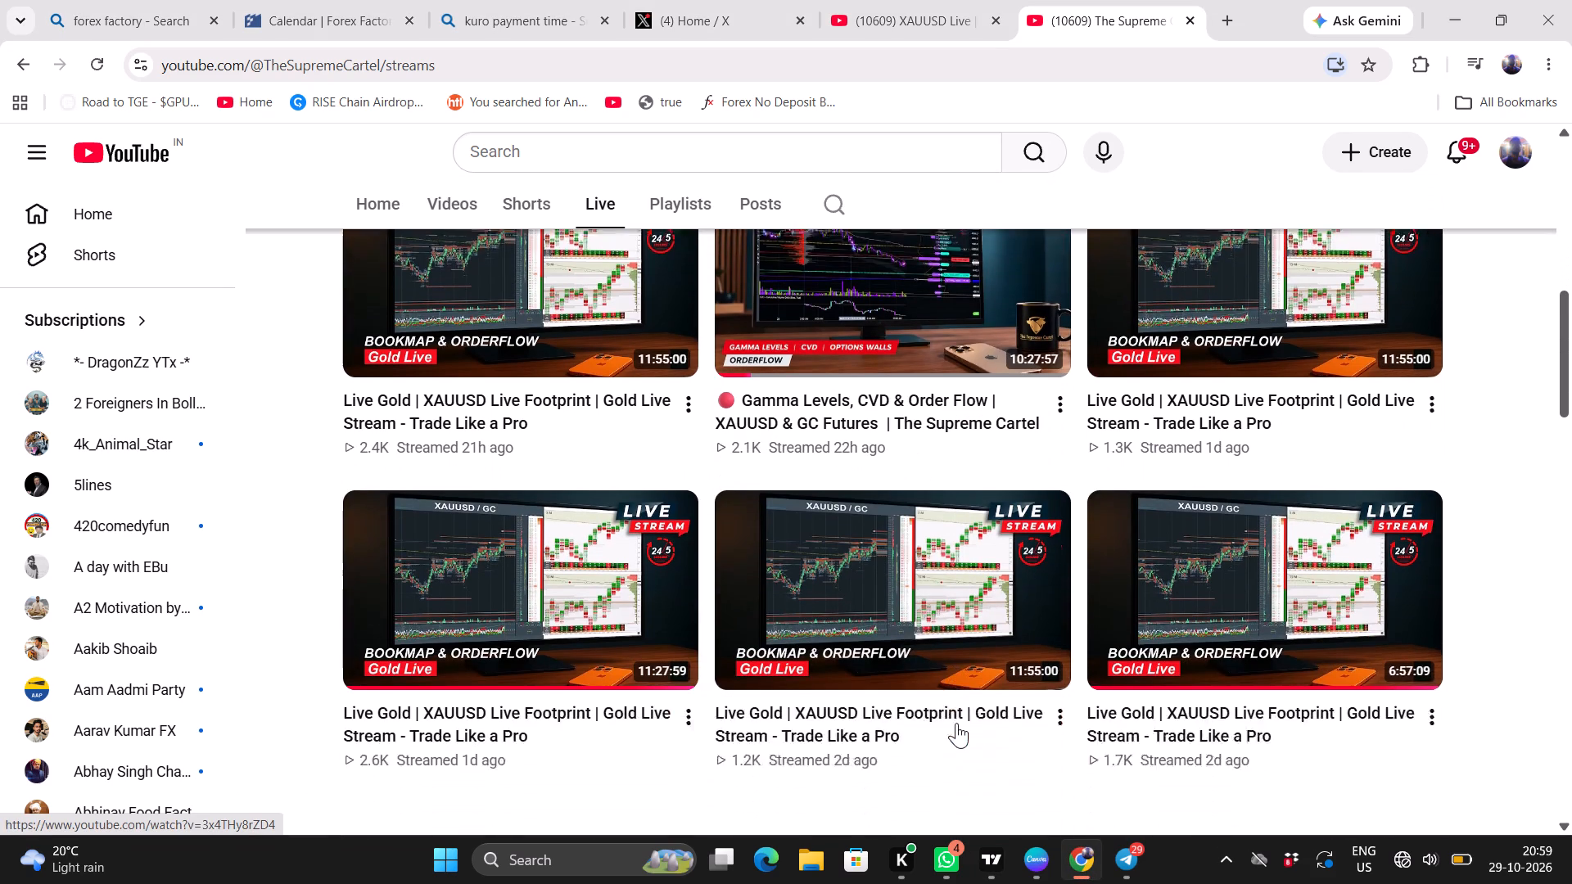
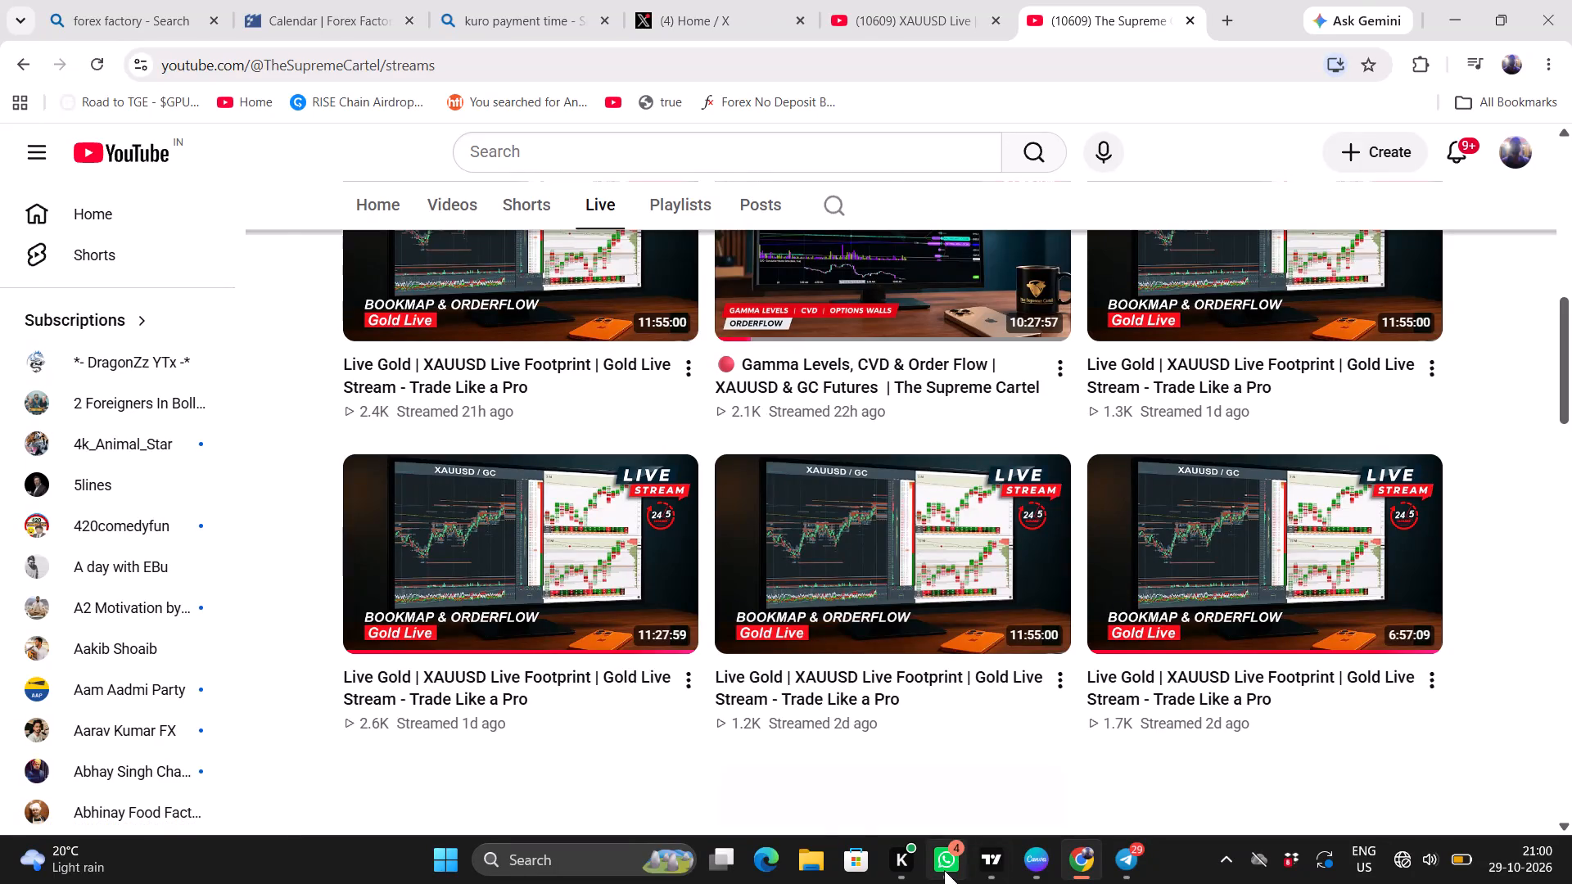
Switch back to TradingView and check the XAUUSD 4-hour chart.
left_click(997, 850)
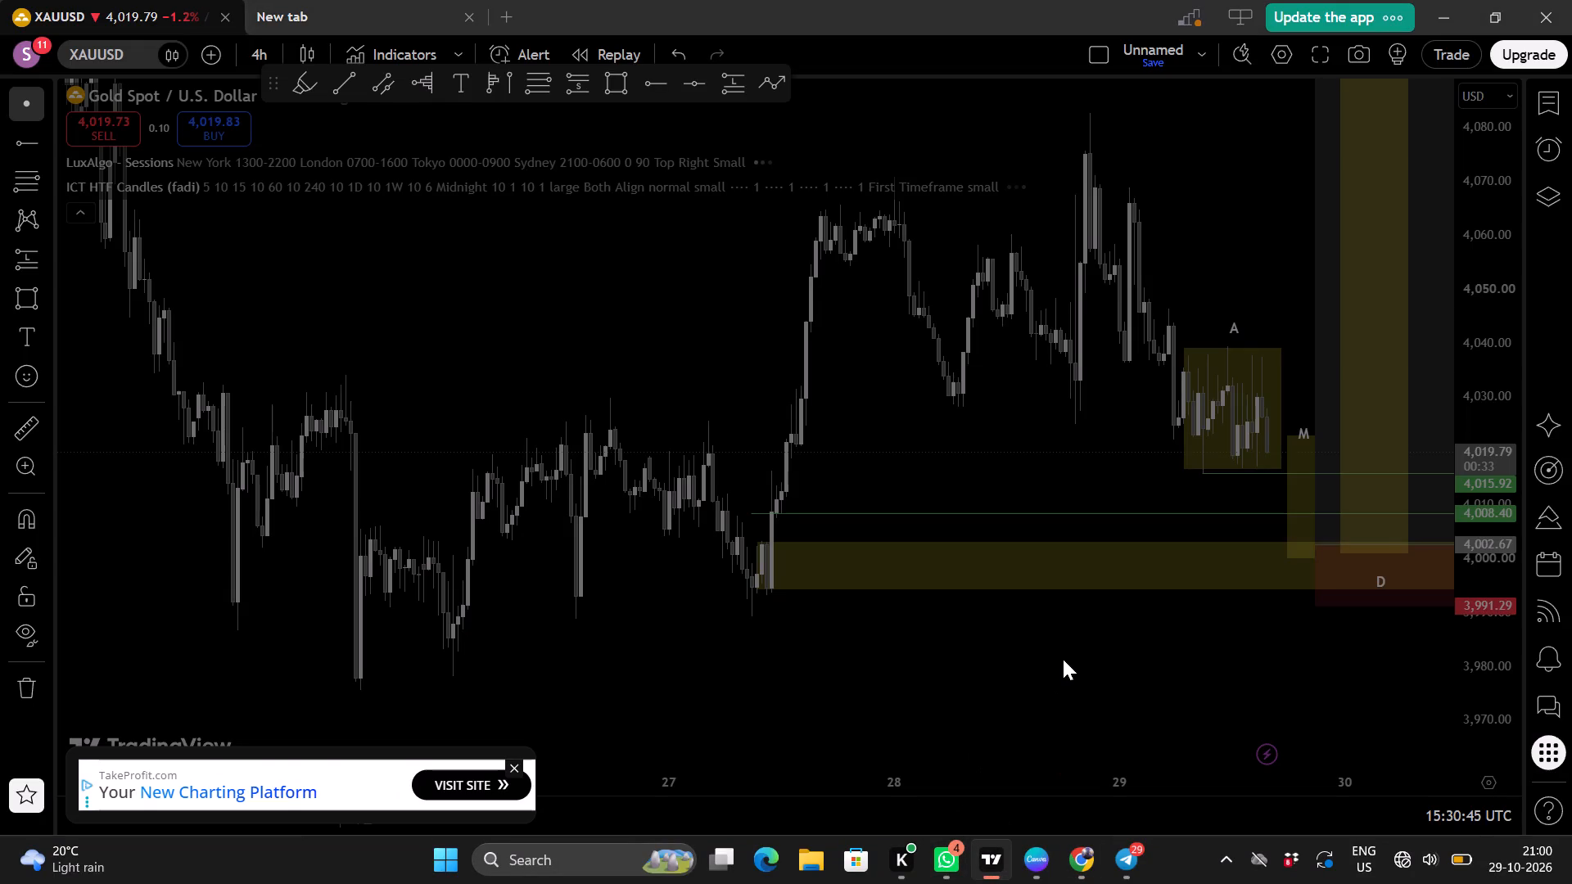
left_click_drag(1060, 682, 817, 689)
left_click_drag(933, 695, 877, 696)
left_click(946, 721)
Check the Wi-Fi list for available networks, including a refresh of the network scan.
left_click(1411, 856)
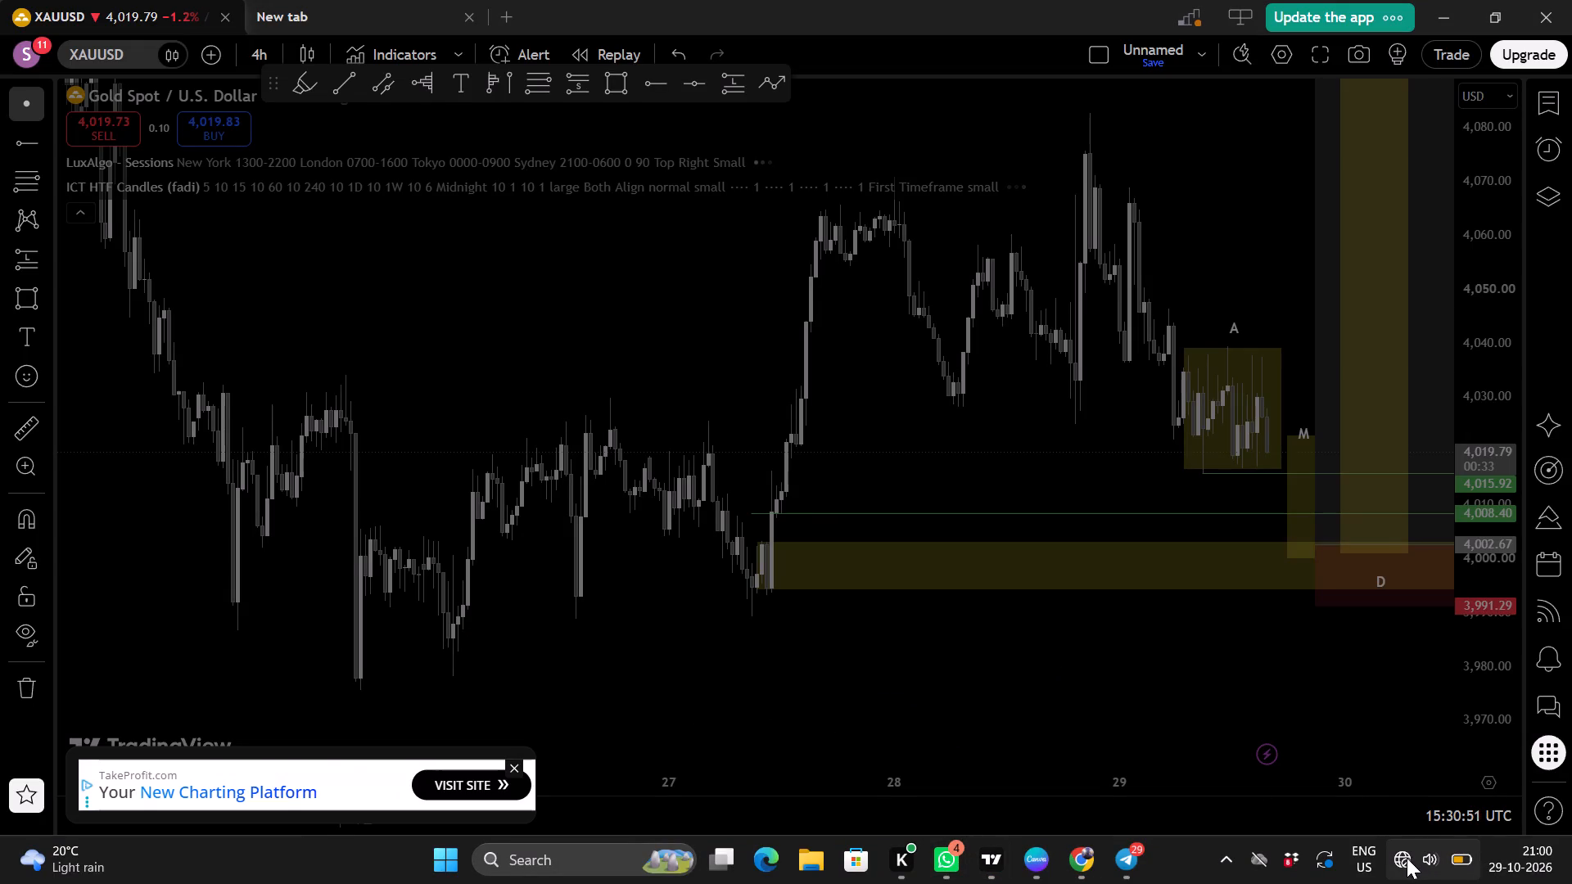
left_click(1404, 859)
left_click(1404, 859)
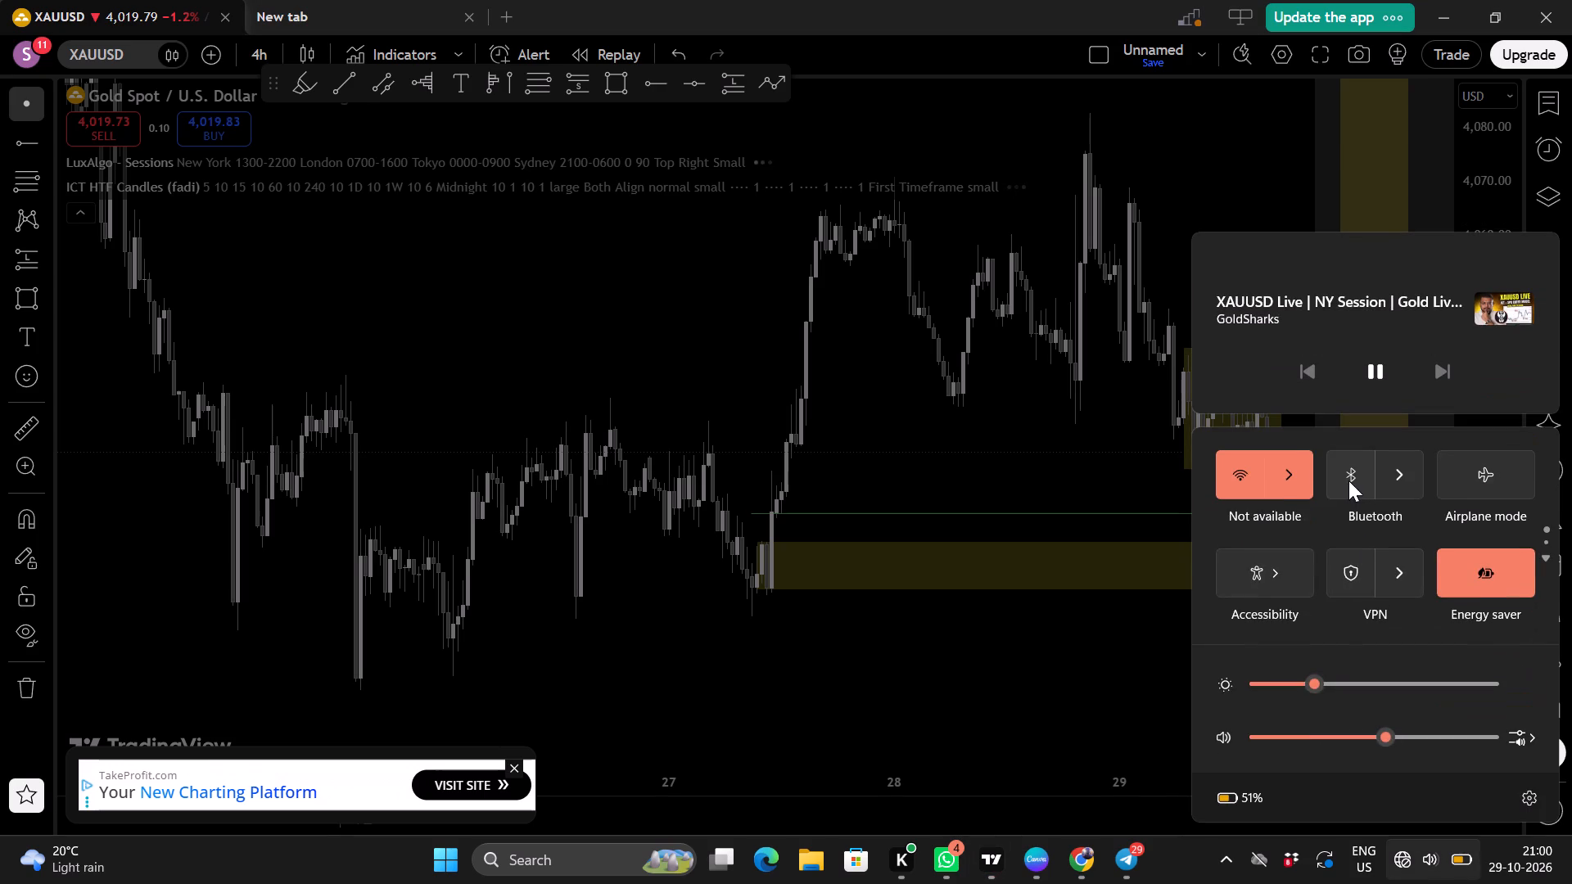
left_click(1286, 473)
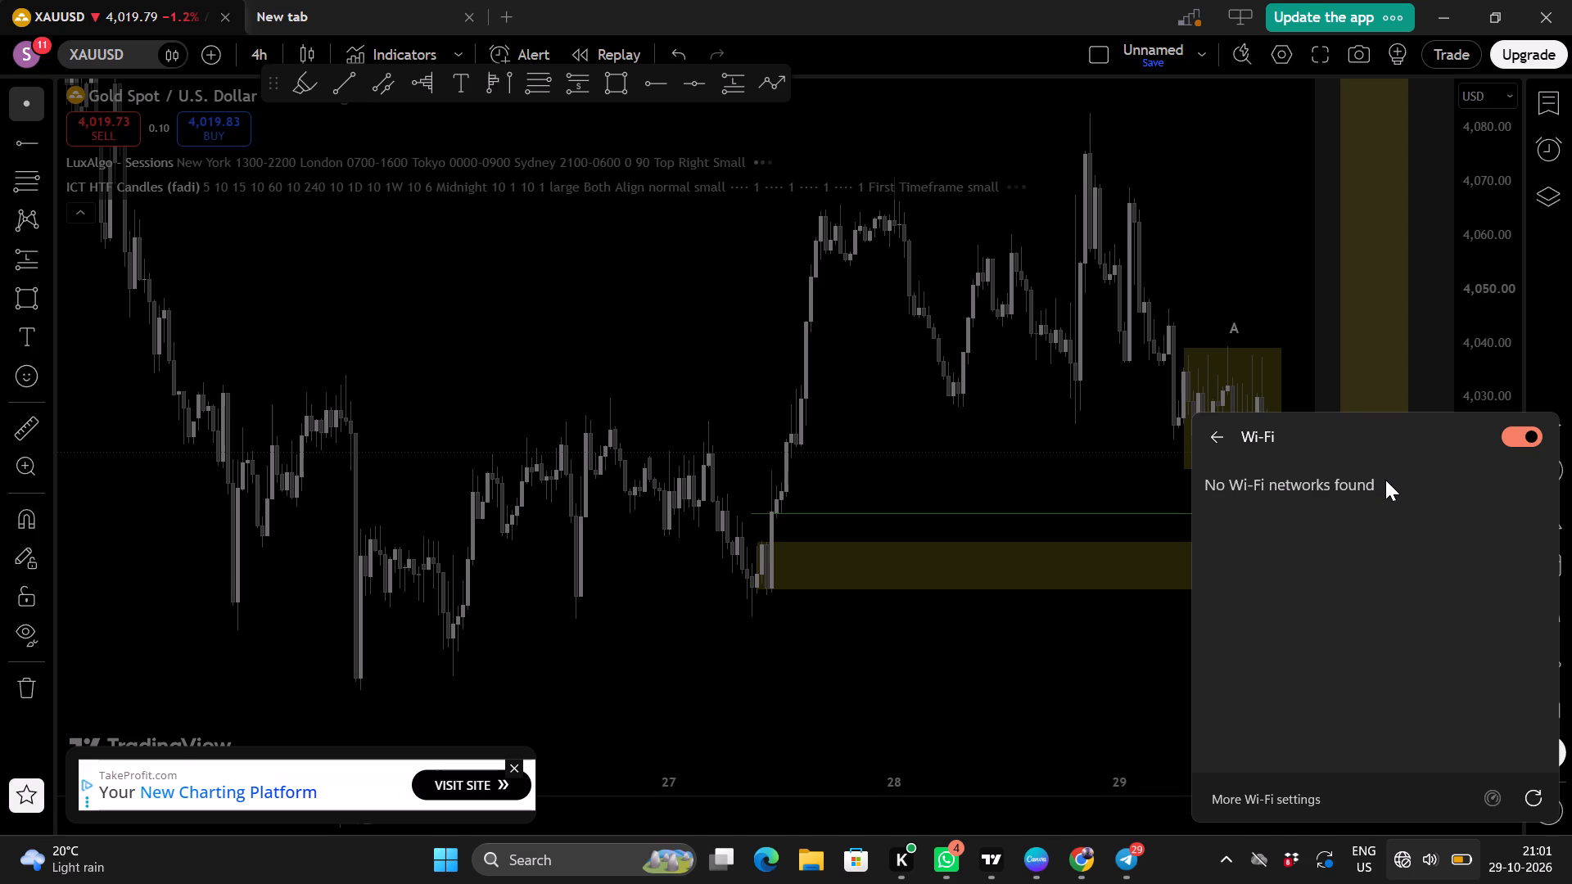
left_click(1216, 441)
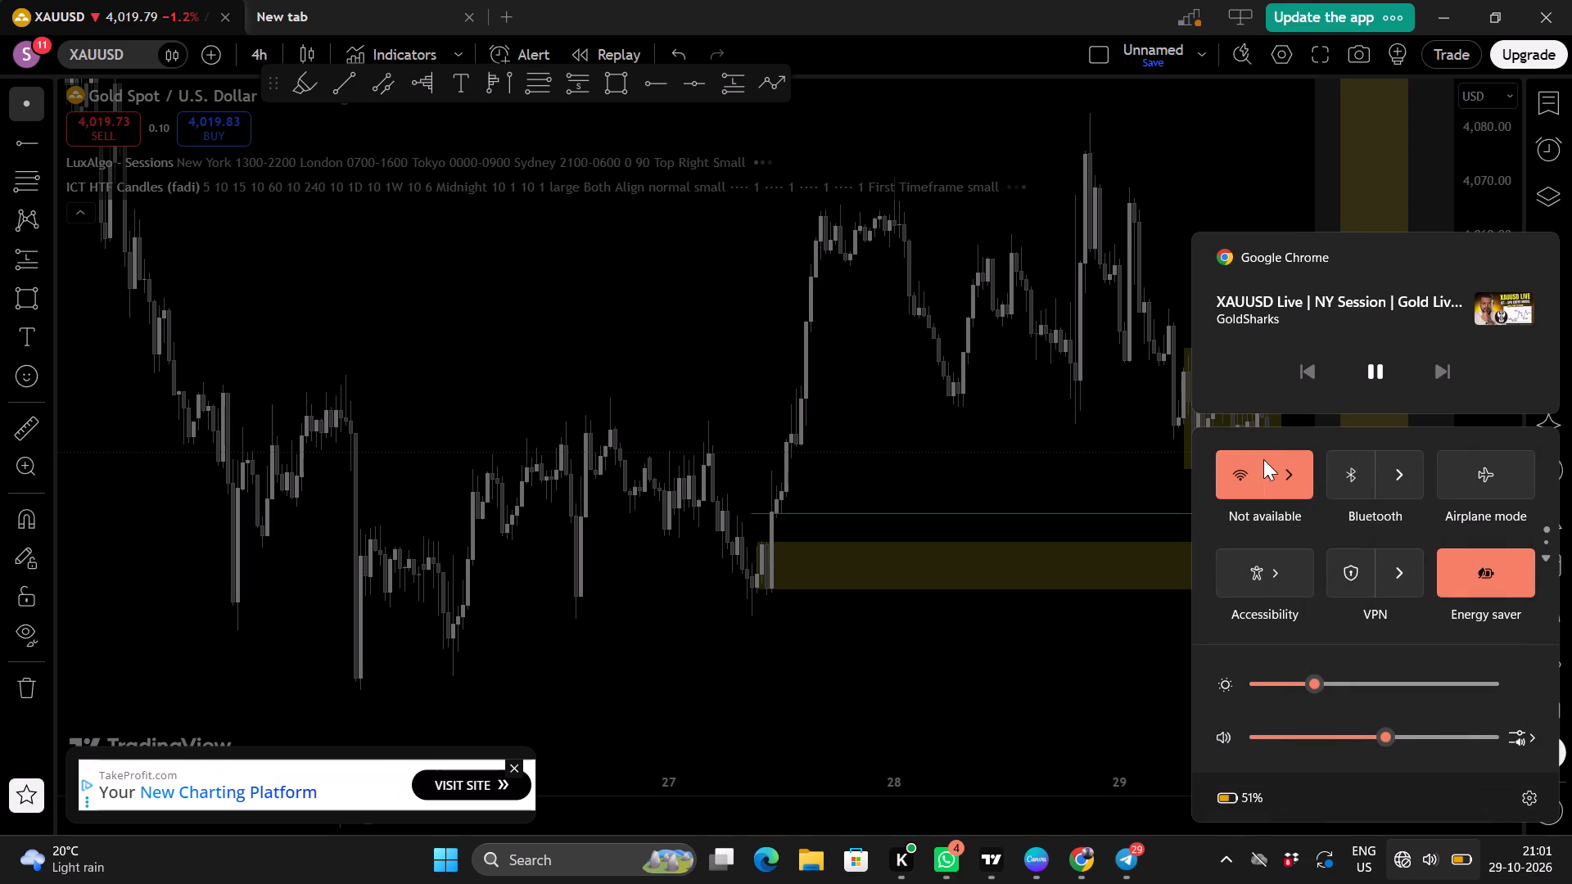
left_click(1294, 471)
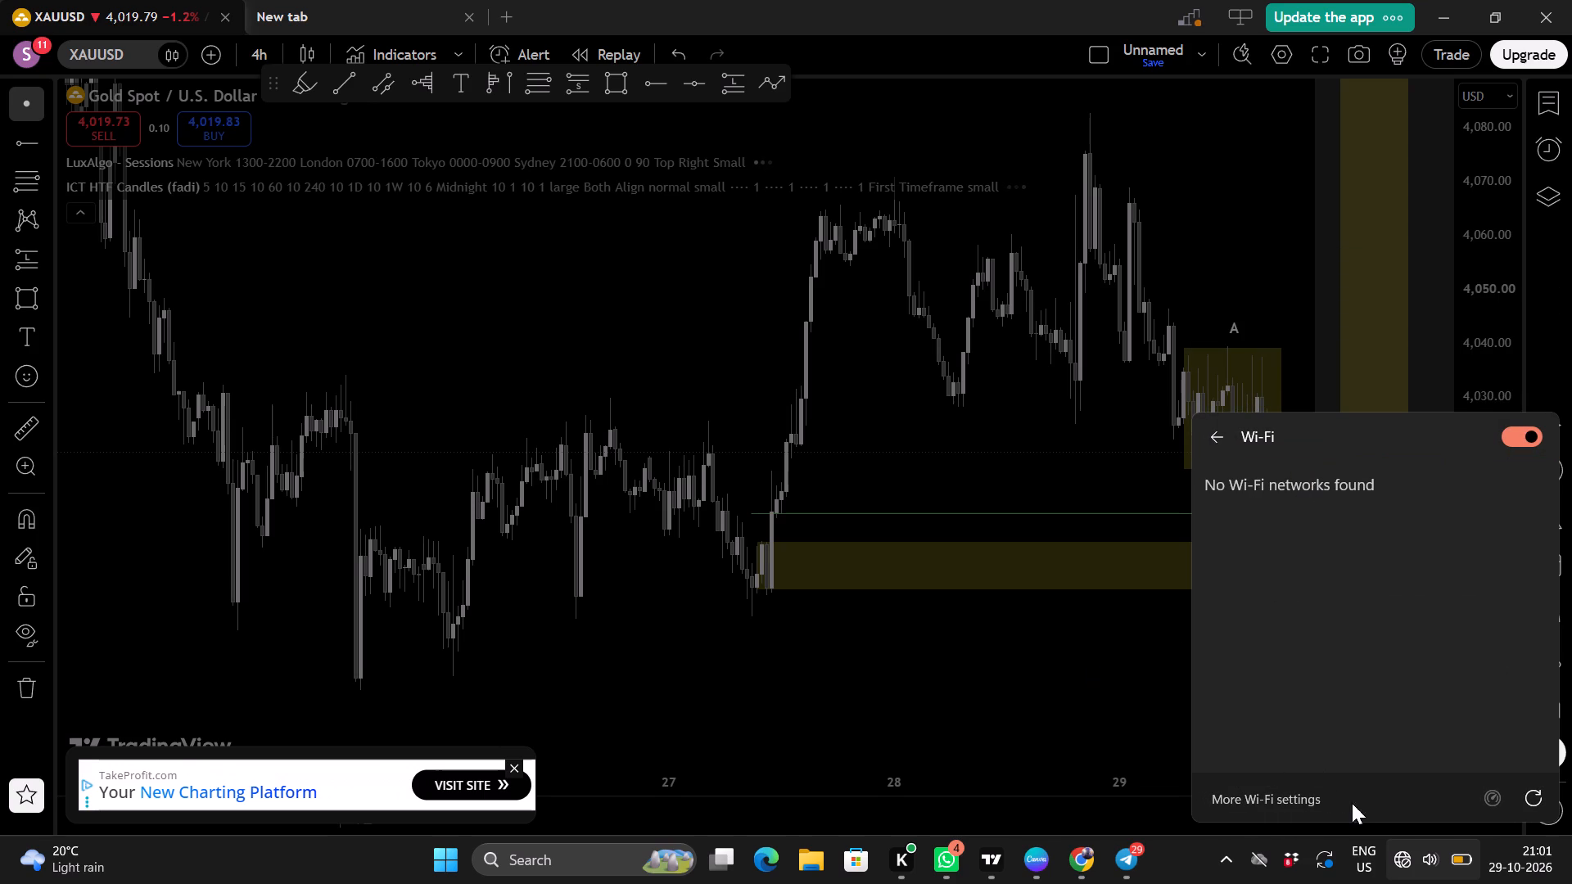
left_click(1533, 799)
left_click(1027, 630)
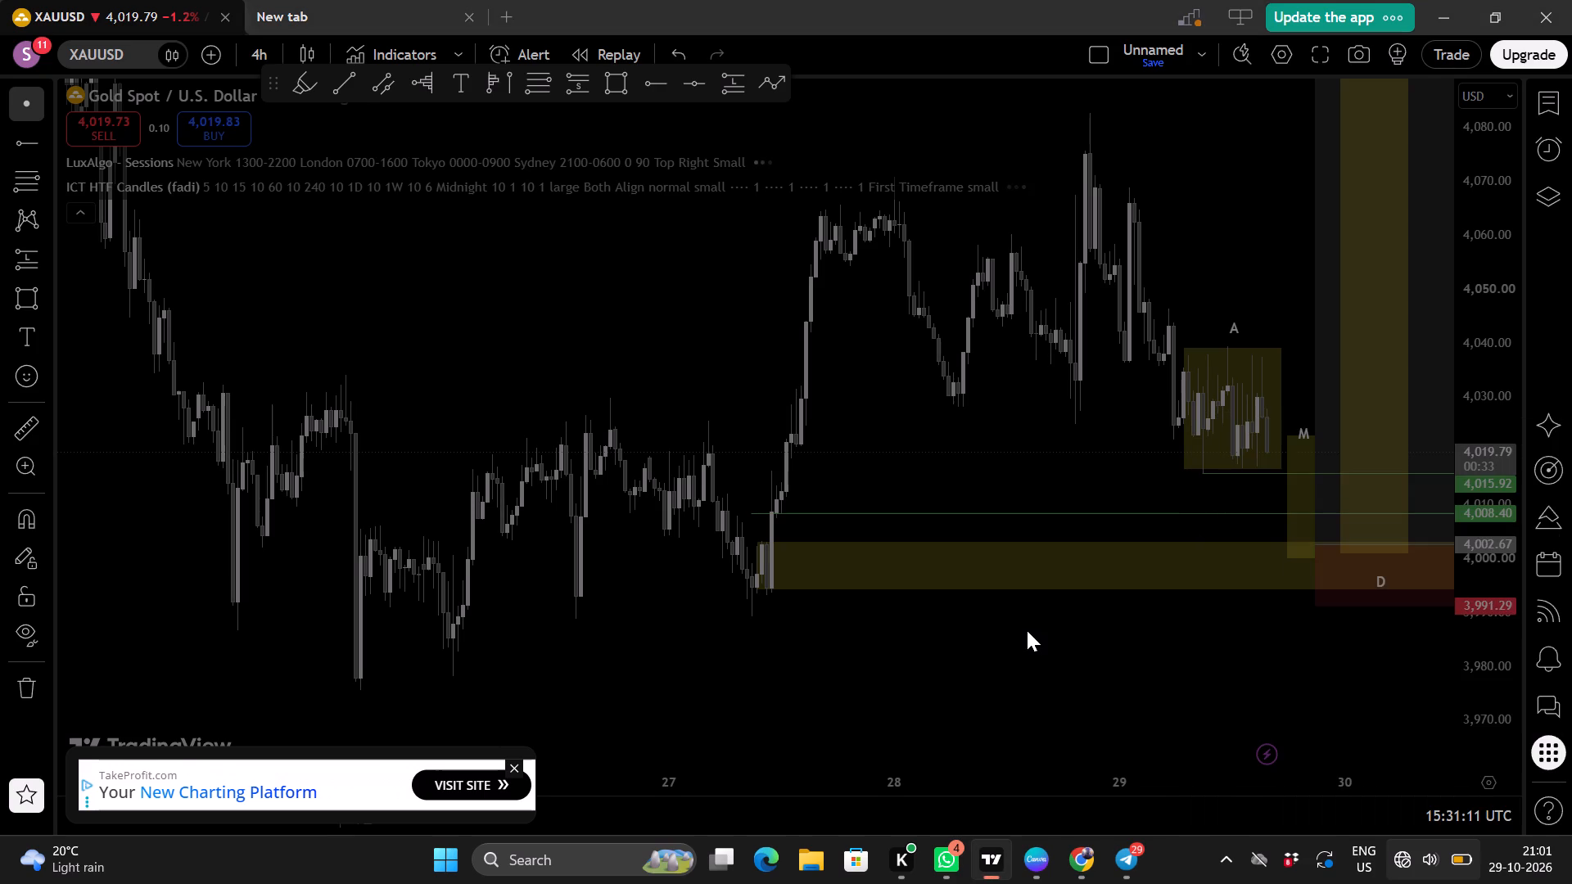
left_click(1427, 858)
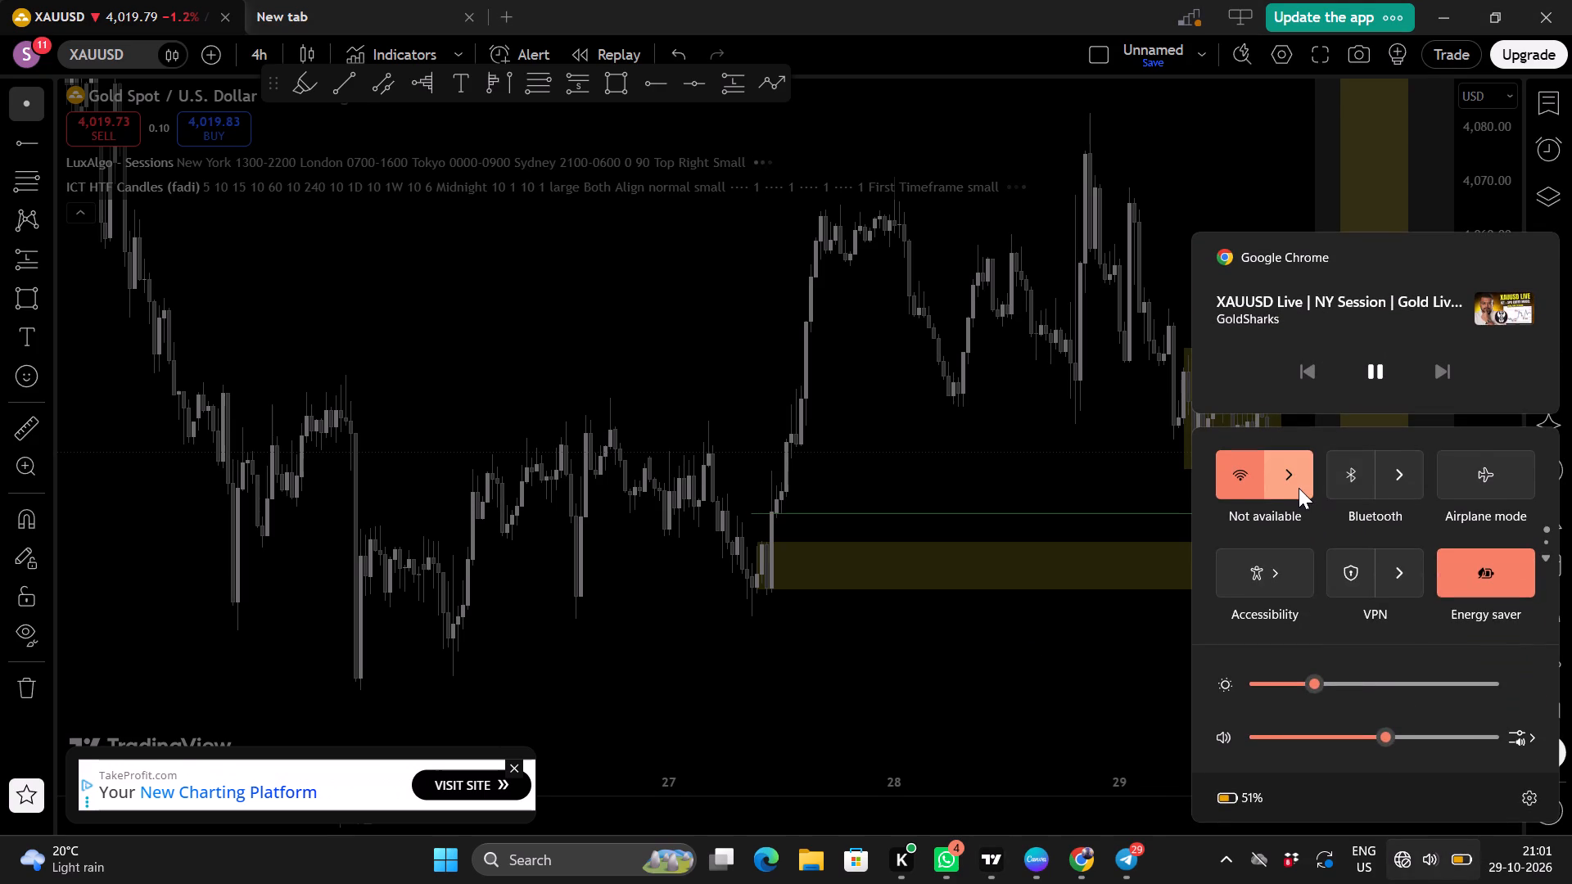
left_click(1299, 488)
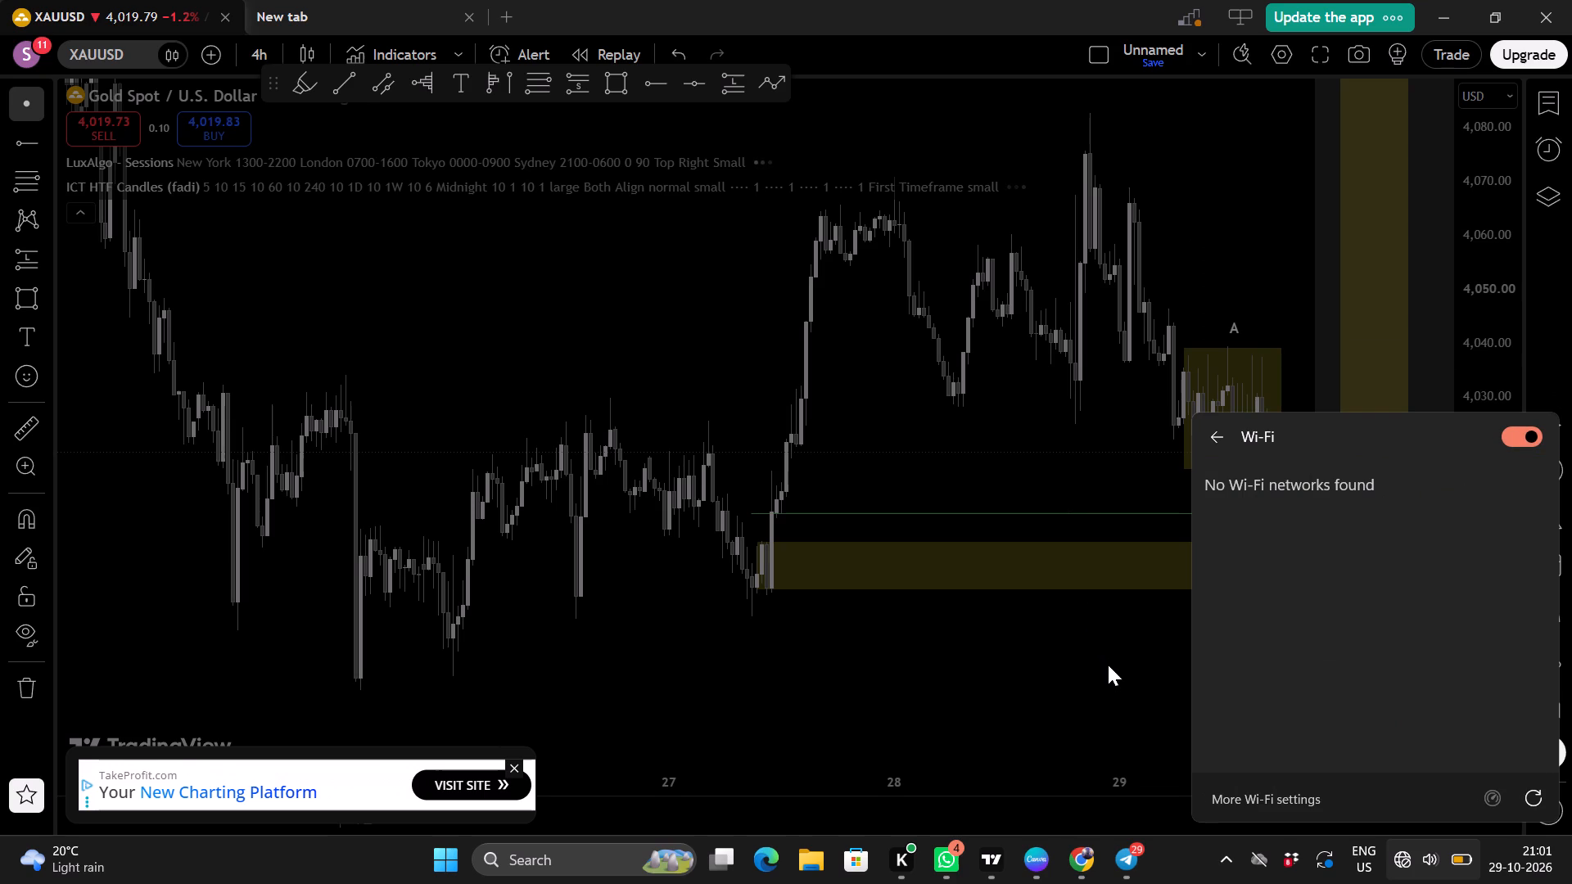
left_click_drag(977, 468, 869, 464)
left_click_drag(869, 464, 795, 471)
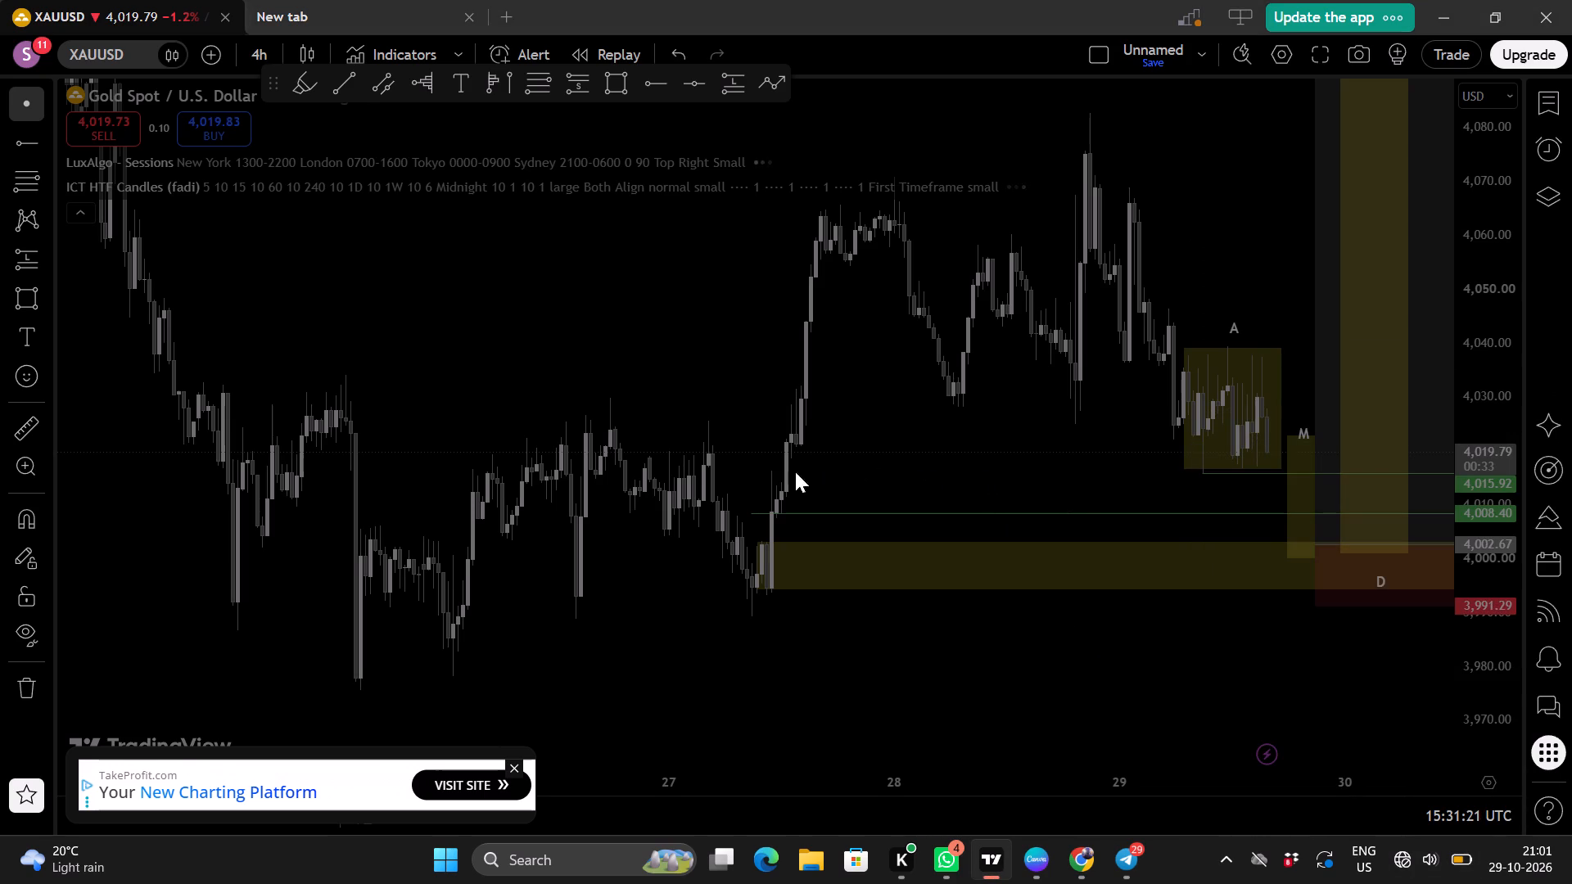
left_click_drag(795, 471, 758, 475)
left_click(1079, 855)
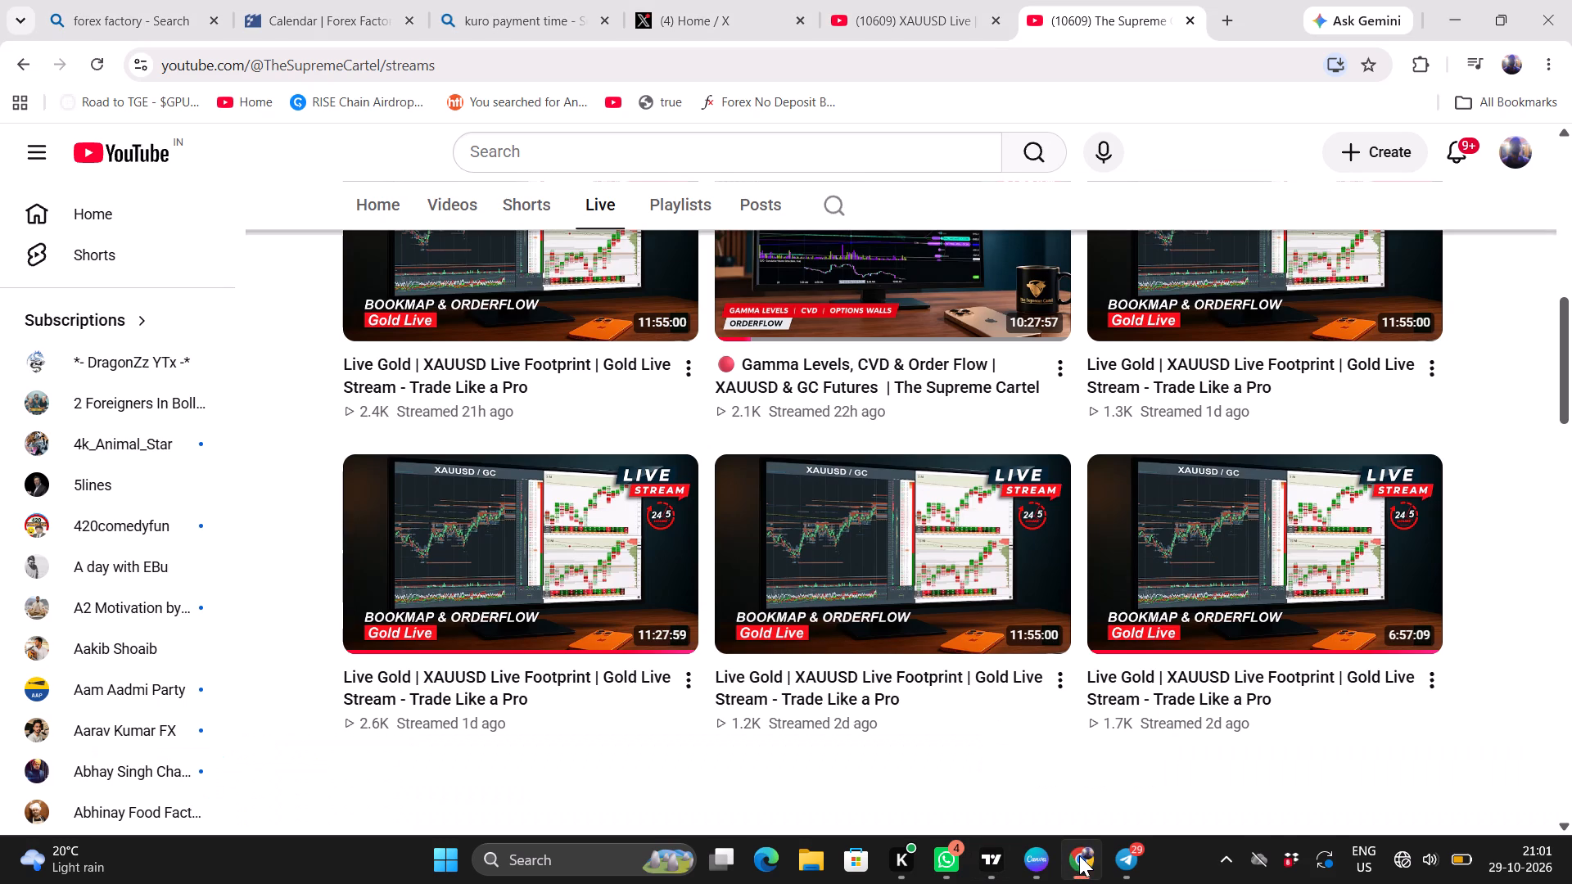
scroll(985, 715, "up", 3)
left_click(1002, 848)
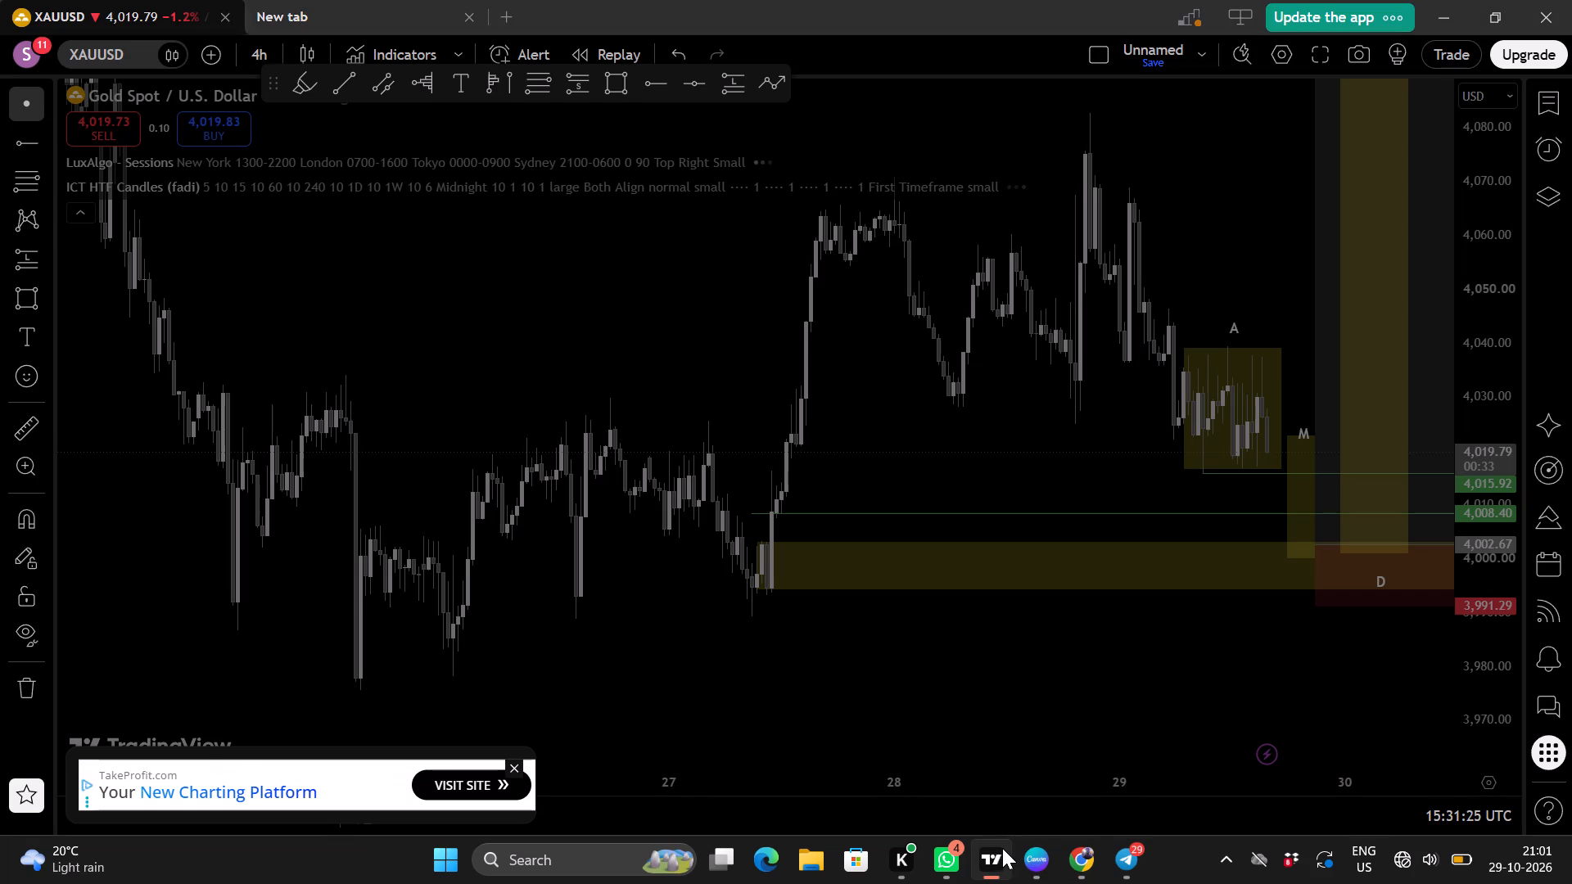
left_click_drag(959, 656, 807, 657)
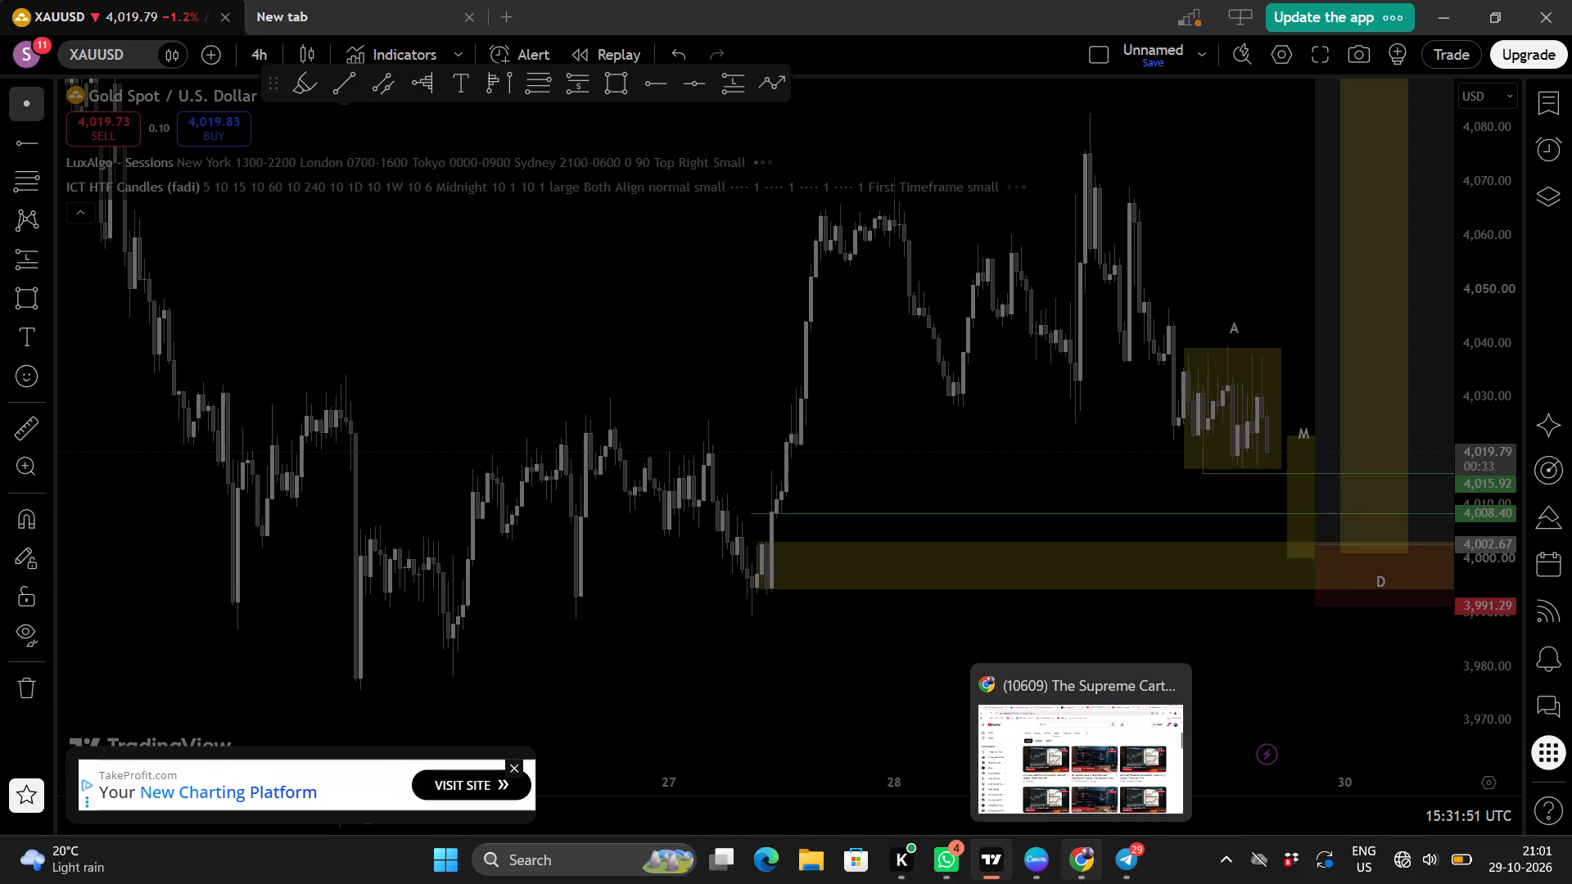
Recheck the Wi-Fi list for the network's connection status and return to the XAUUSD chart.
left_click(1393, 859)
left_click(1306, 479)
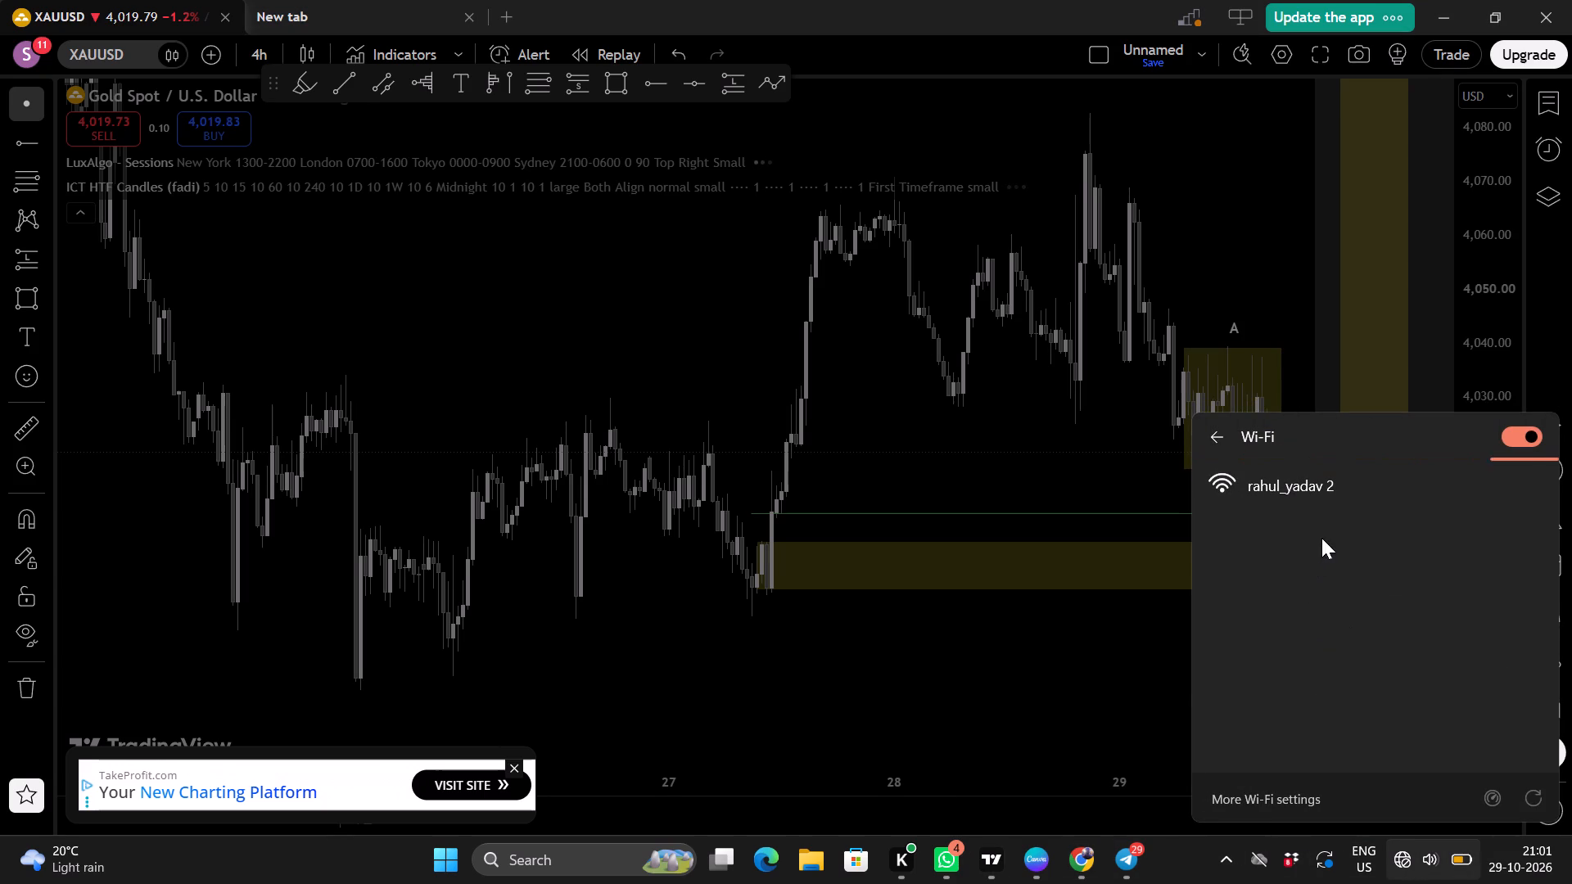
left_click(1219, 437)
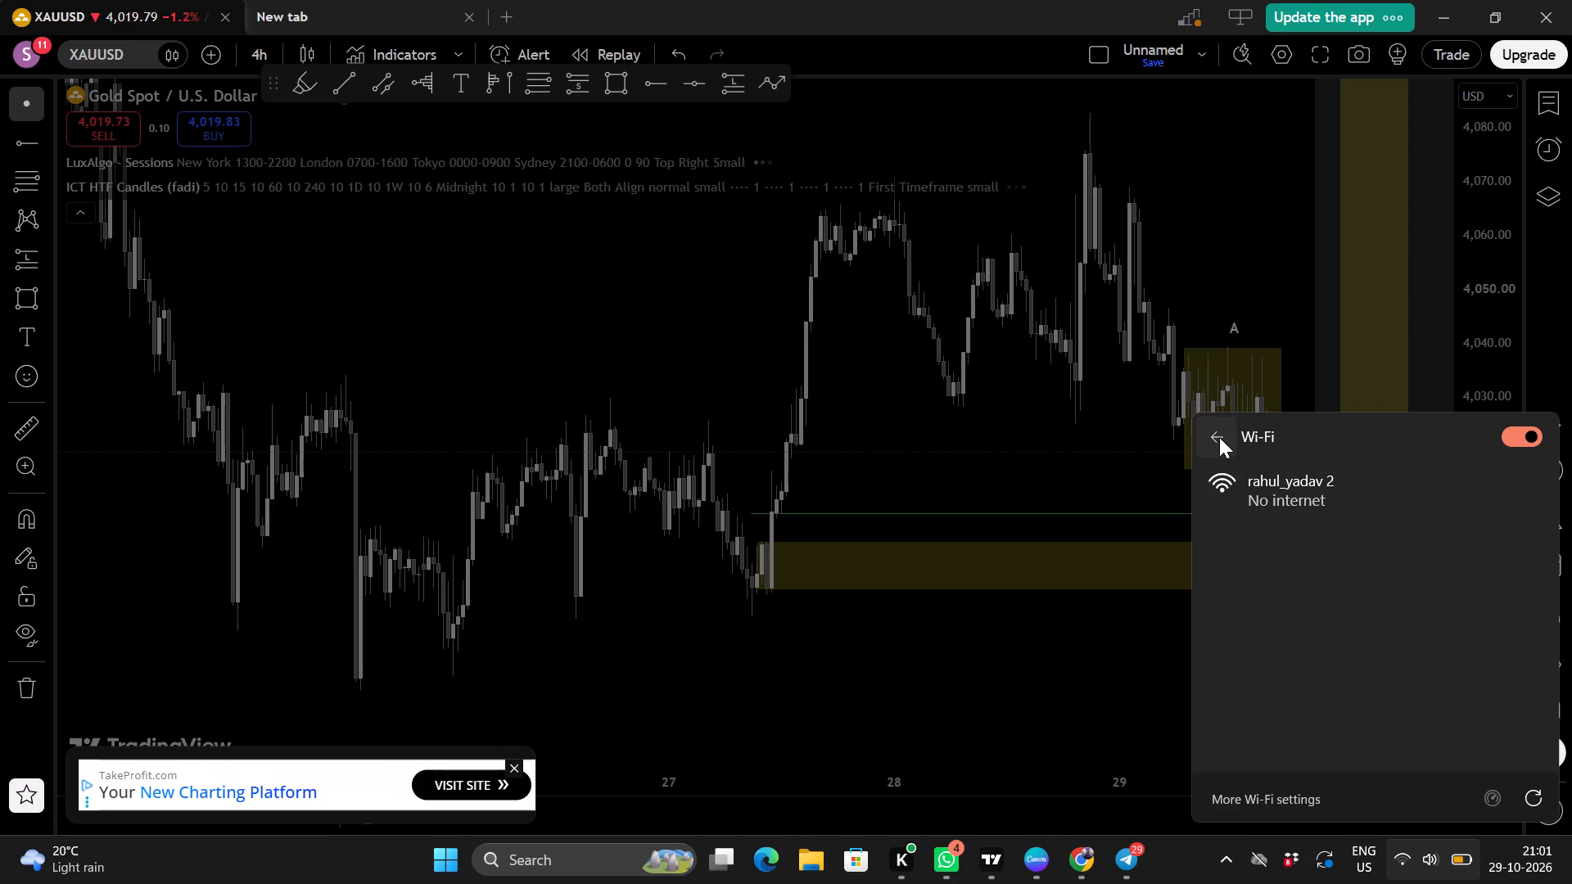
left_click(1294, 474)
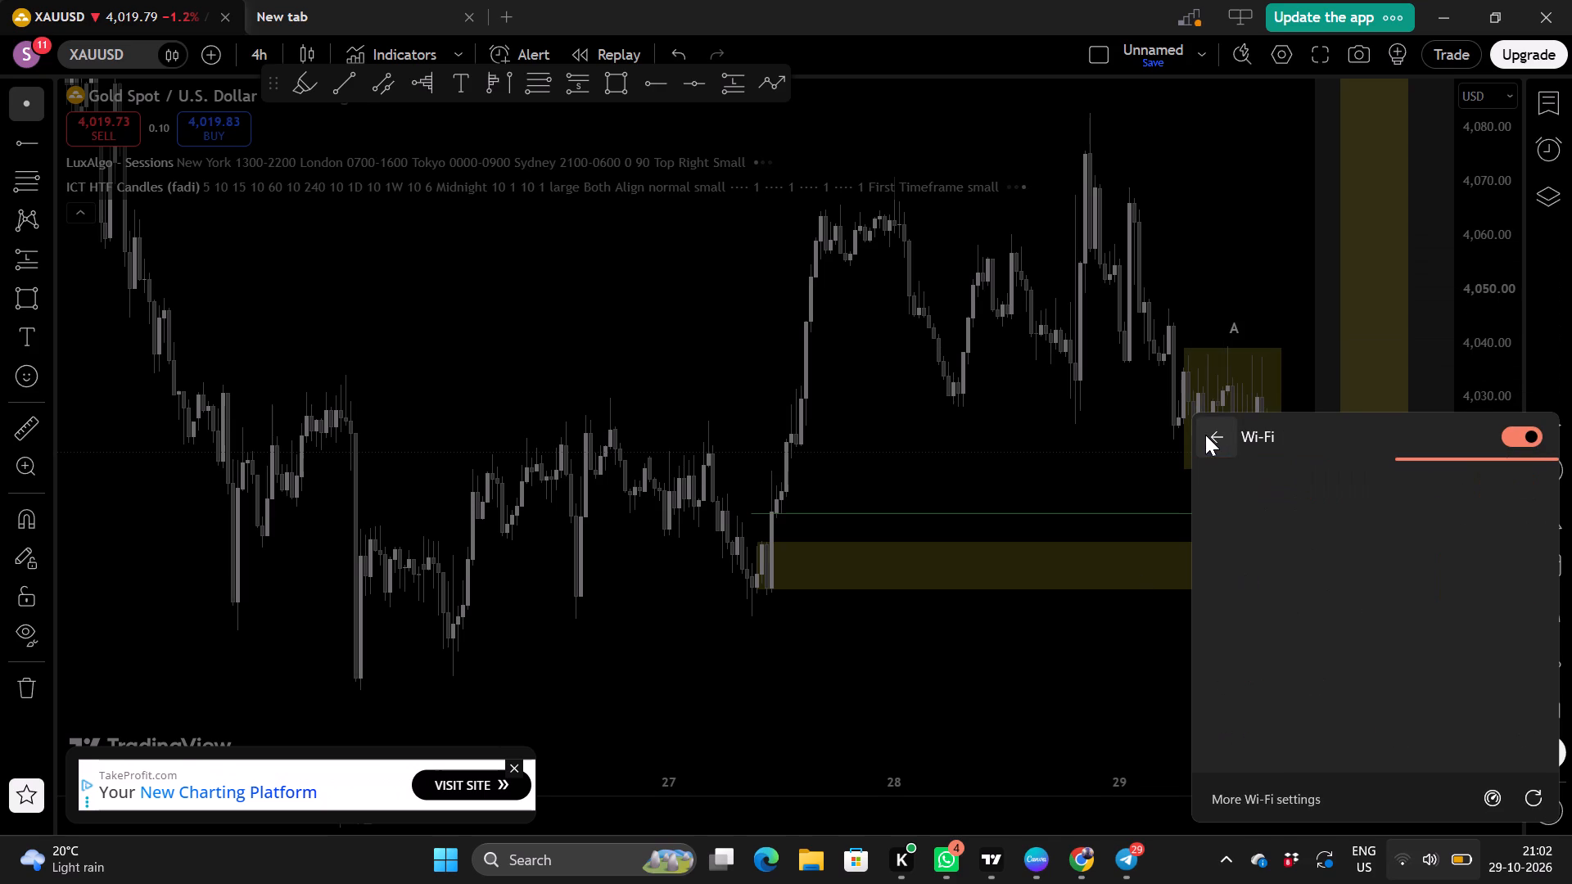
left_click(1205, 435)
left_click(1066, 698)
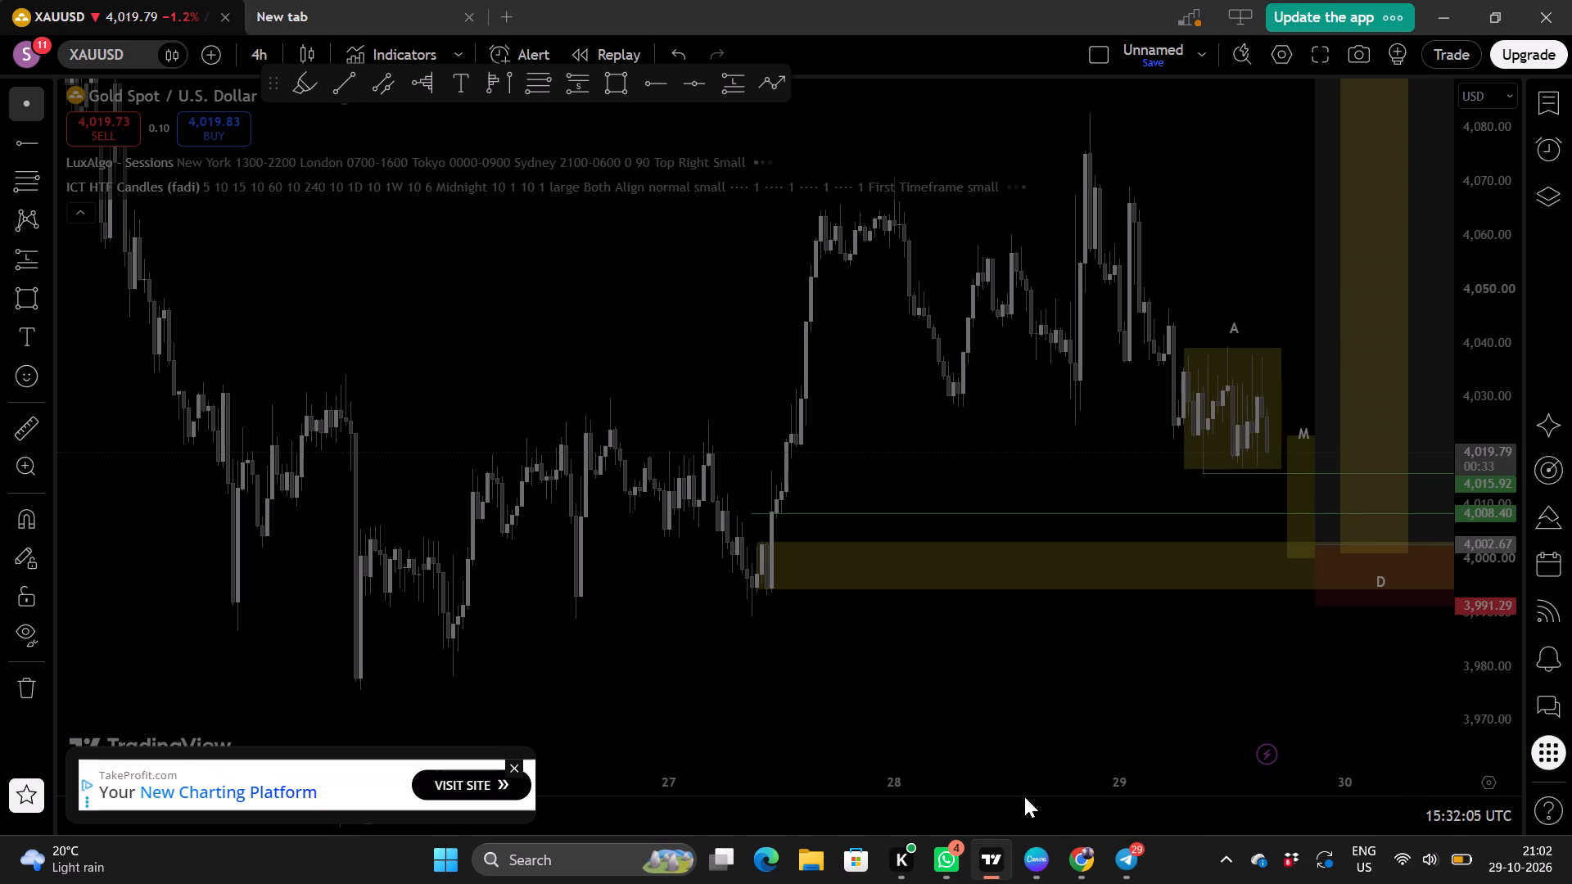
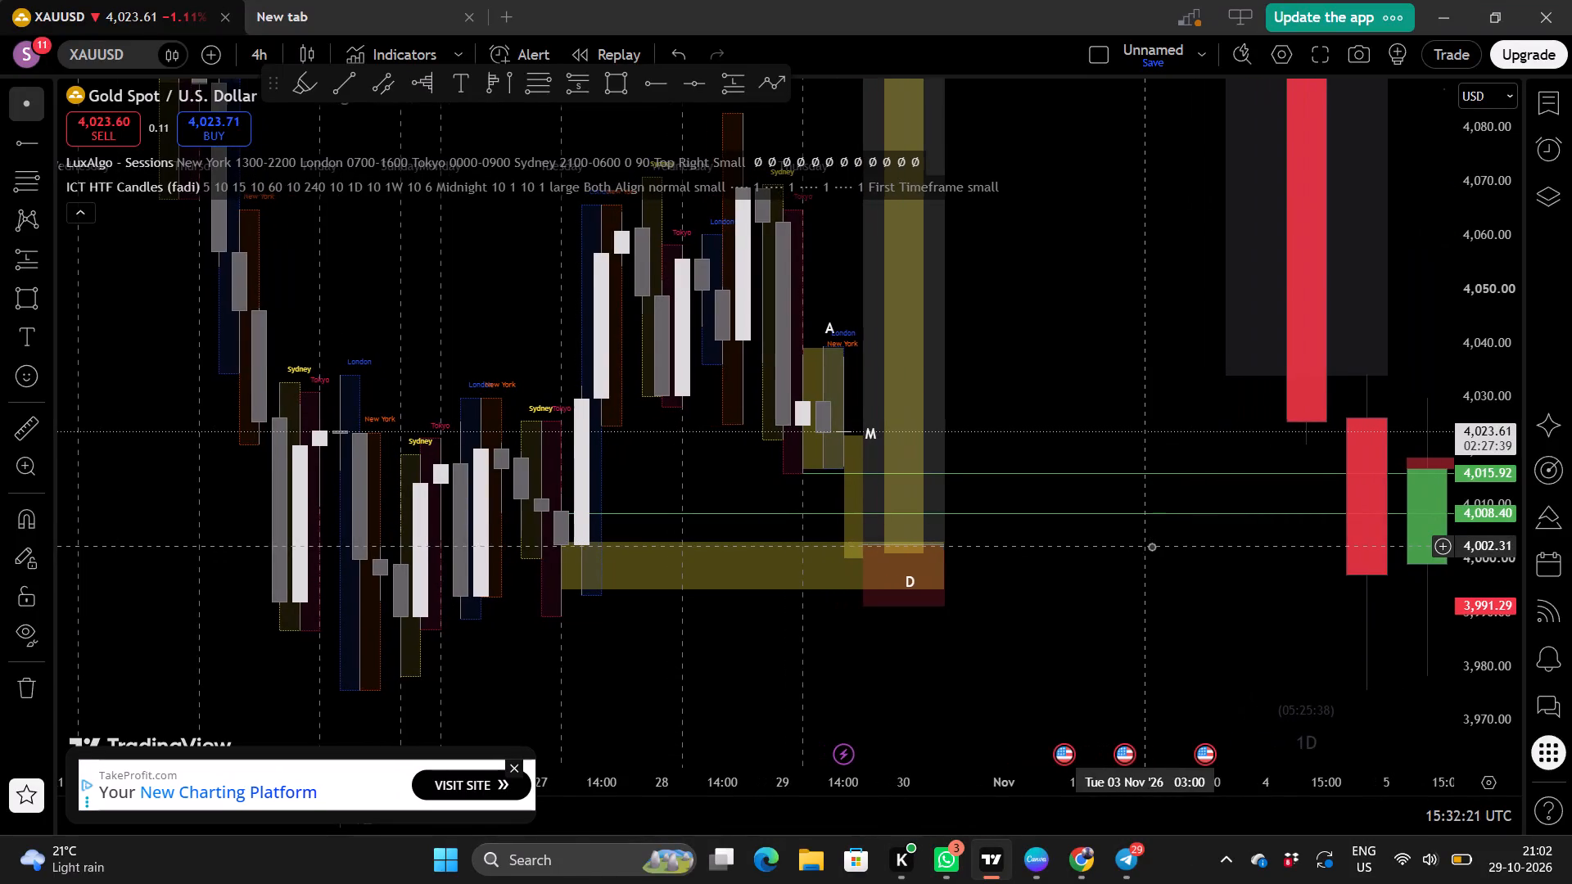
Open the timeframe choices for the XAUUSD 4-hour chart.
scroll(1202, 530, "up", 5)
scroll(1200, 538, "right", 1)
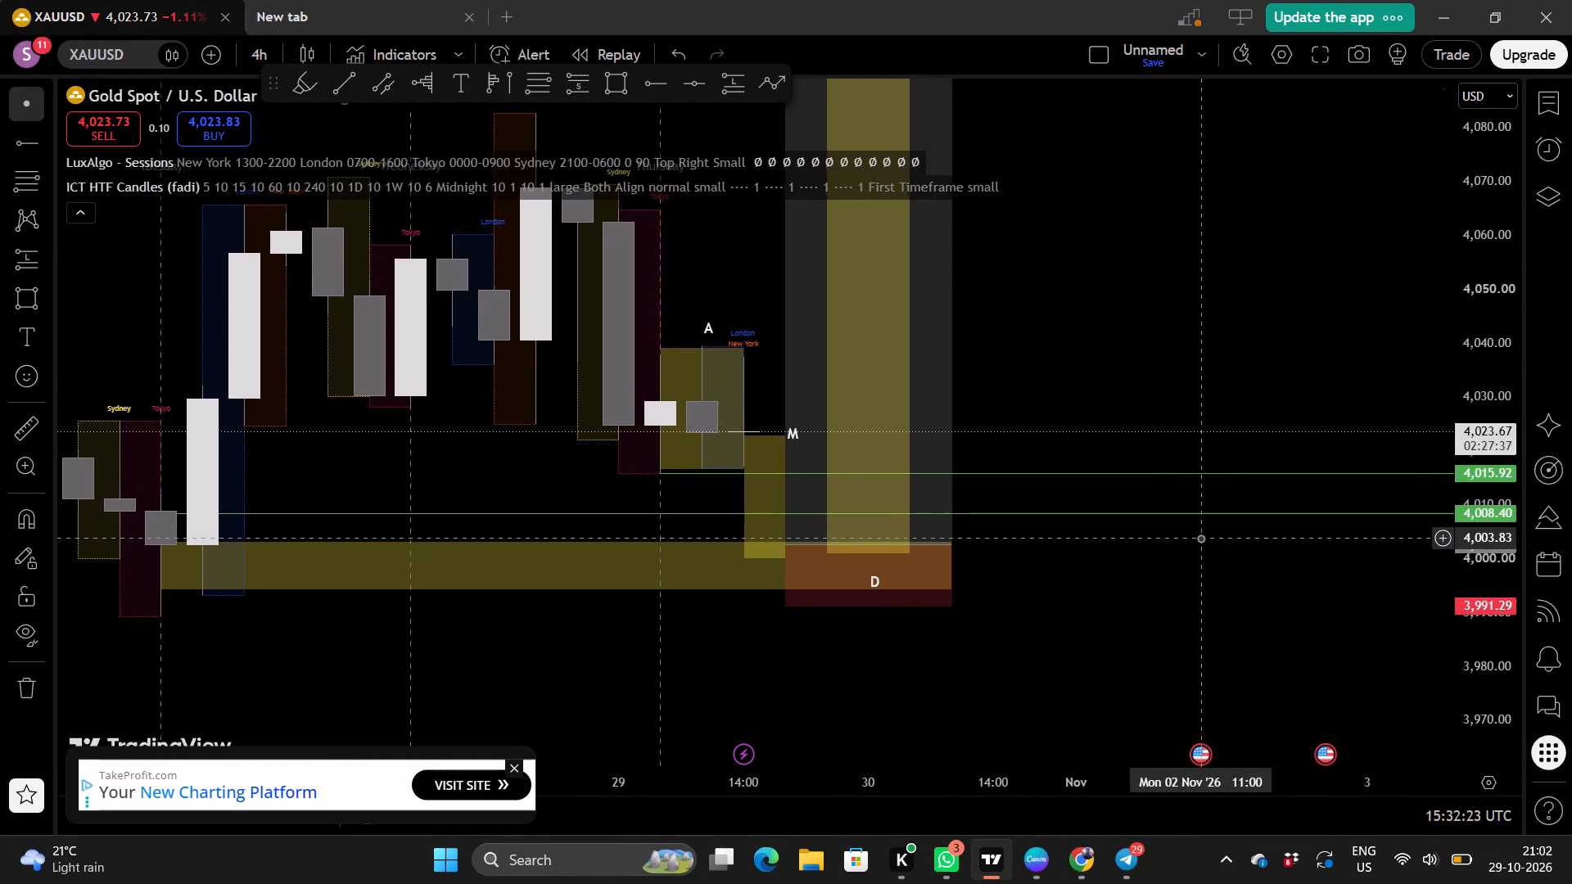
scroll(1109, 380, "down", 3)
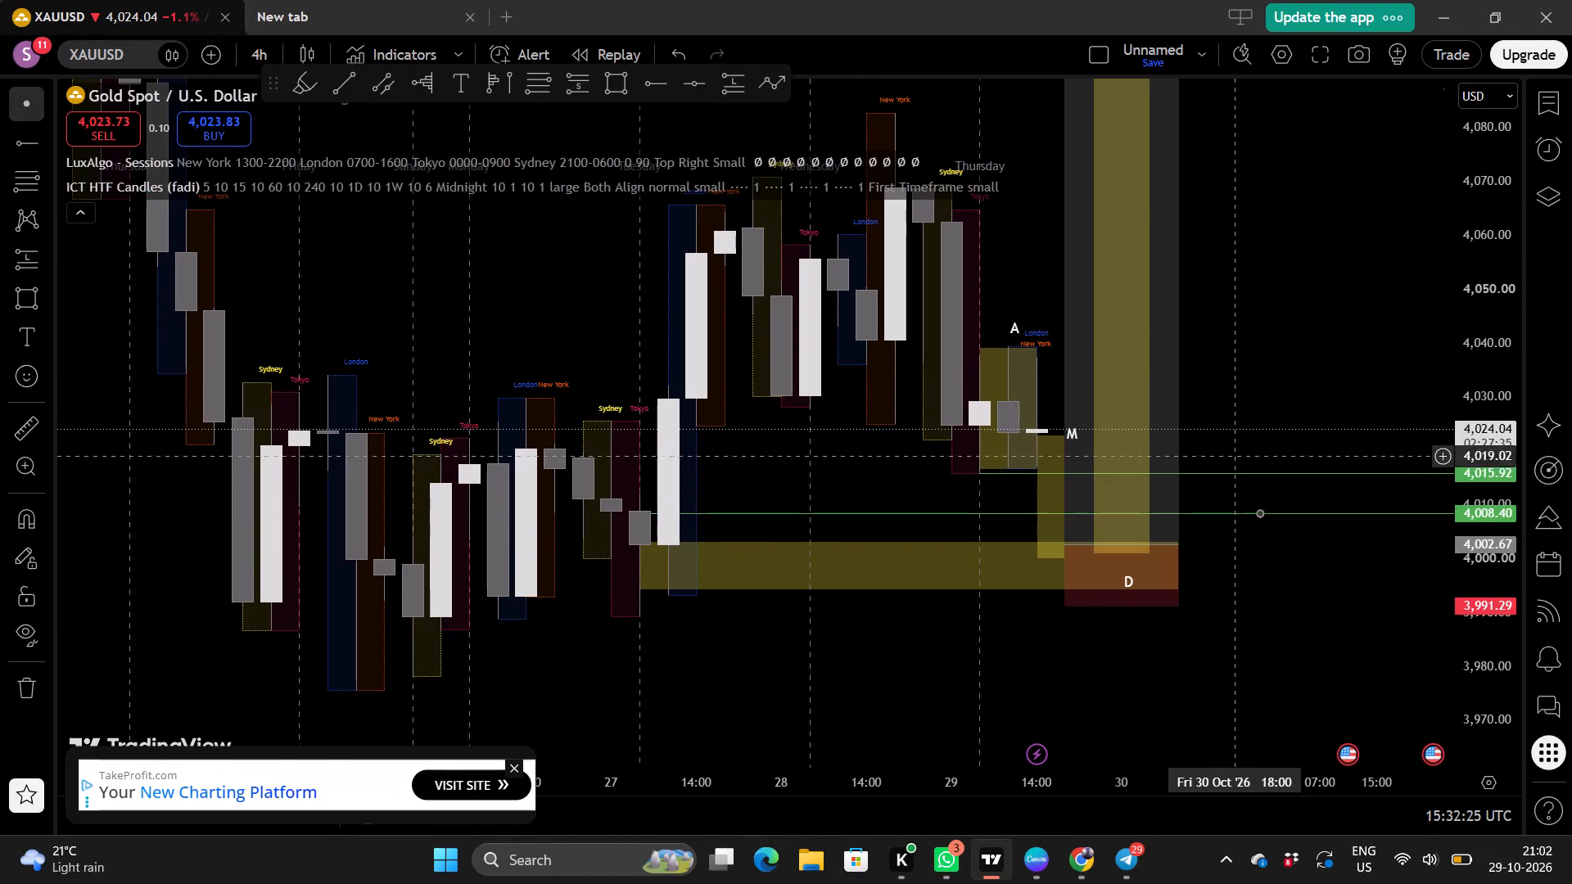
left_click(261, 52)
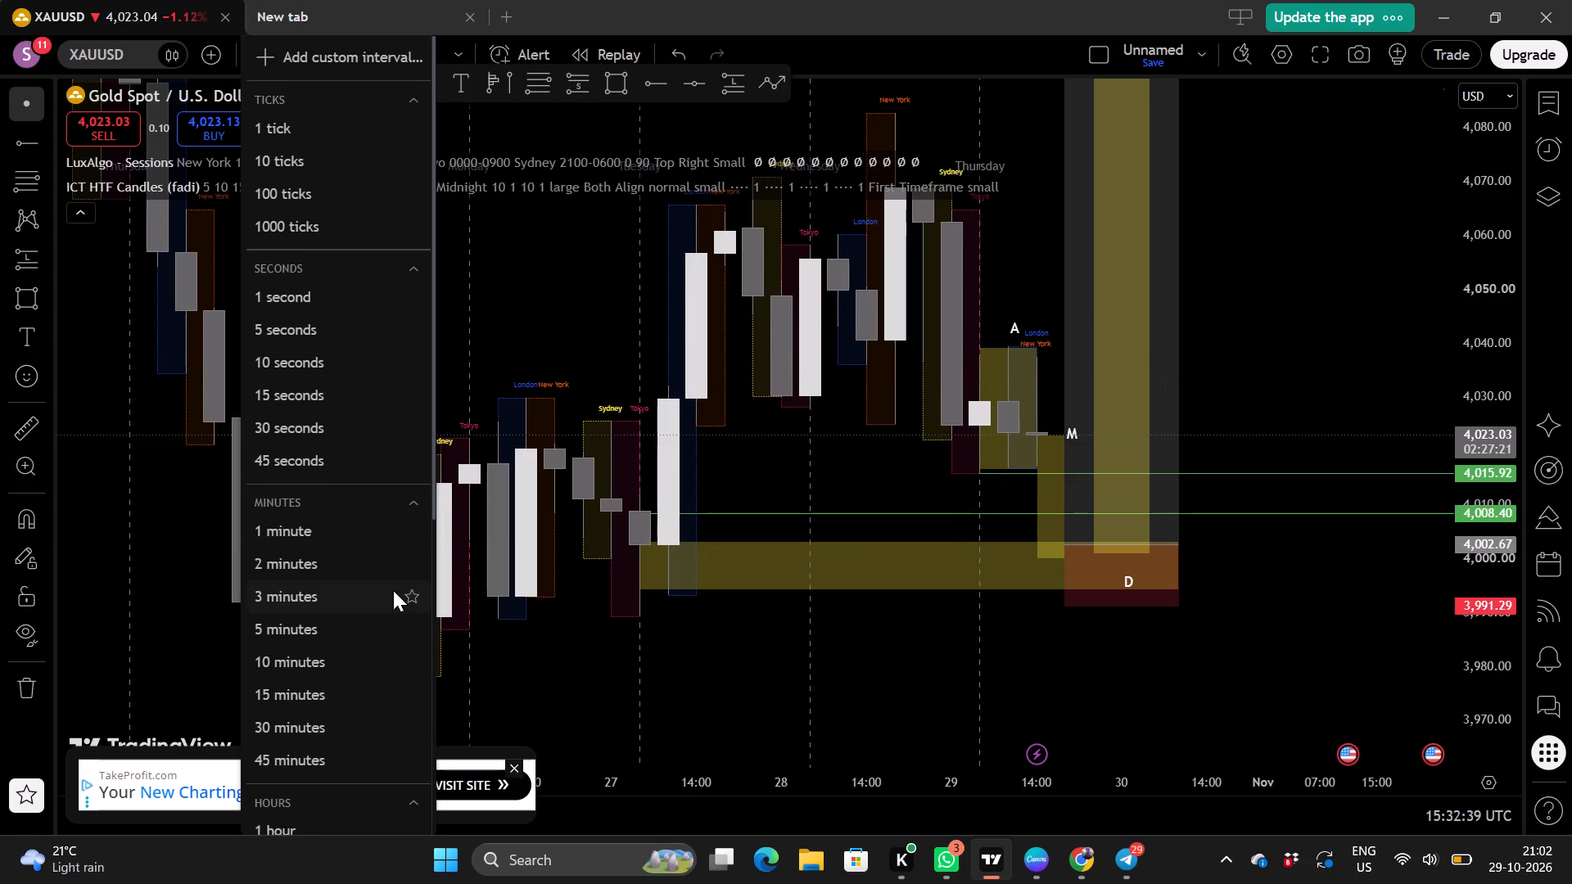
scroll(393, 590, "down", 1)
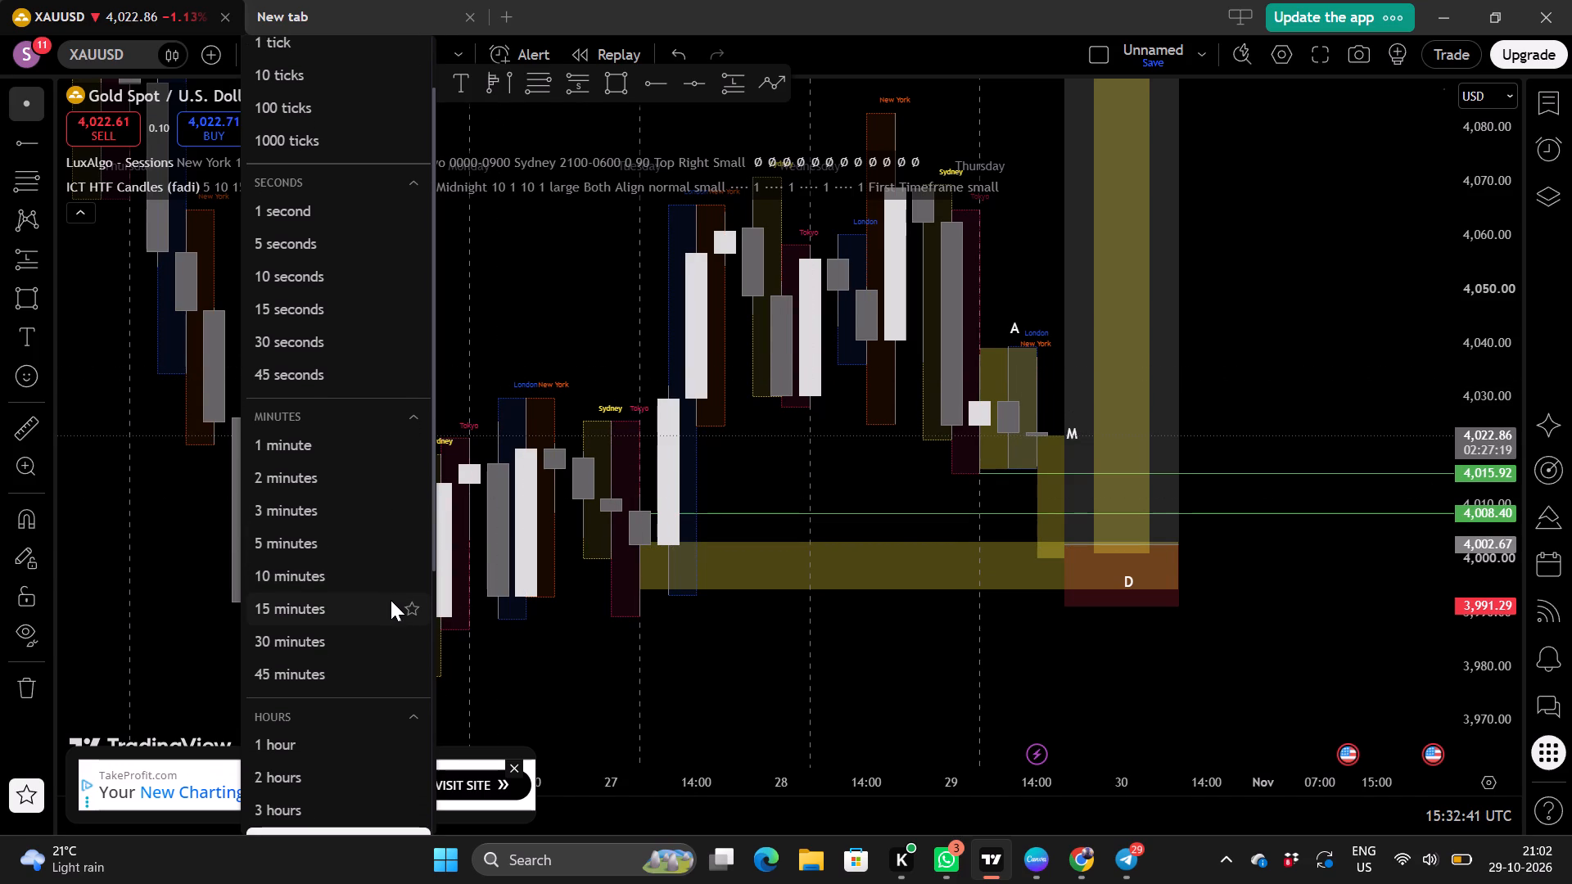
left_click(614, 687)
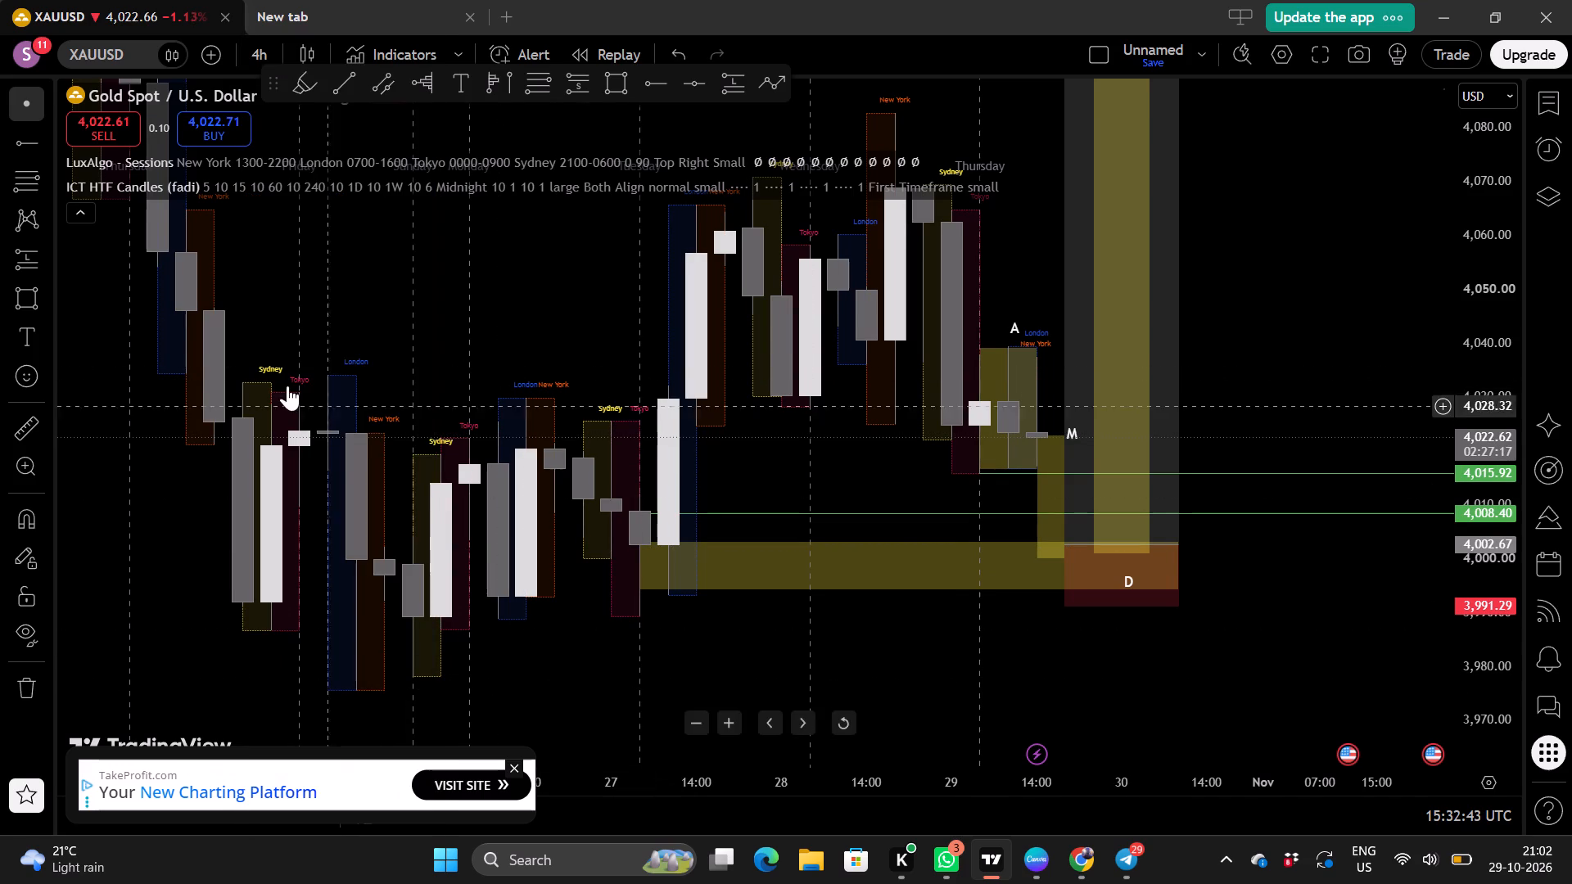
Draw a horizontal ray at about 4,002.50 starting from the 27 Oct 06:00 candle, along the demand zone's upper edge.
left_click(19, 140)
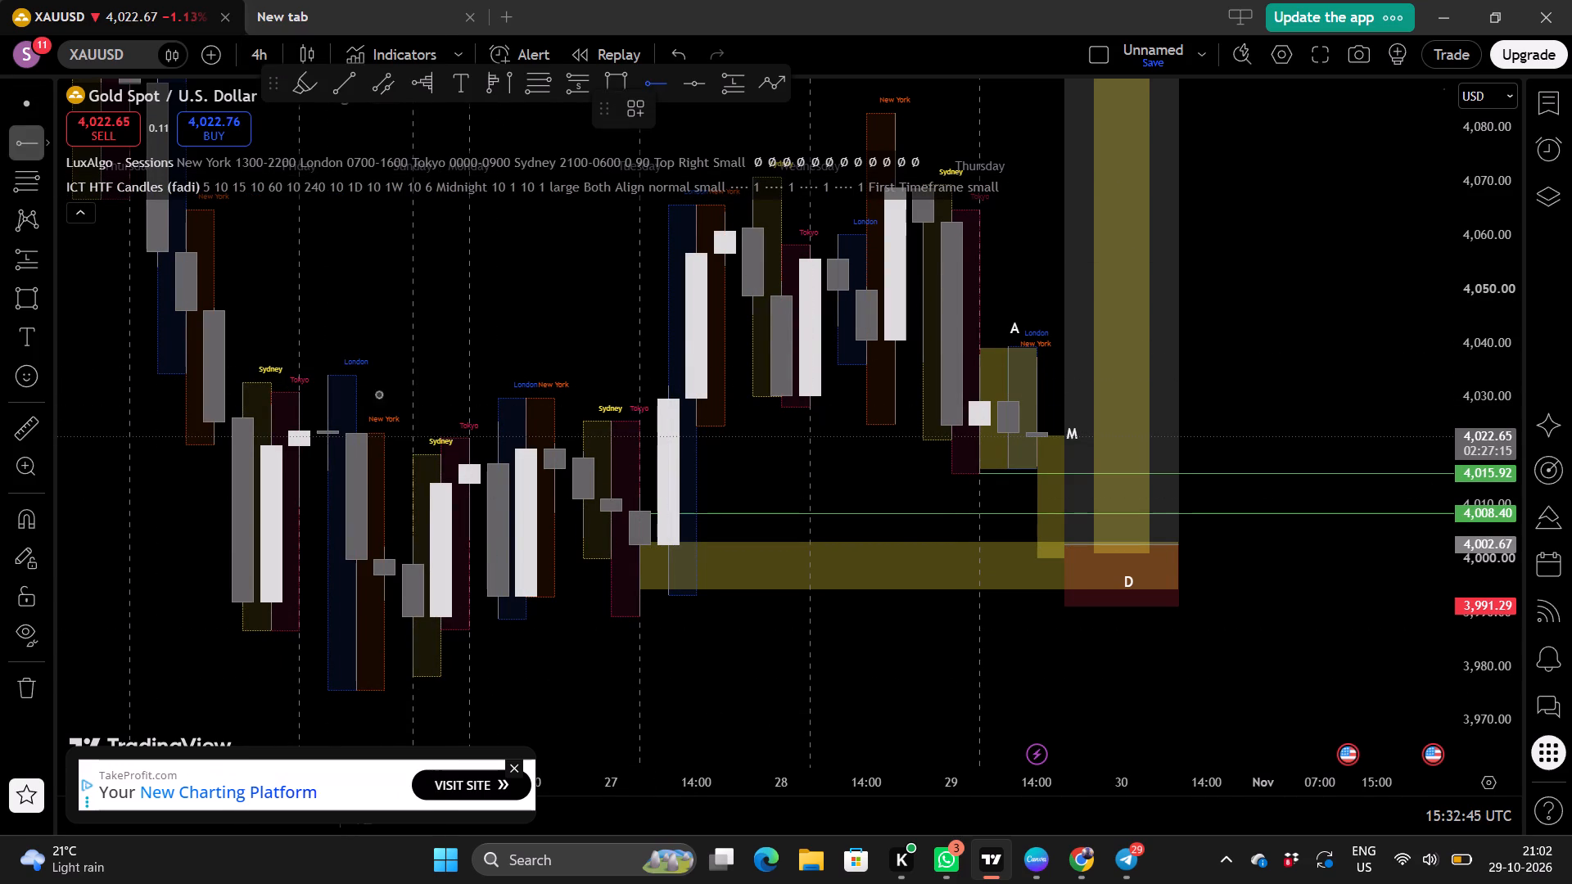
left_click(632, 544)
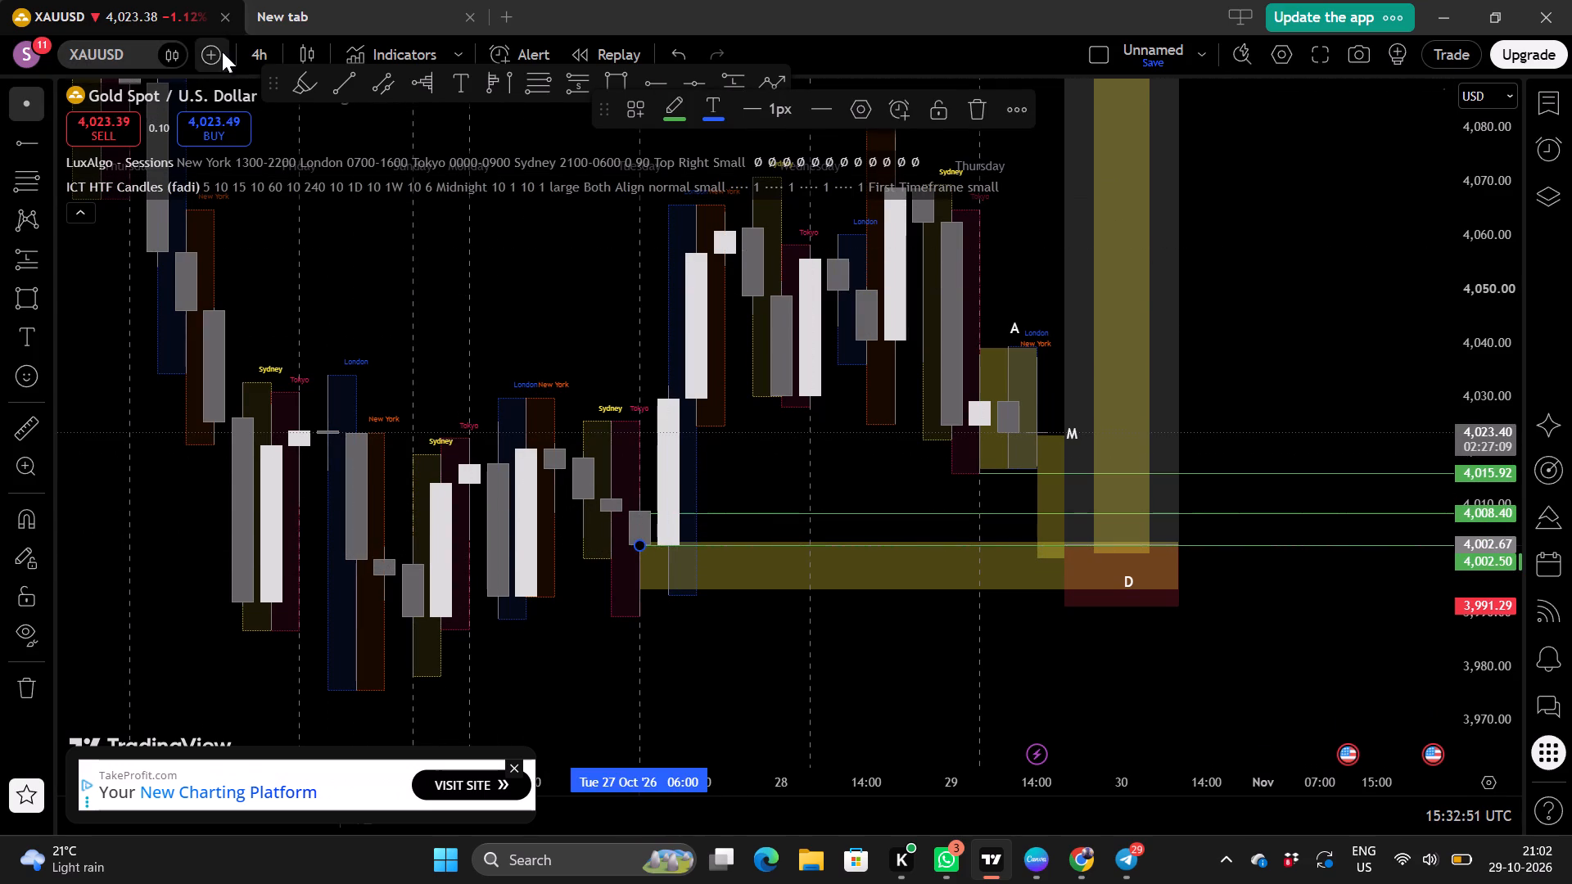
Switch XAUUSD to the 15-minute timeframe and examine the demand zone, the A, M and D areas and the higher-timeframe candles.
left_click(267, 54)
scroll(290, 363, "down", 1)
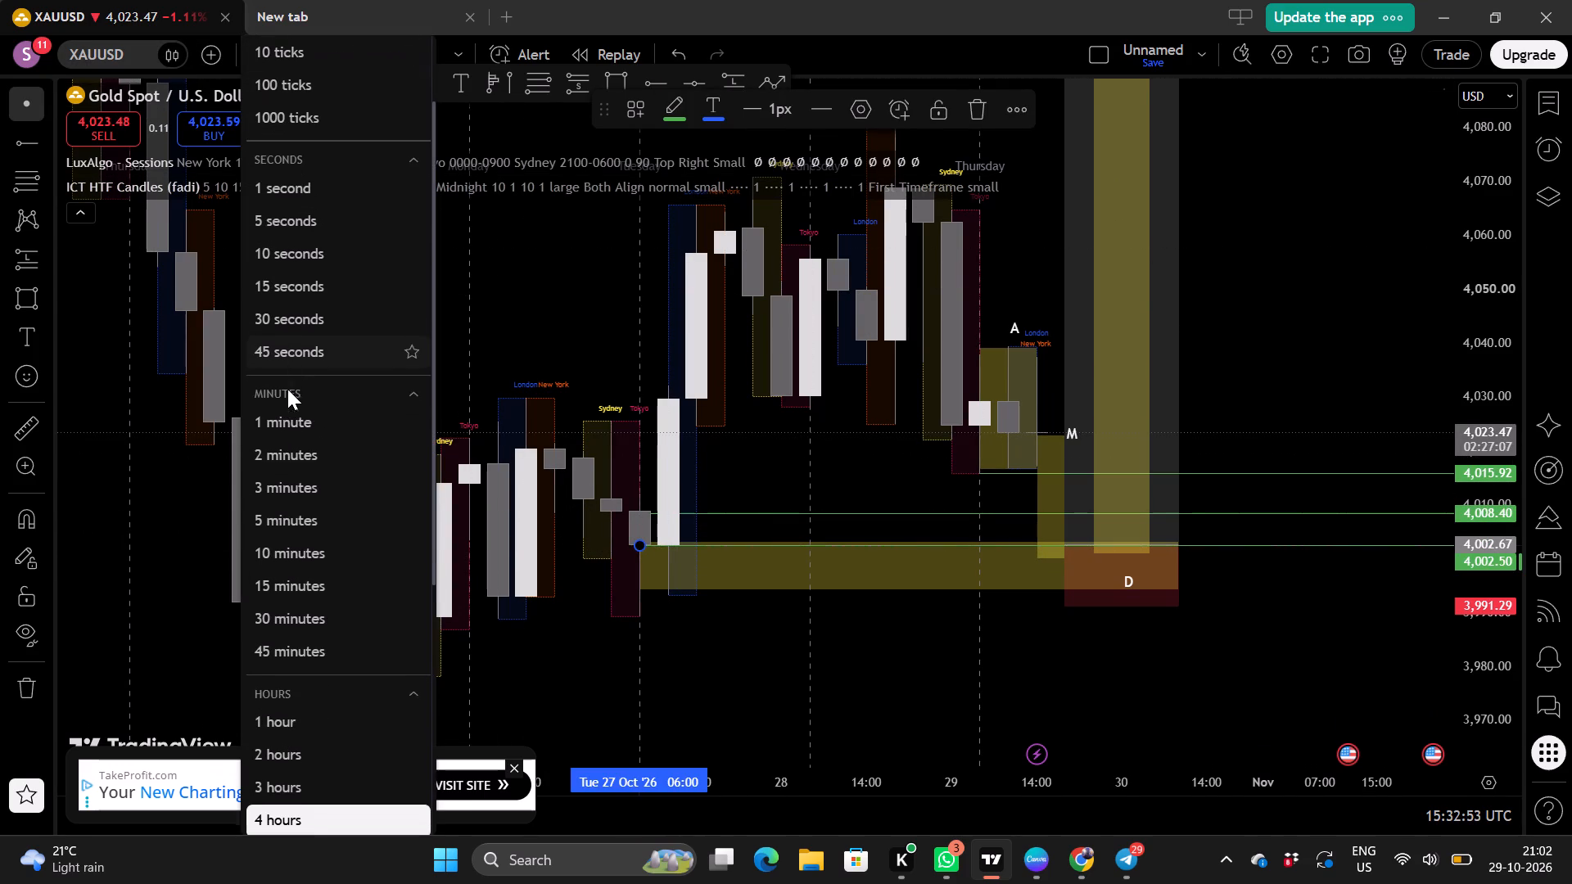
left_click(308, 593)
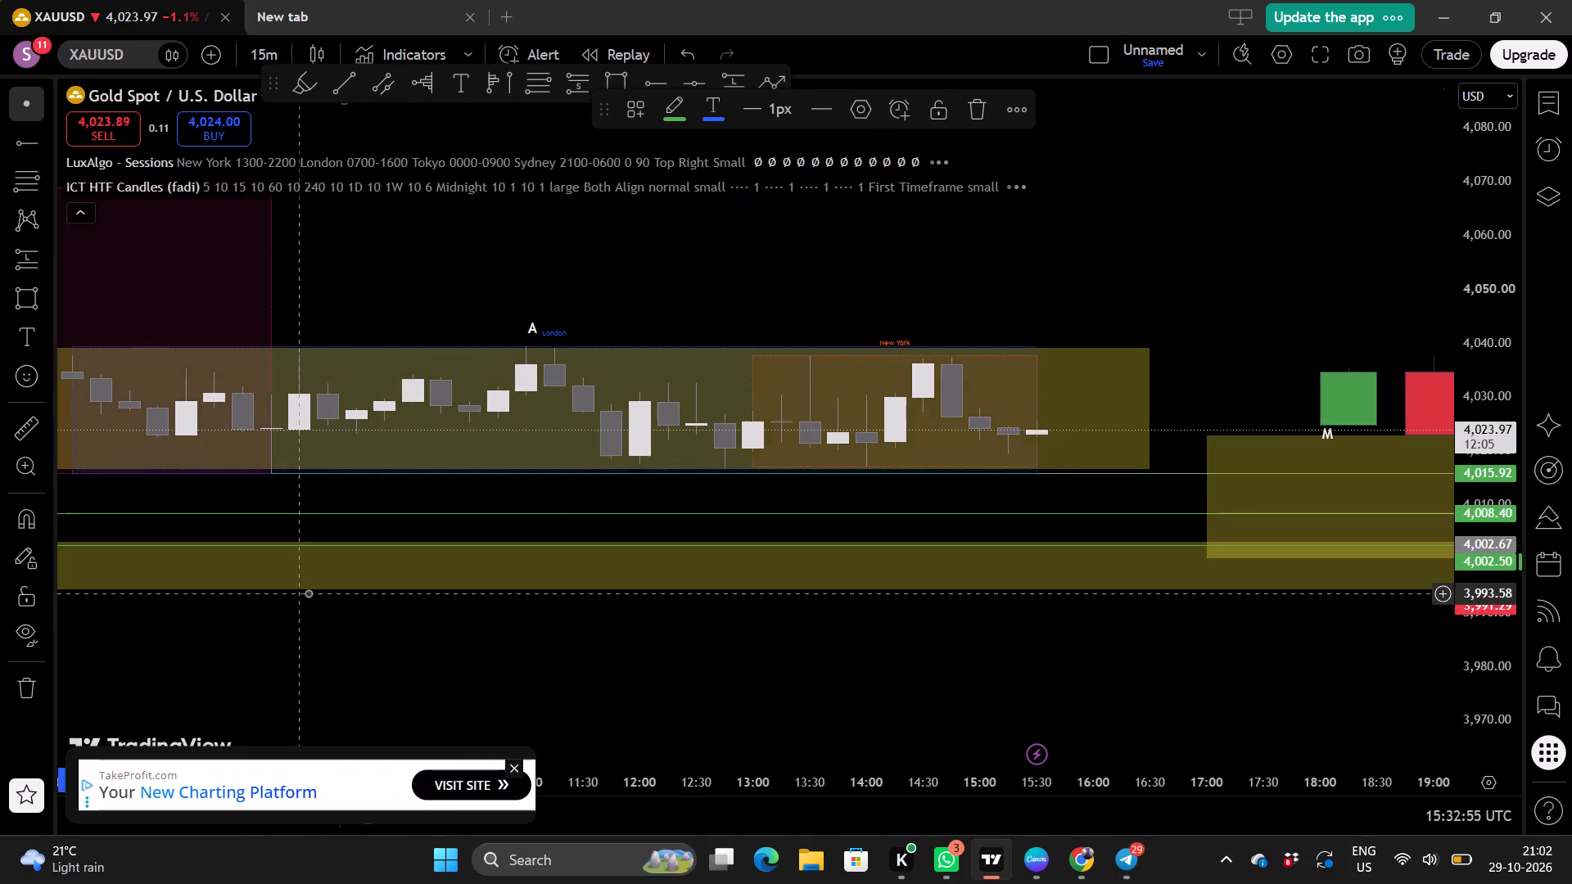
scroll(621, 724, "down", 8)
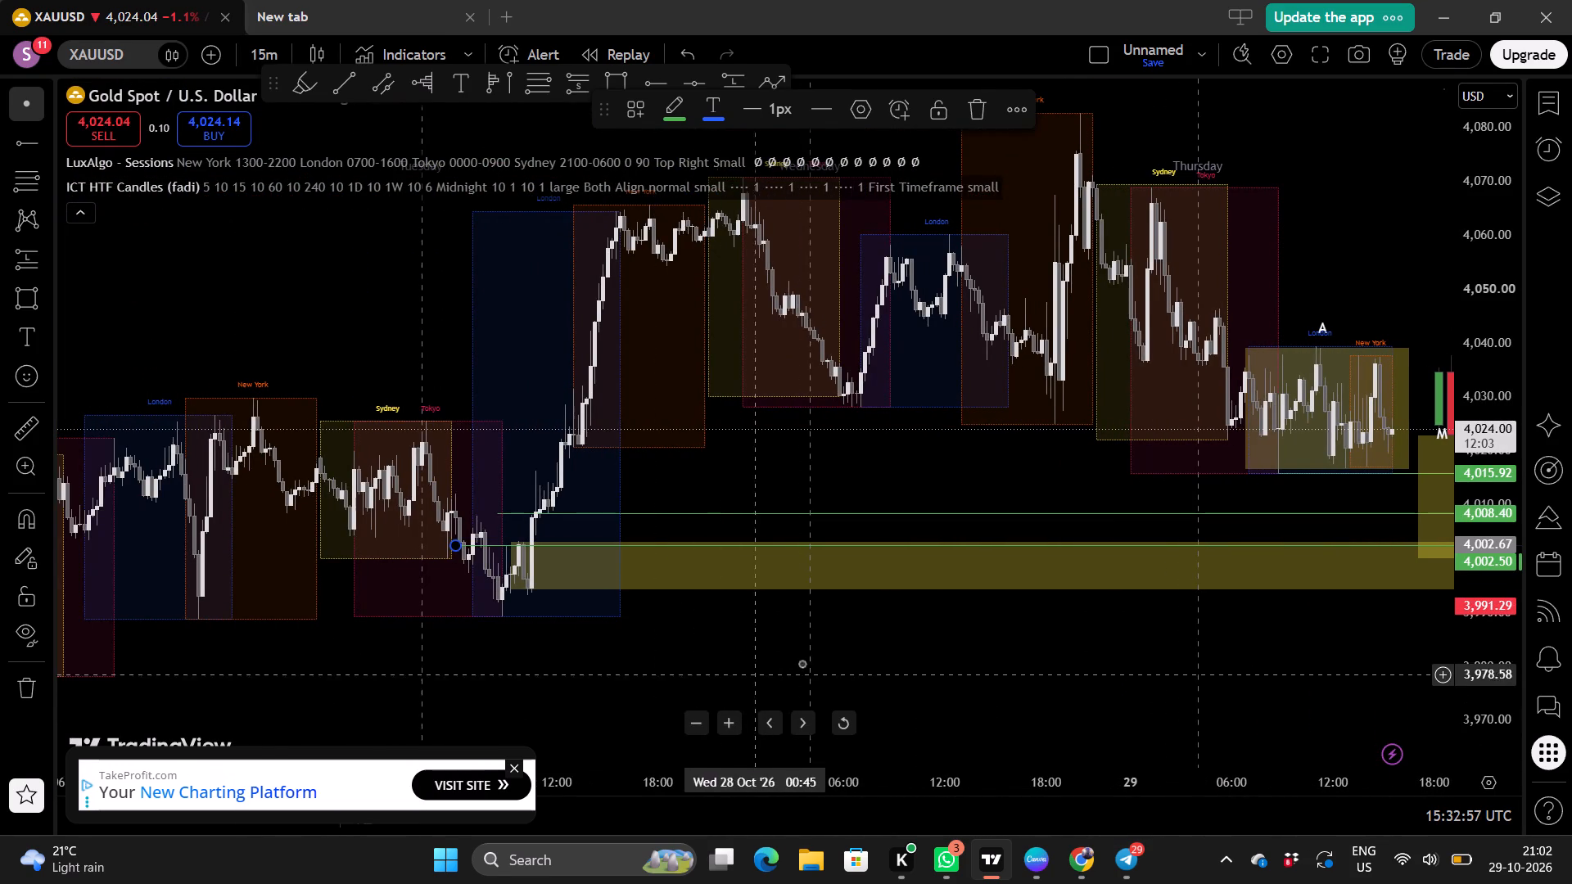
left_click_drag(806, 662, 561, 603)
scroll(703, 633, "down", 1)
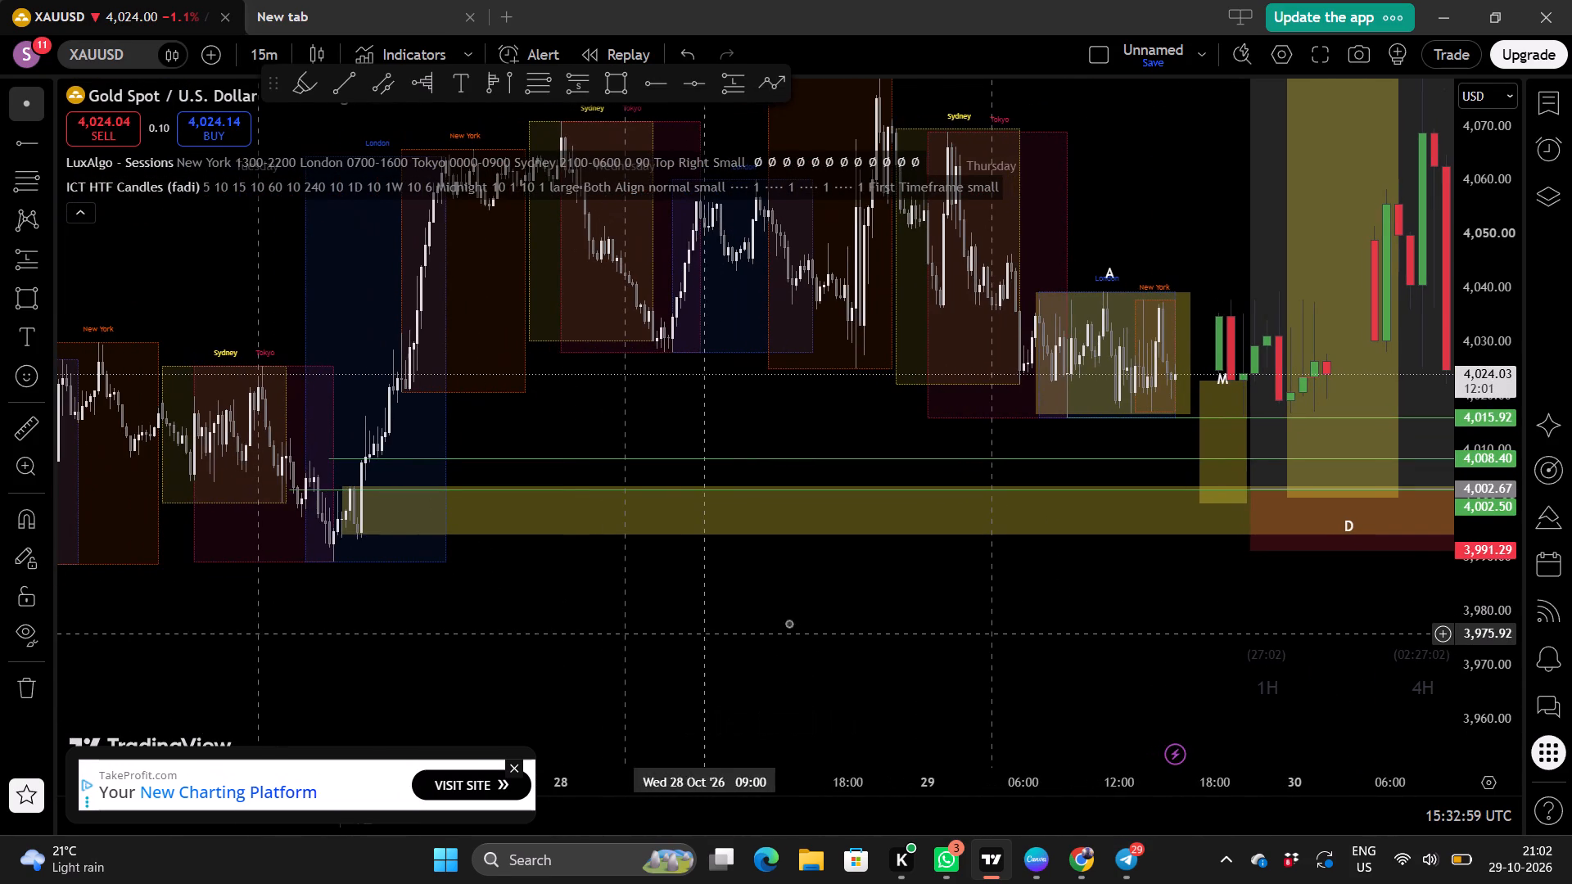
left_click_drag(840, 620, 815, 618)
left_click_drag(815, 618, 667, 638)
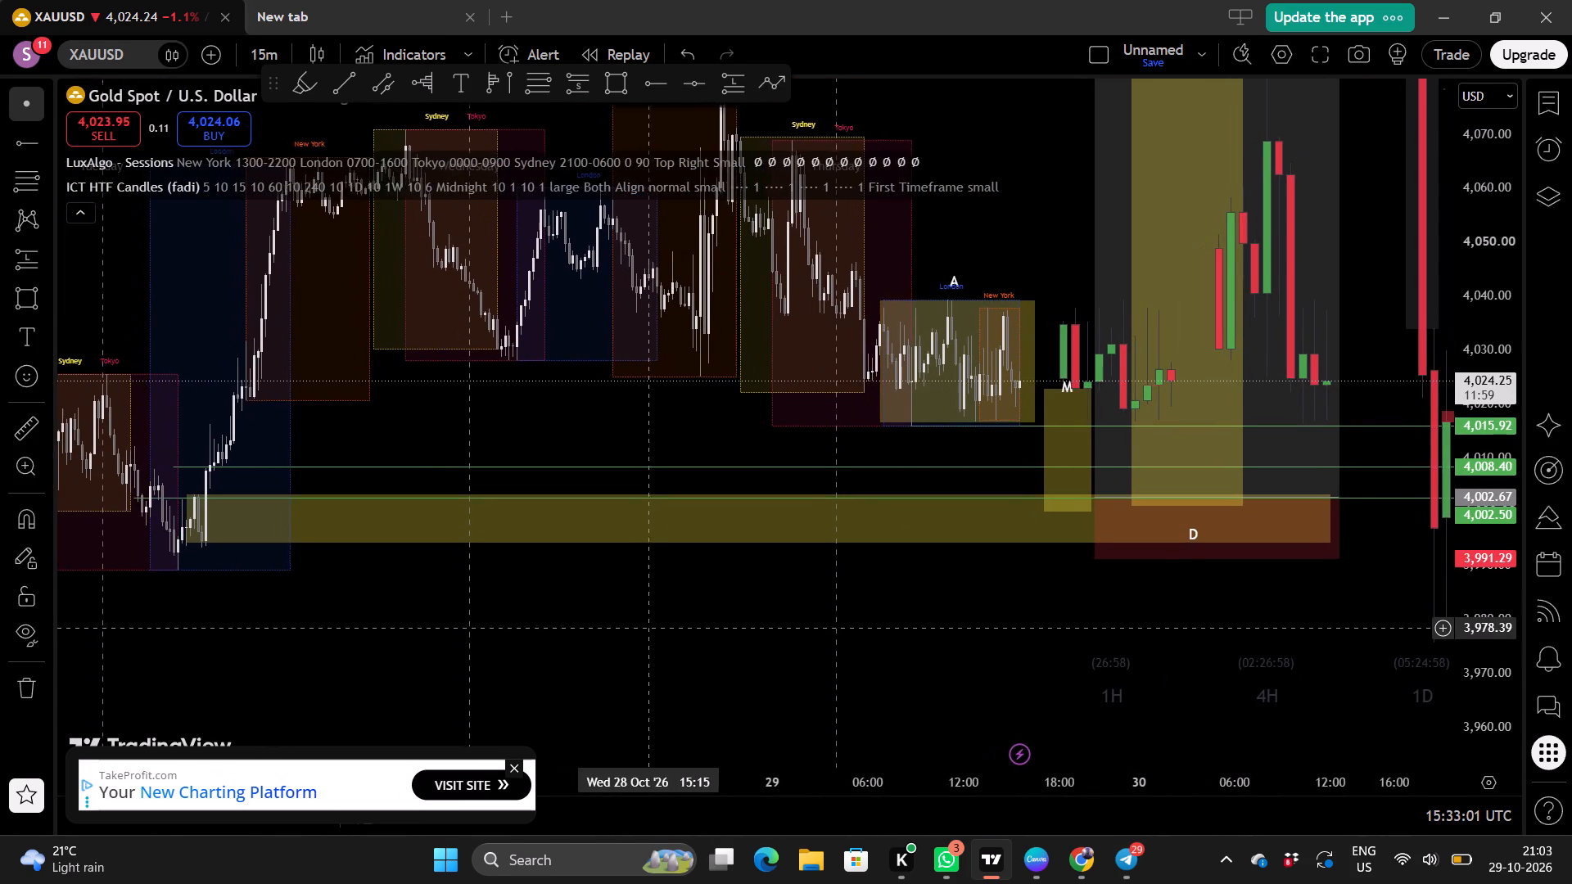
left_click_drag(667, 638, 671, 641)
scroll(816, 638, "up", 1)
scroll(816, 638, "right", 1)
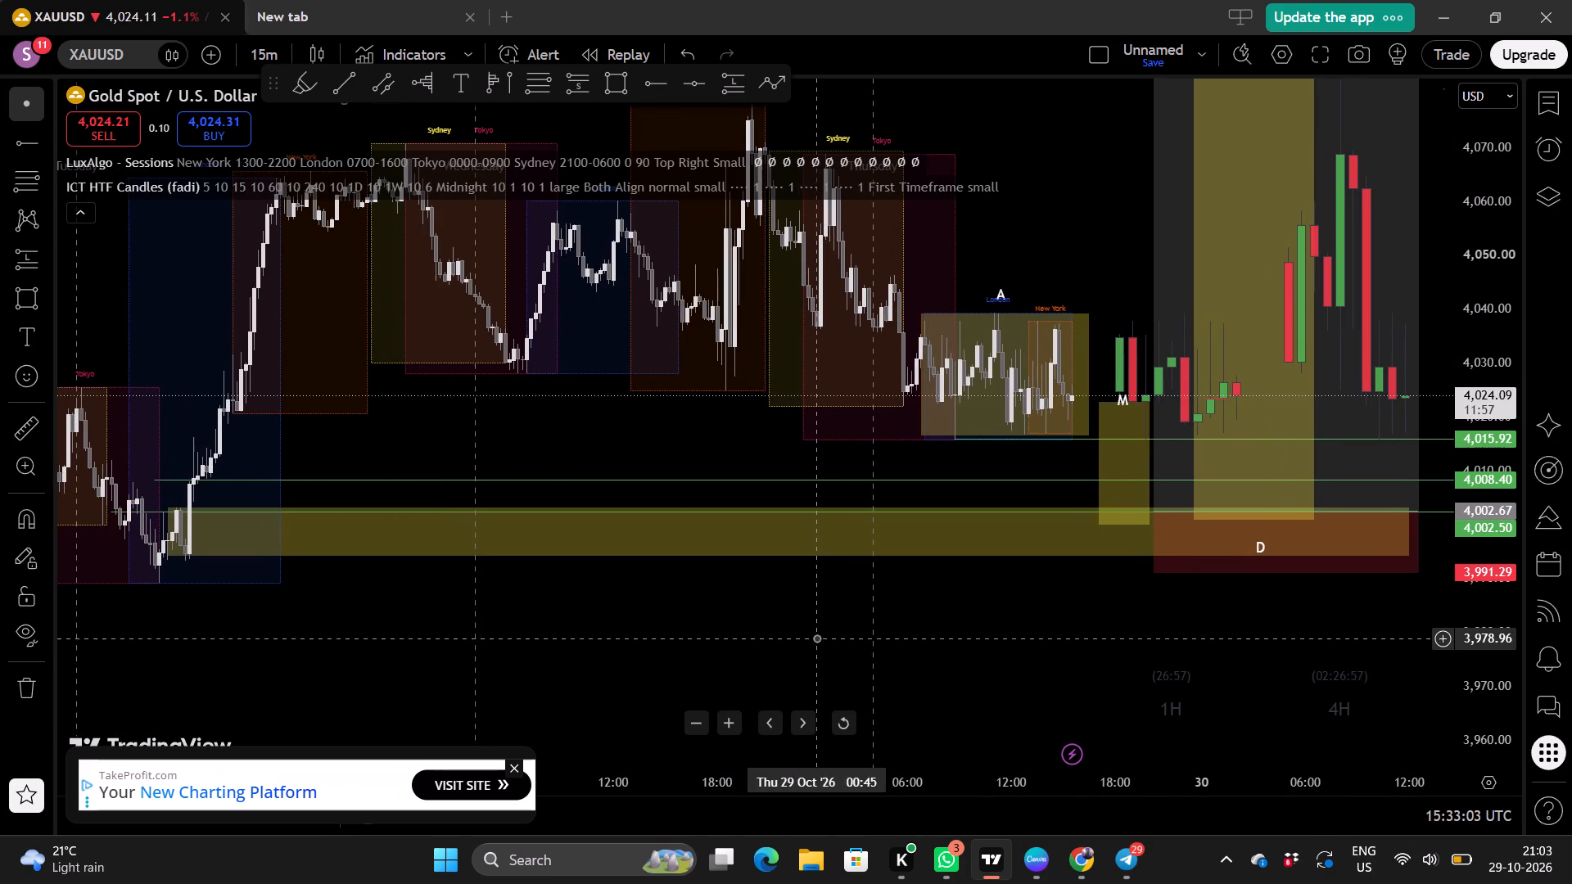
Change the XAUUSD timeframe to 30 minutes and review the price action around the A, M and D areas.
left_click(269, 52)
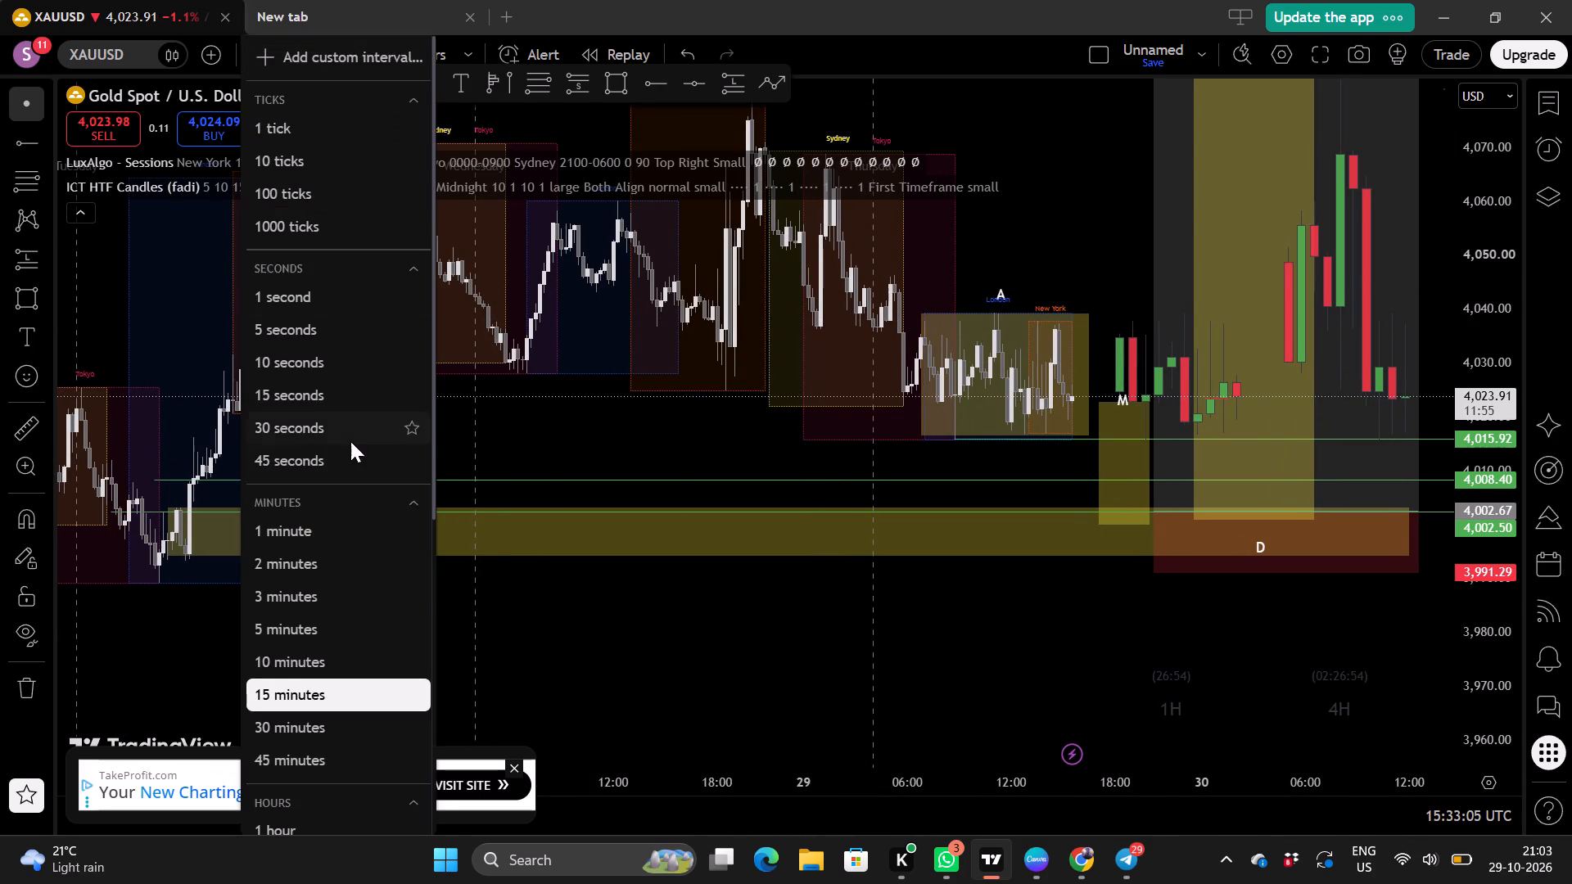
scroll(350, 441, "down", 1)
left_click(316, 592)
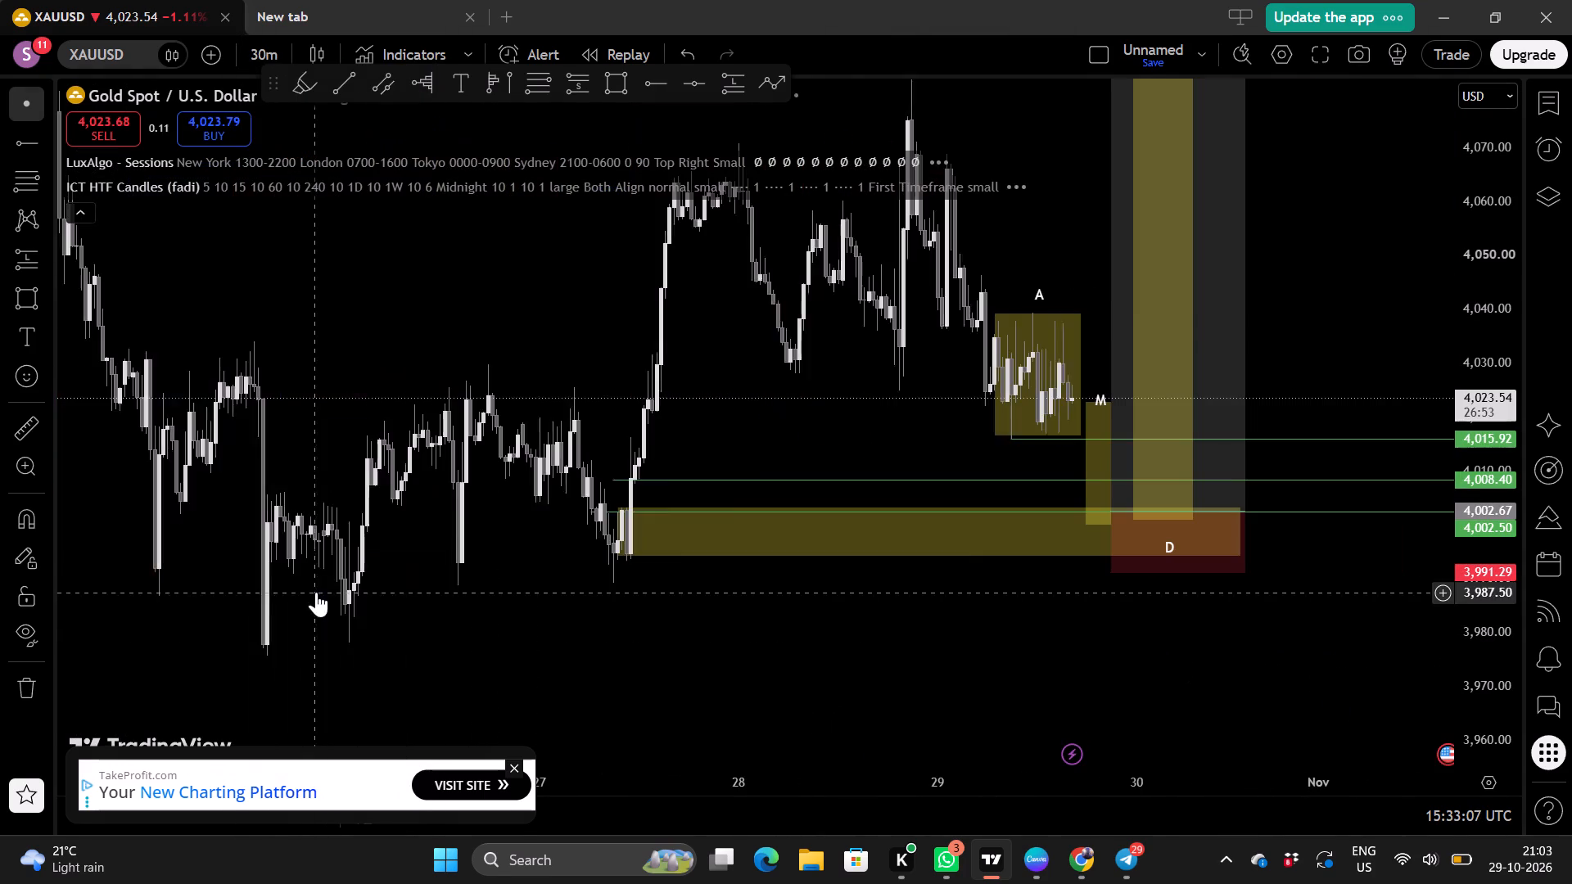
scroll(748, 635, "up", 1)
scroll(820, 614, "up", 1)
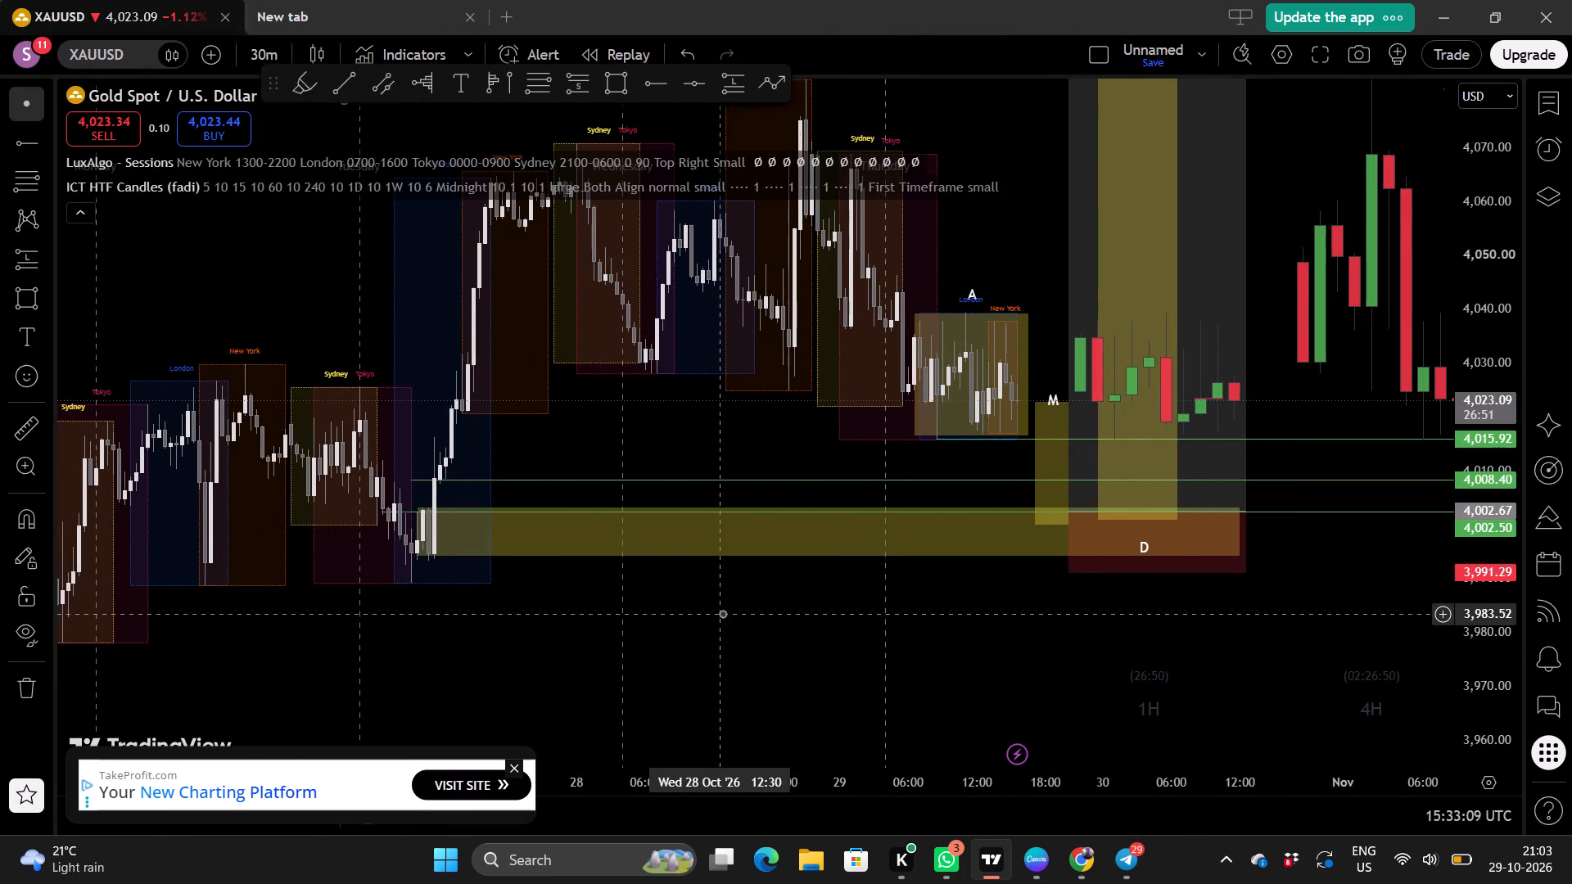
scroll(722, 613, "right", 1)
scroll(771, 615, "up", 2)
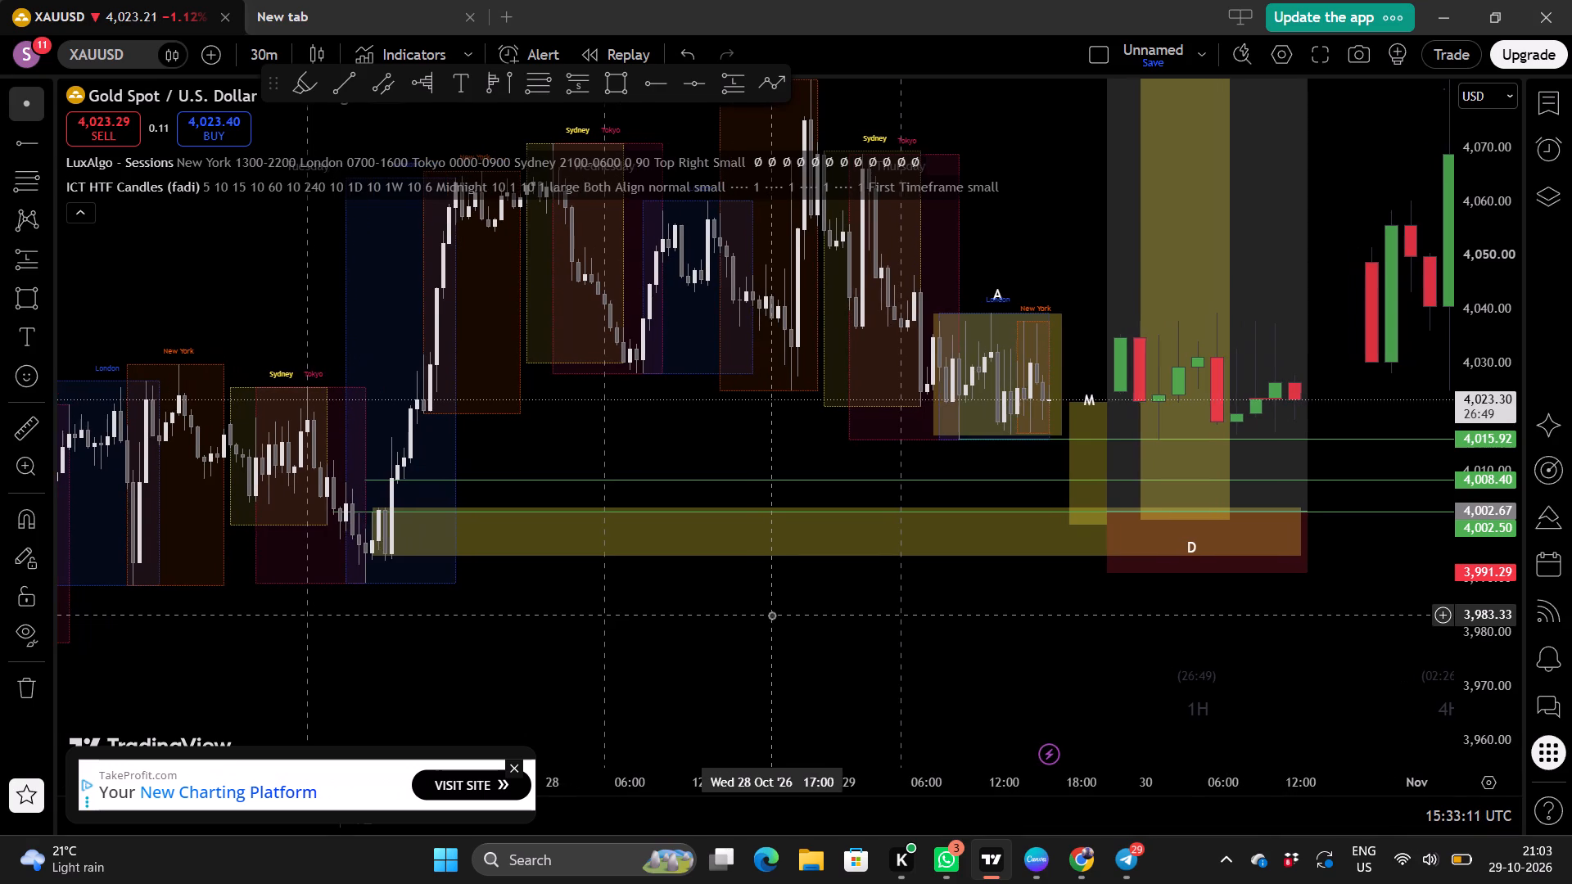
left_click_drag(808, 607, 760, 615)
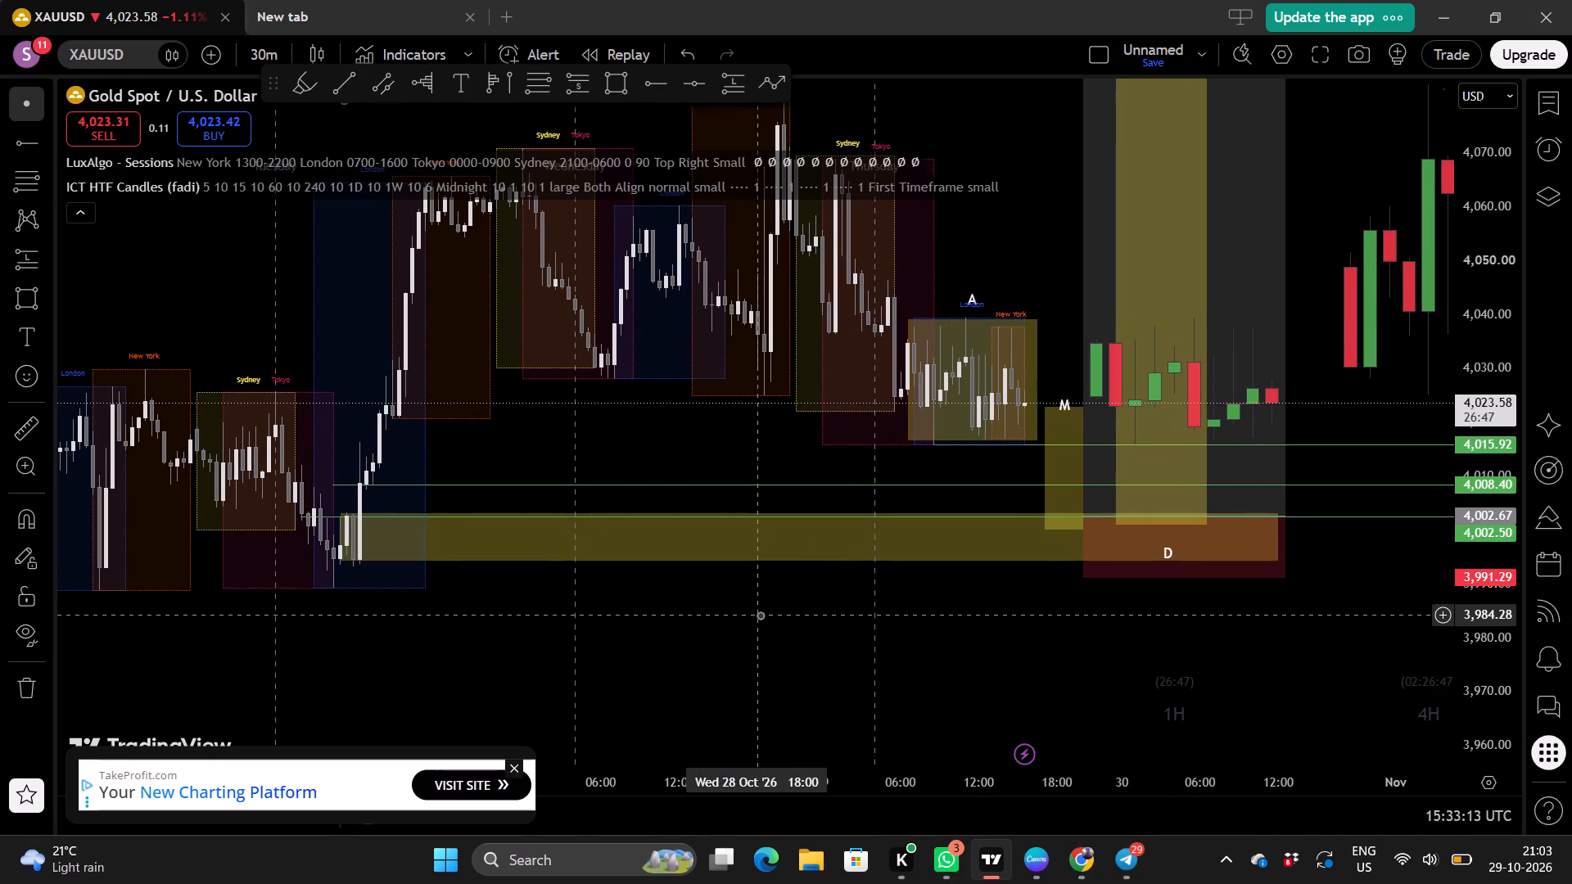
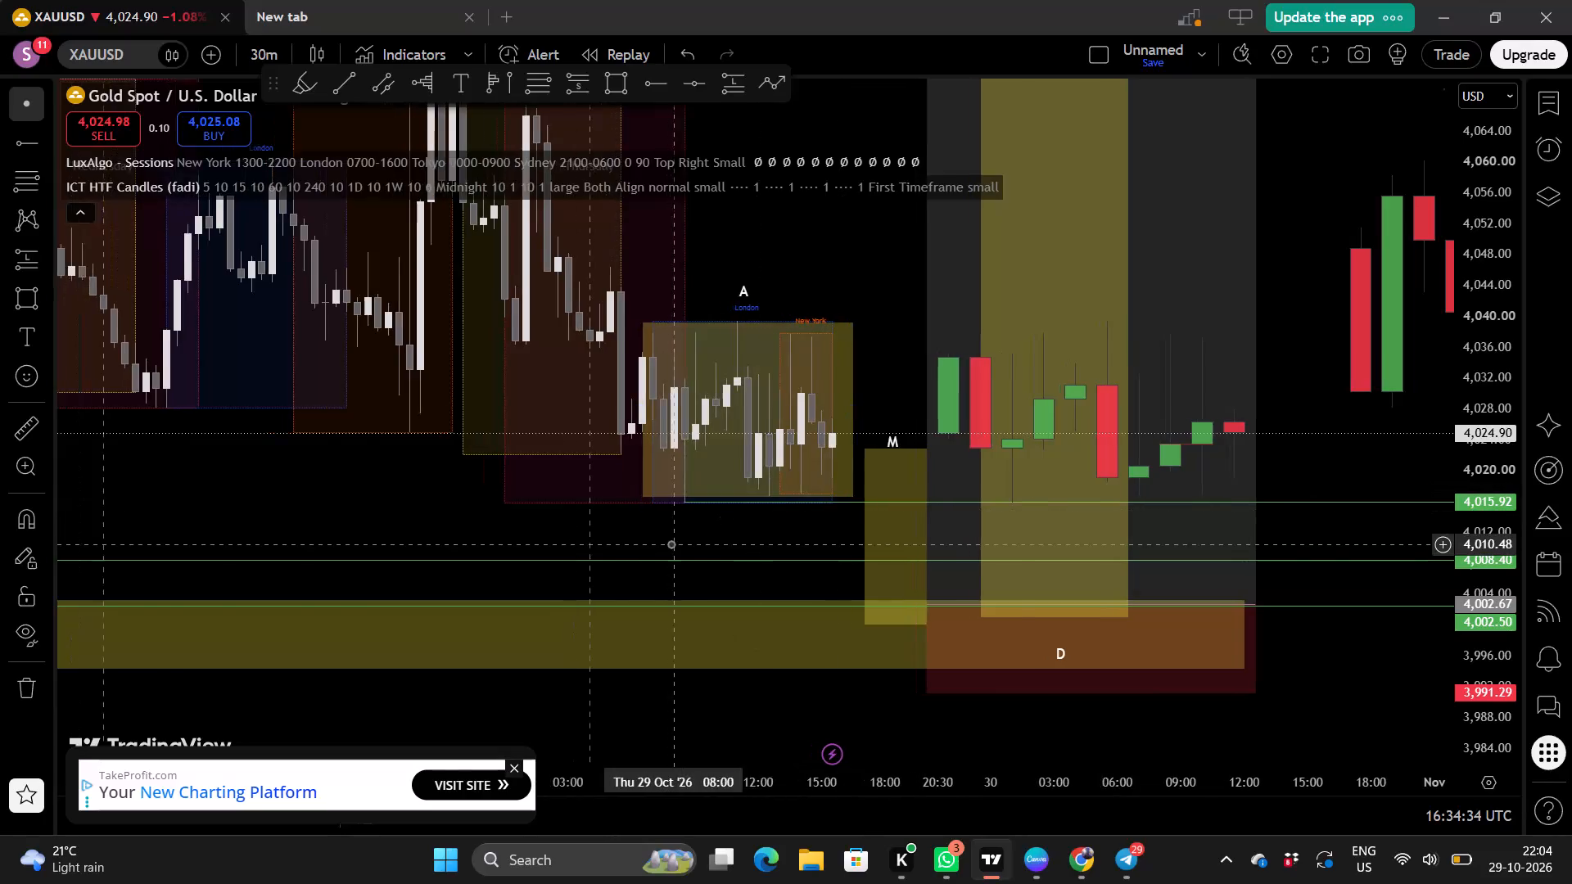
Examine the 30-minute XAUUSD price action around the A consolidation, the M box and the D entry area.
scroll(1024, 273, "up", 1)
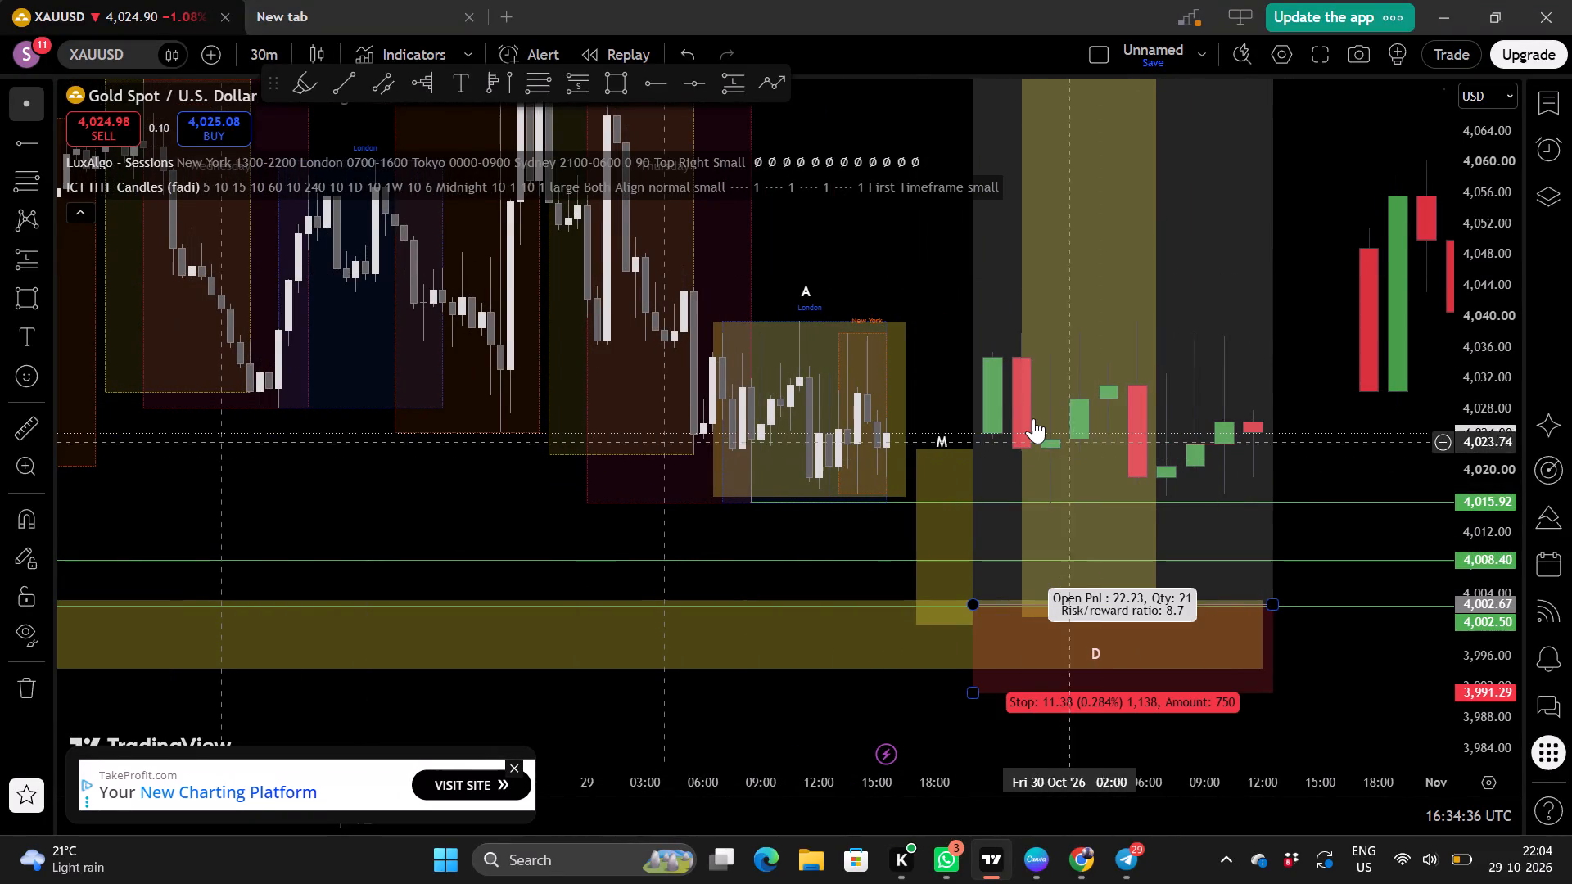
scroll(1033, 418, "up", 1)
scroll(901, 431, "down", 1)
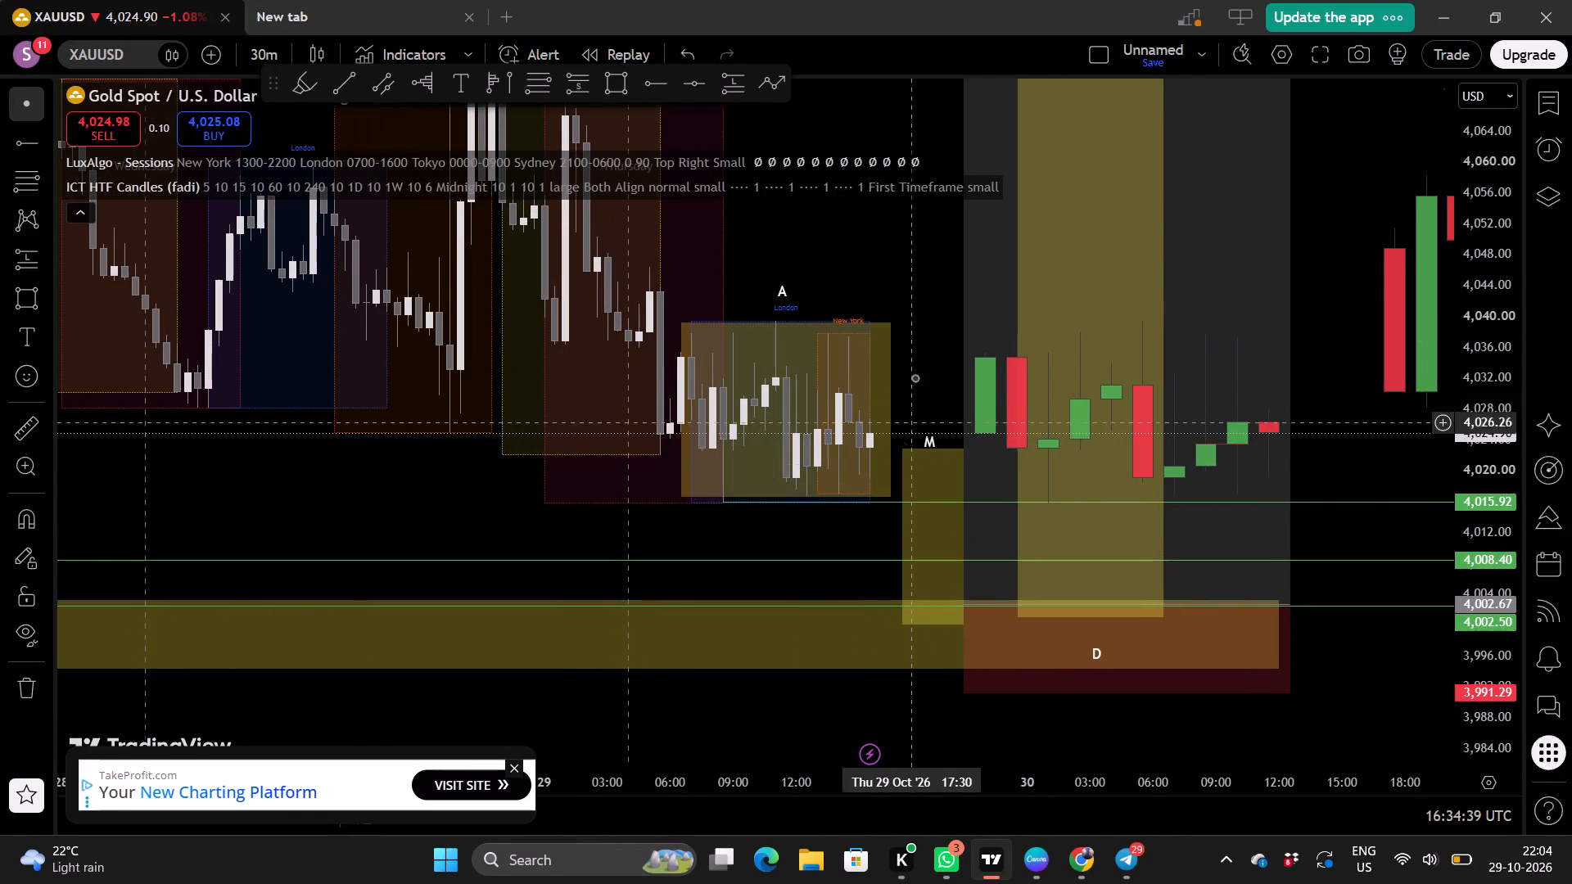
scroll(914, 369, "up", 1)
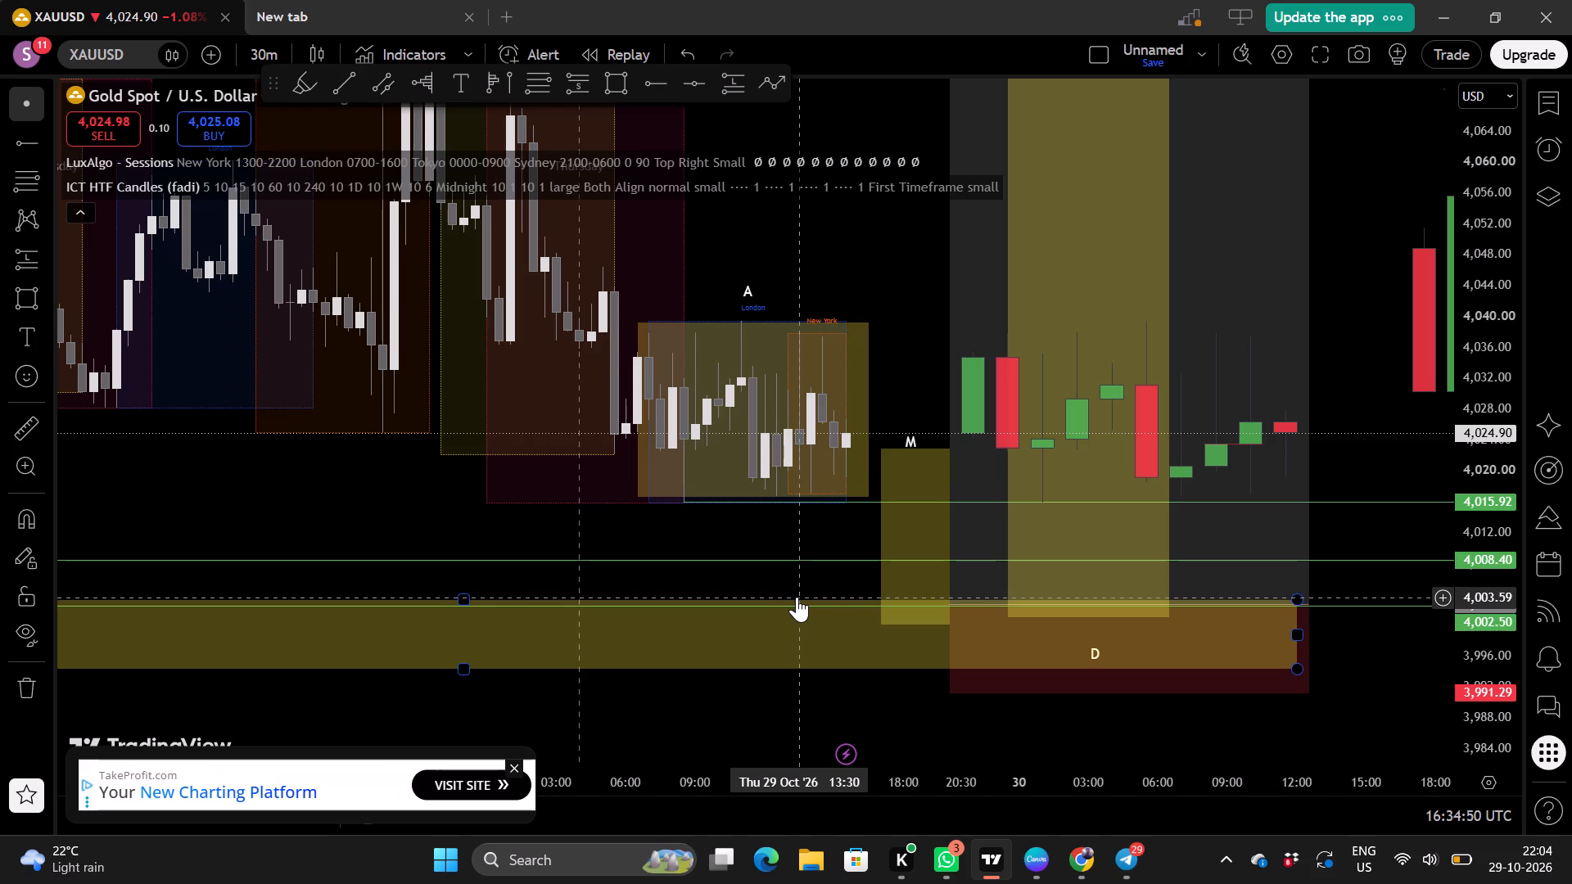
scroll(836, 494, "down", 2)
left_click_drag(960, 286, 732, 313)
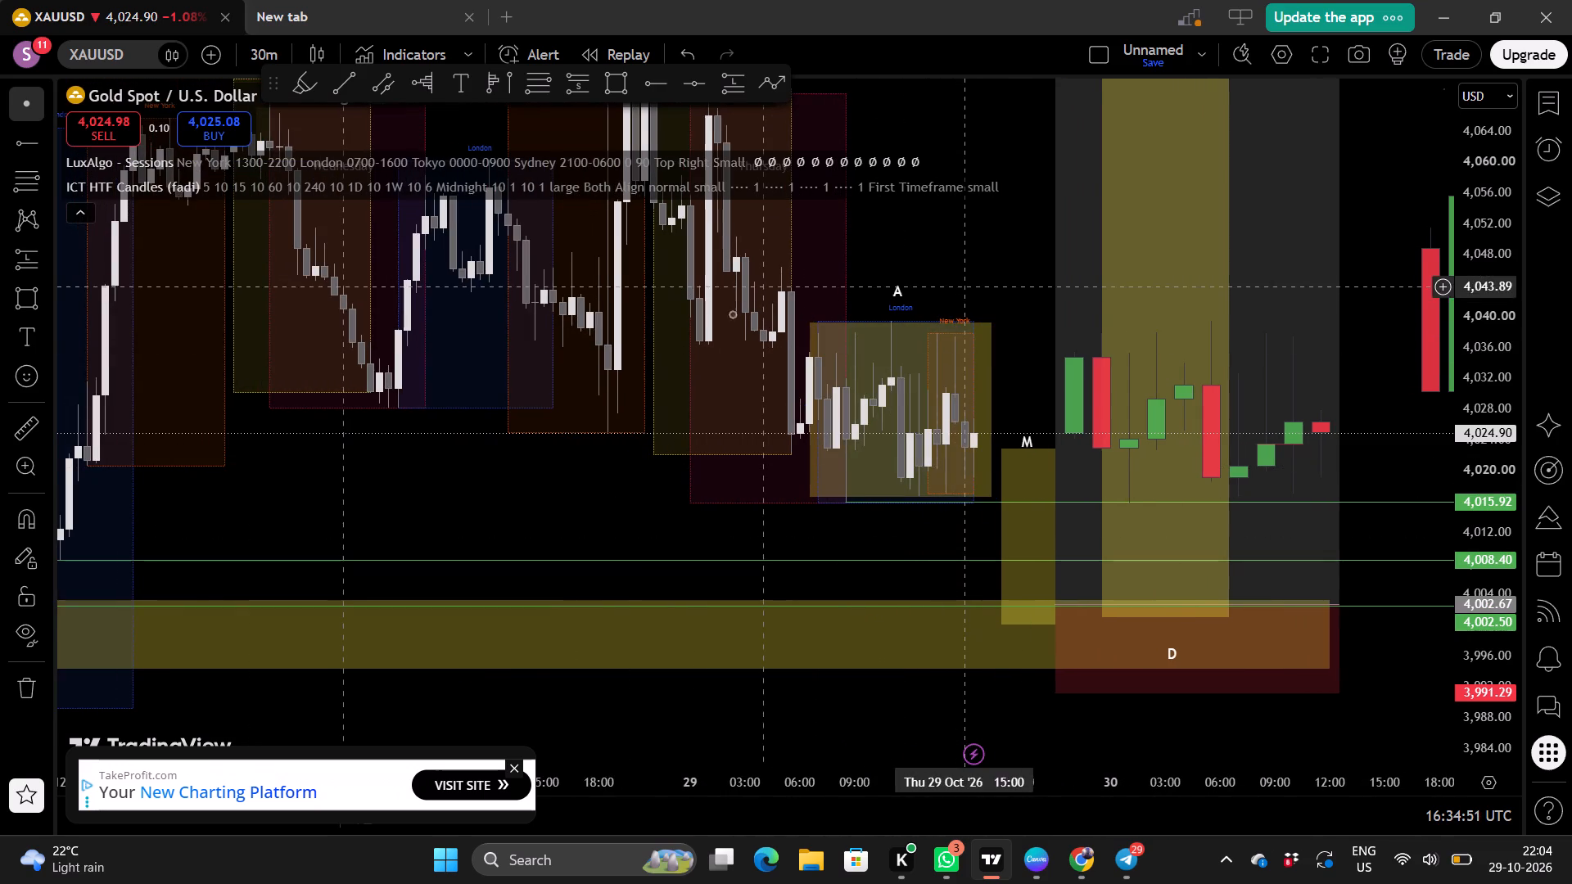
left_click_drag(732, 313, 715, 315)
Reposition the A box over the consolidation, spanning 4,040.53 to 4,017.82 and ending at the latest 30-minute candle.
left_click_drag(946, 324, 810, 294)
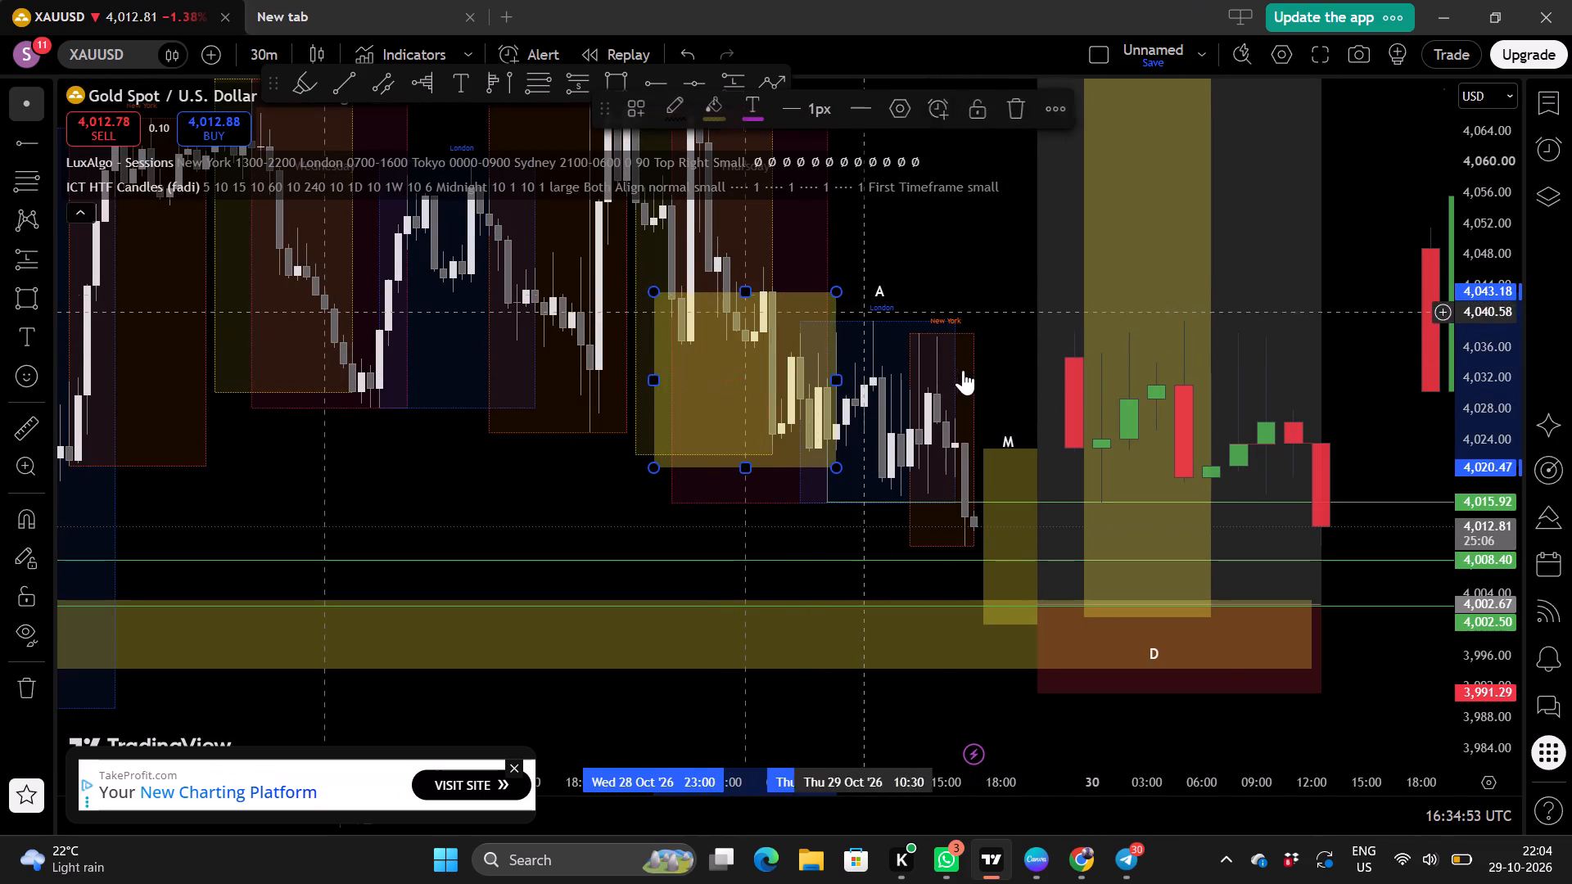
left_click_drag(752, 368, 911, 390)
left_click_drag(936, 247, 725, 300)
scroll(965, 423, "up", 2)
scroll(965, 423, "right", 1)
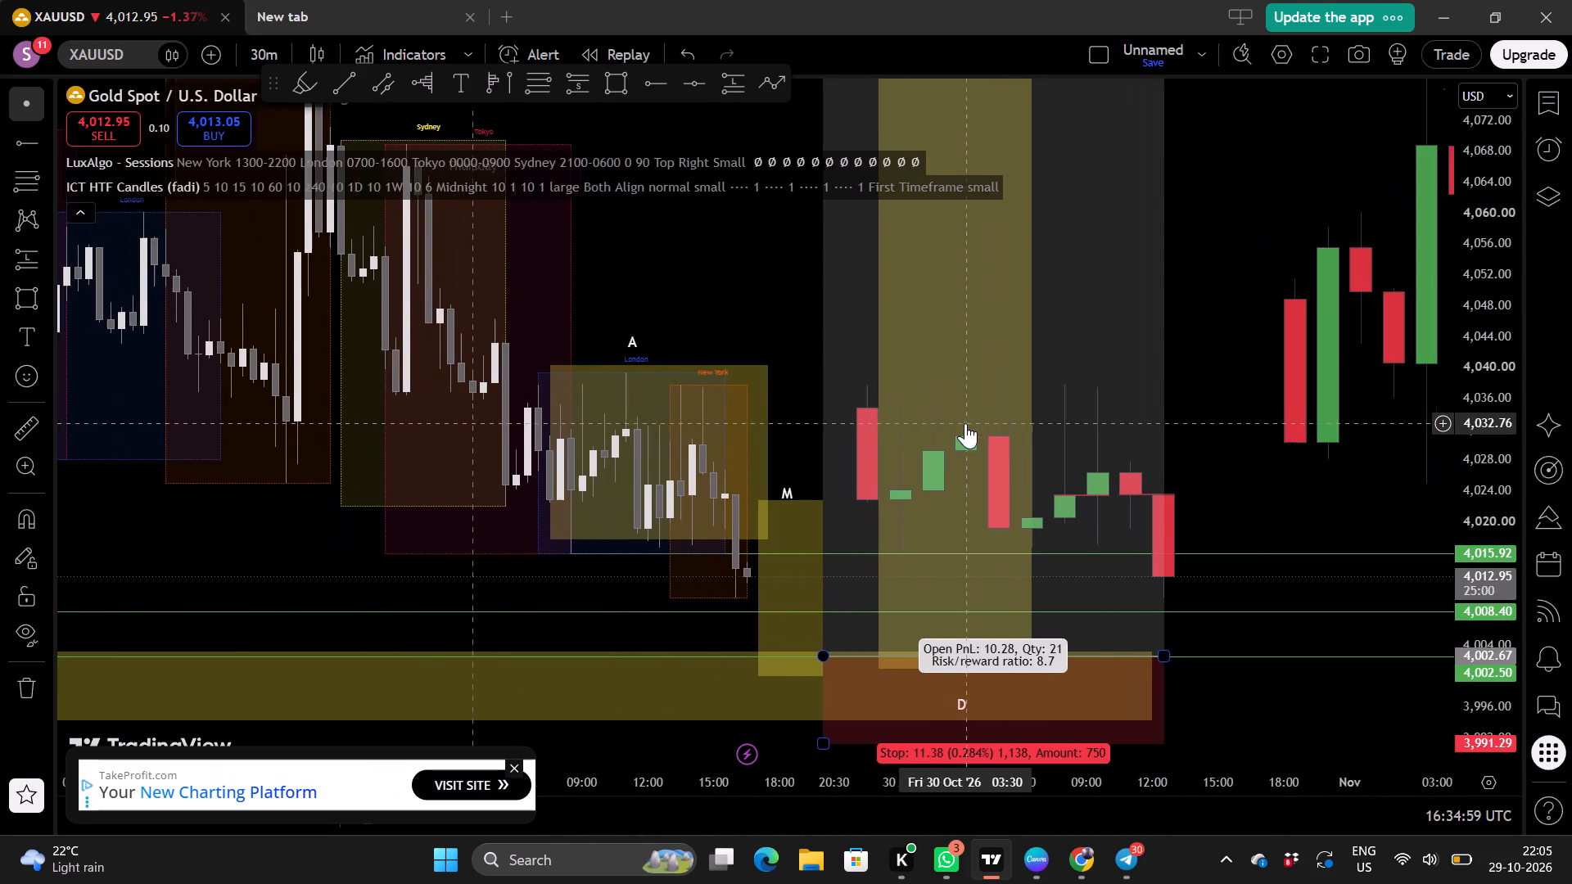
left_click_drag(778, 509, 770, 508)
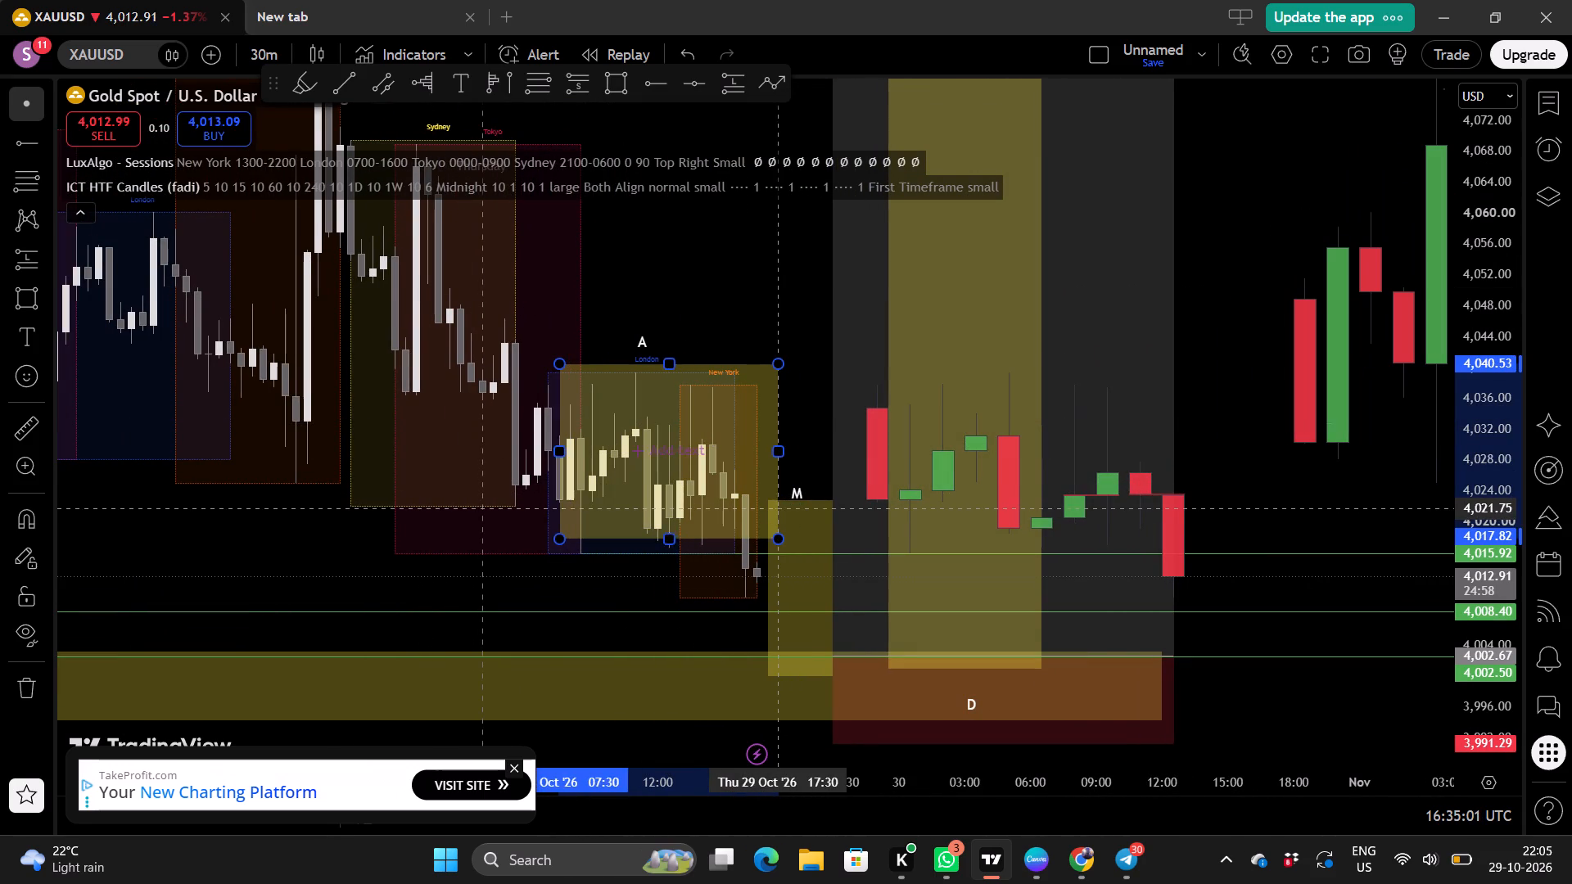
left_click_drag(770, 508, 757, 509)
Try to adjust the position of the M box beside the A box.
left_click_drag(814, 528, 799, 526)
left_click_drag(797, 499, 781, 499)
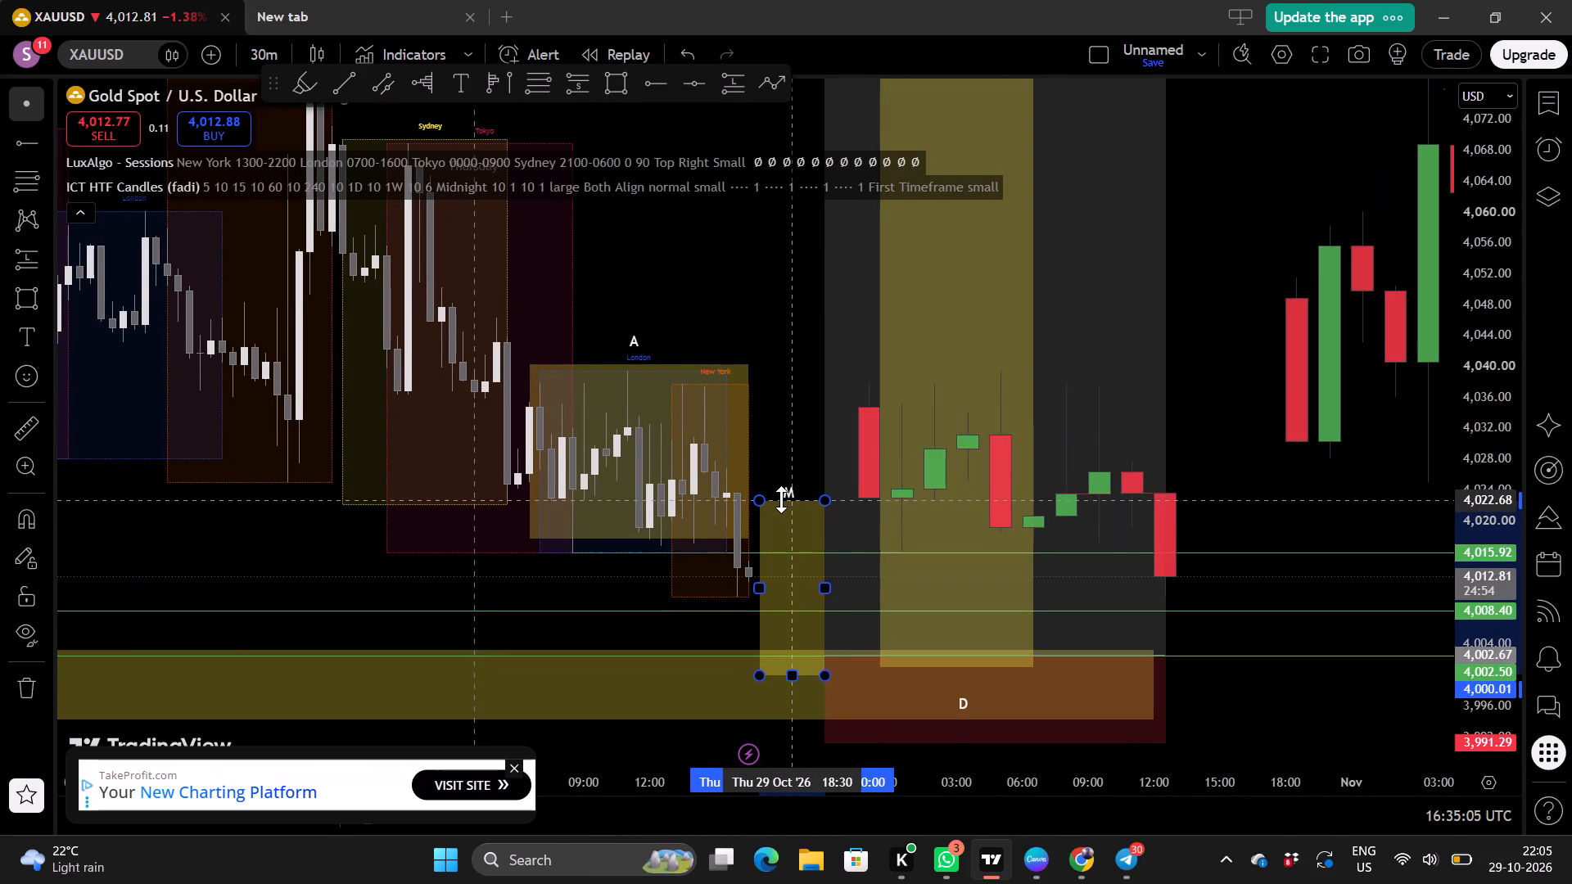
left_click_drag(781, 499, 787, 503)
Examine the latest drop out of the A box against the horizontal levels, the demand zone and earlier sessions.
left_click_drag(786, 444, 788, 372)
scroll(636, 575, "down", 1)
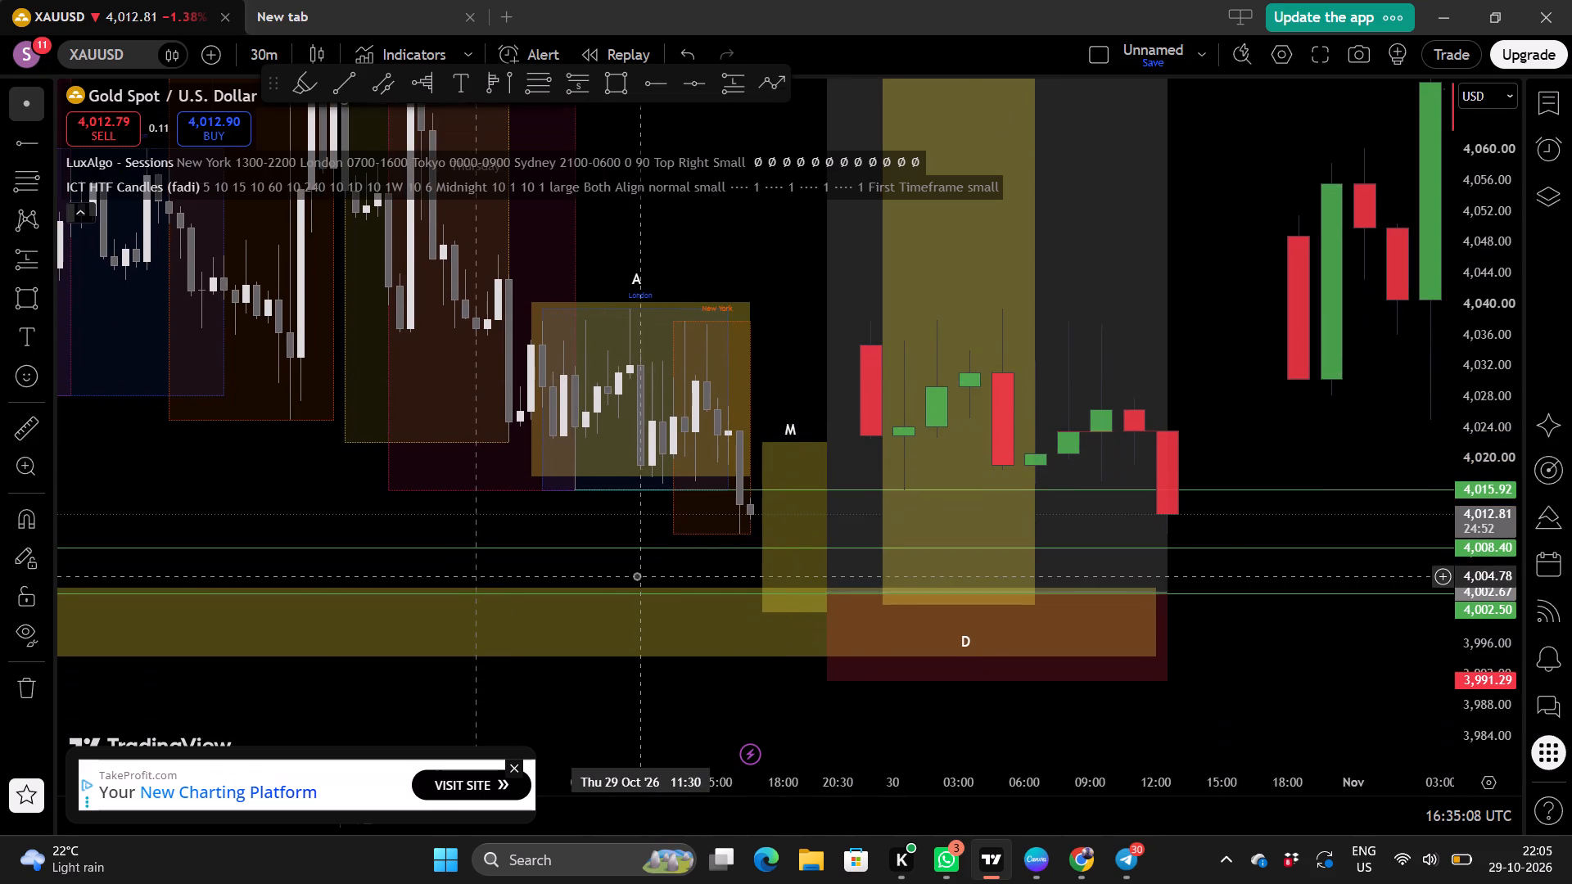
scroll(636, 575, "down", 1)
scroll(749, 524, "down", 2)
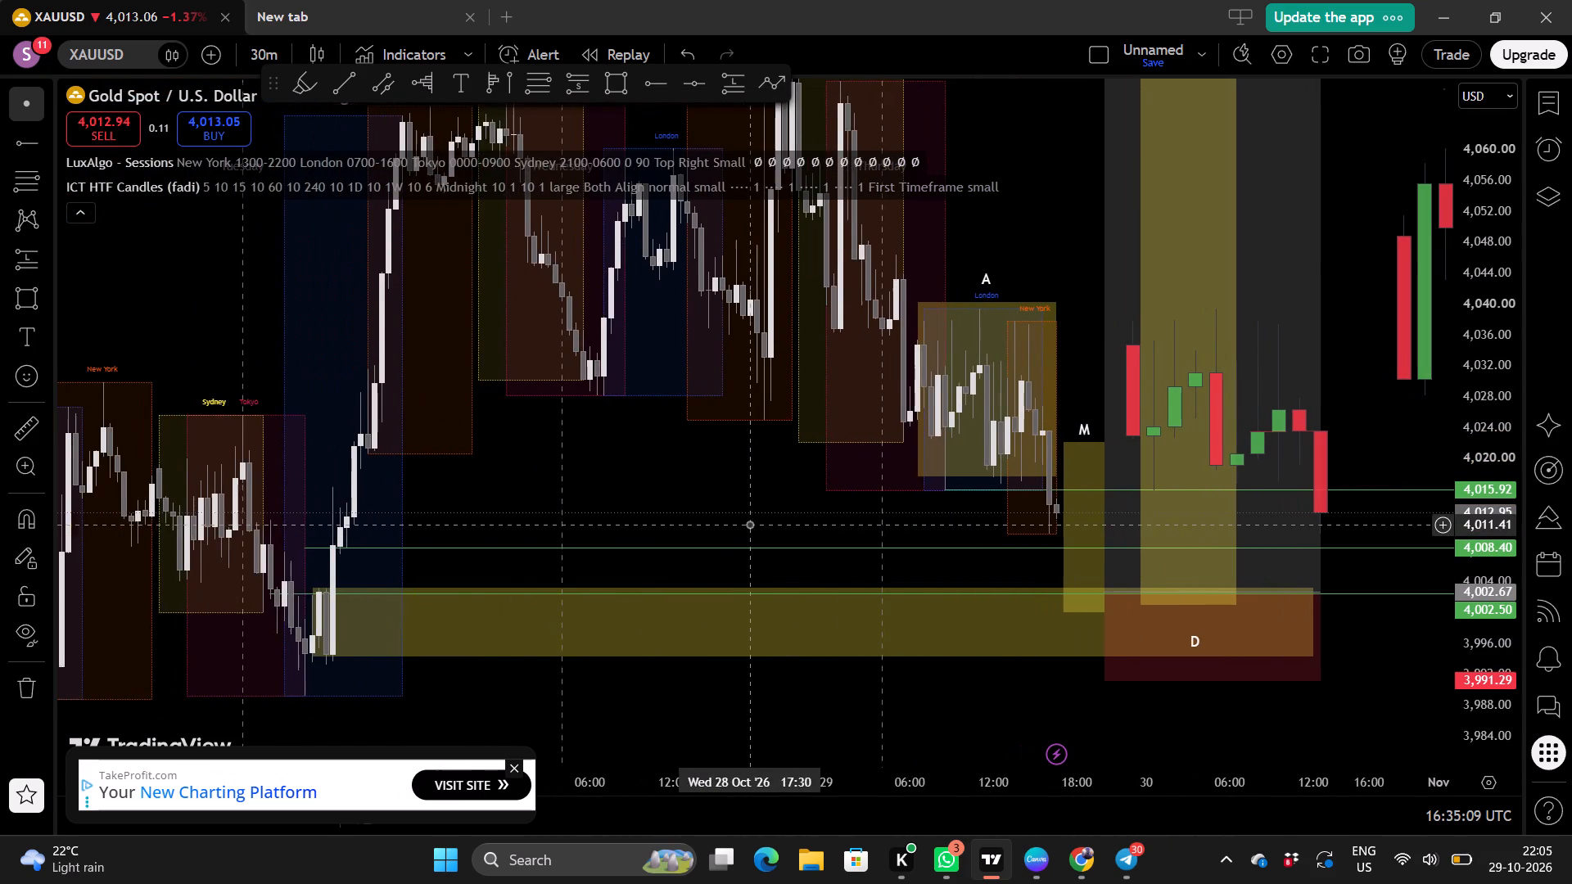
left_click_drag(874, 524, 870, 463)
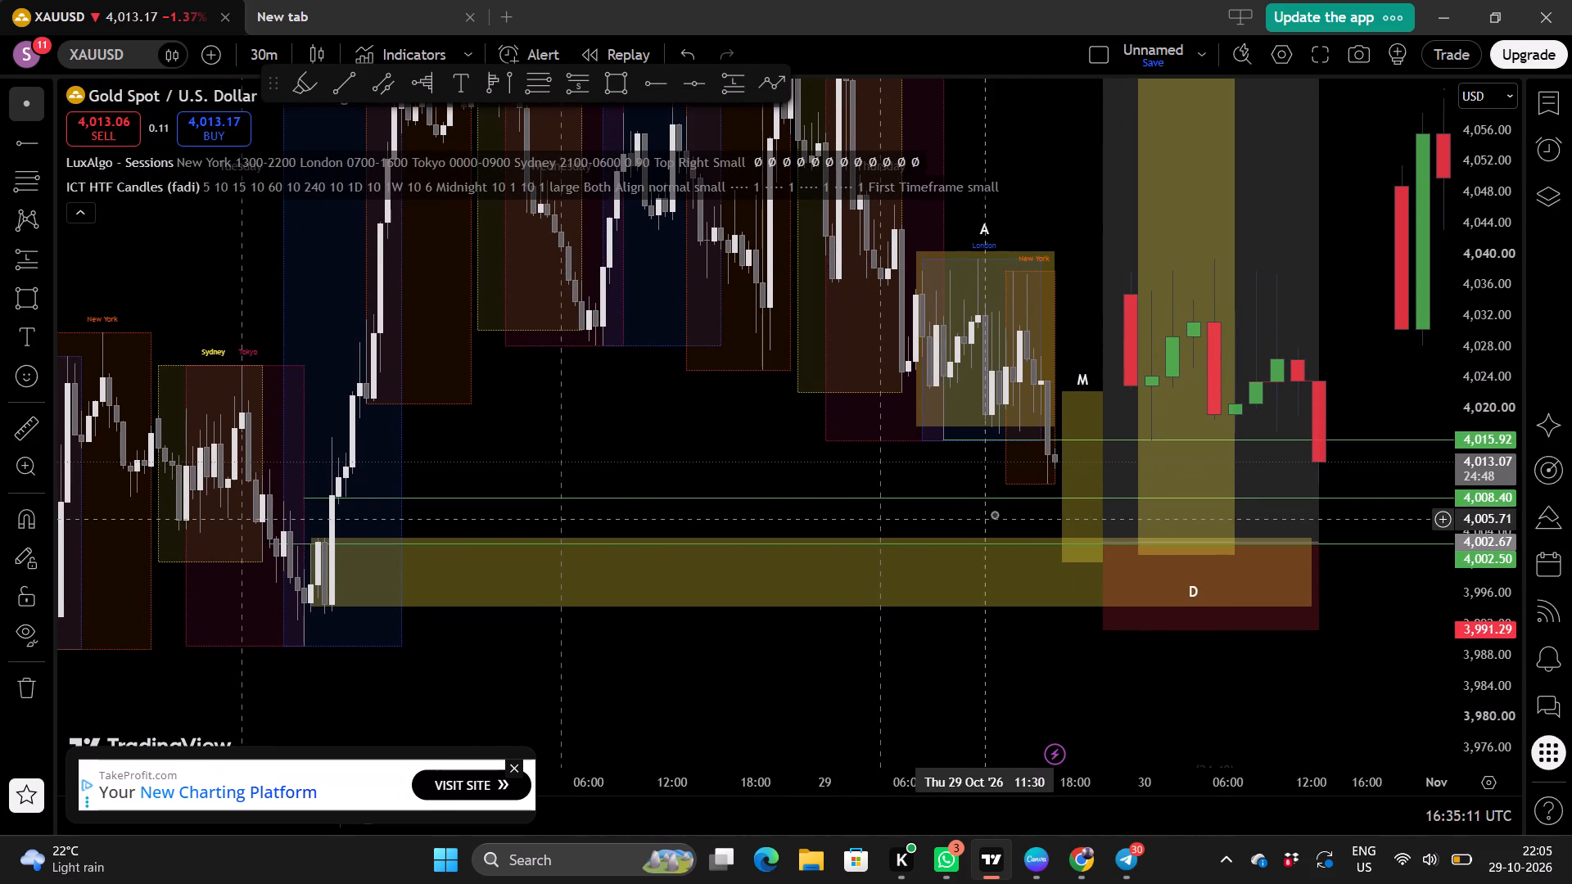
left_click_drag(980, 521, 971, 486)
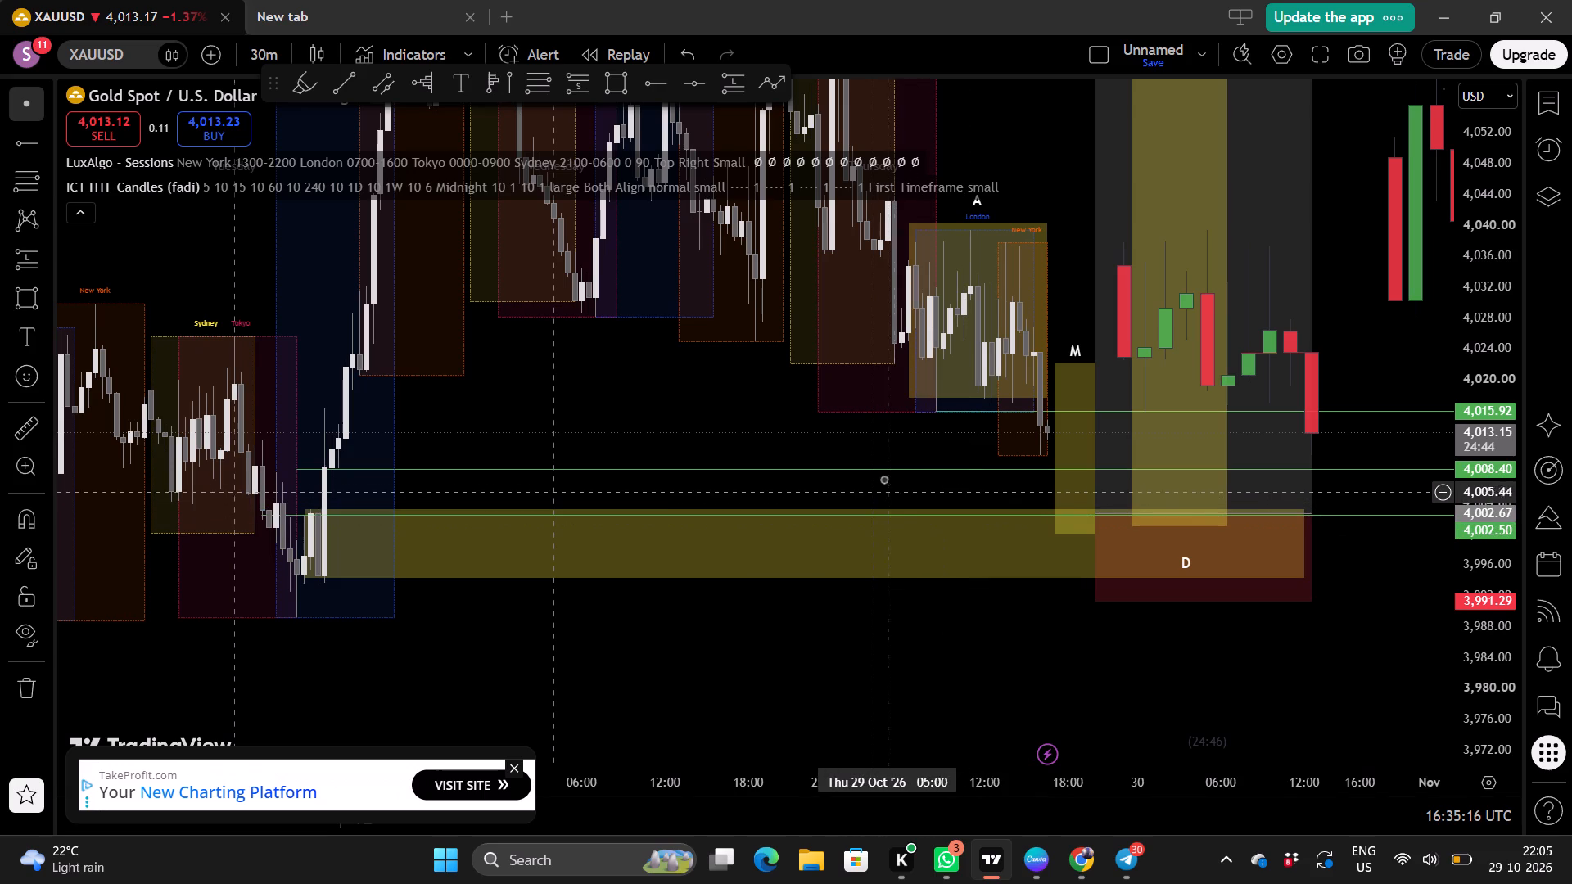
left_click_drag(925, 630, 892, 622)
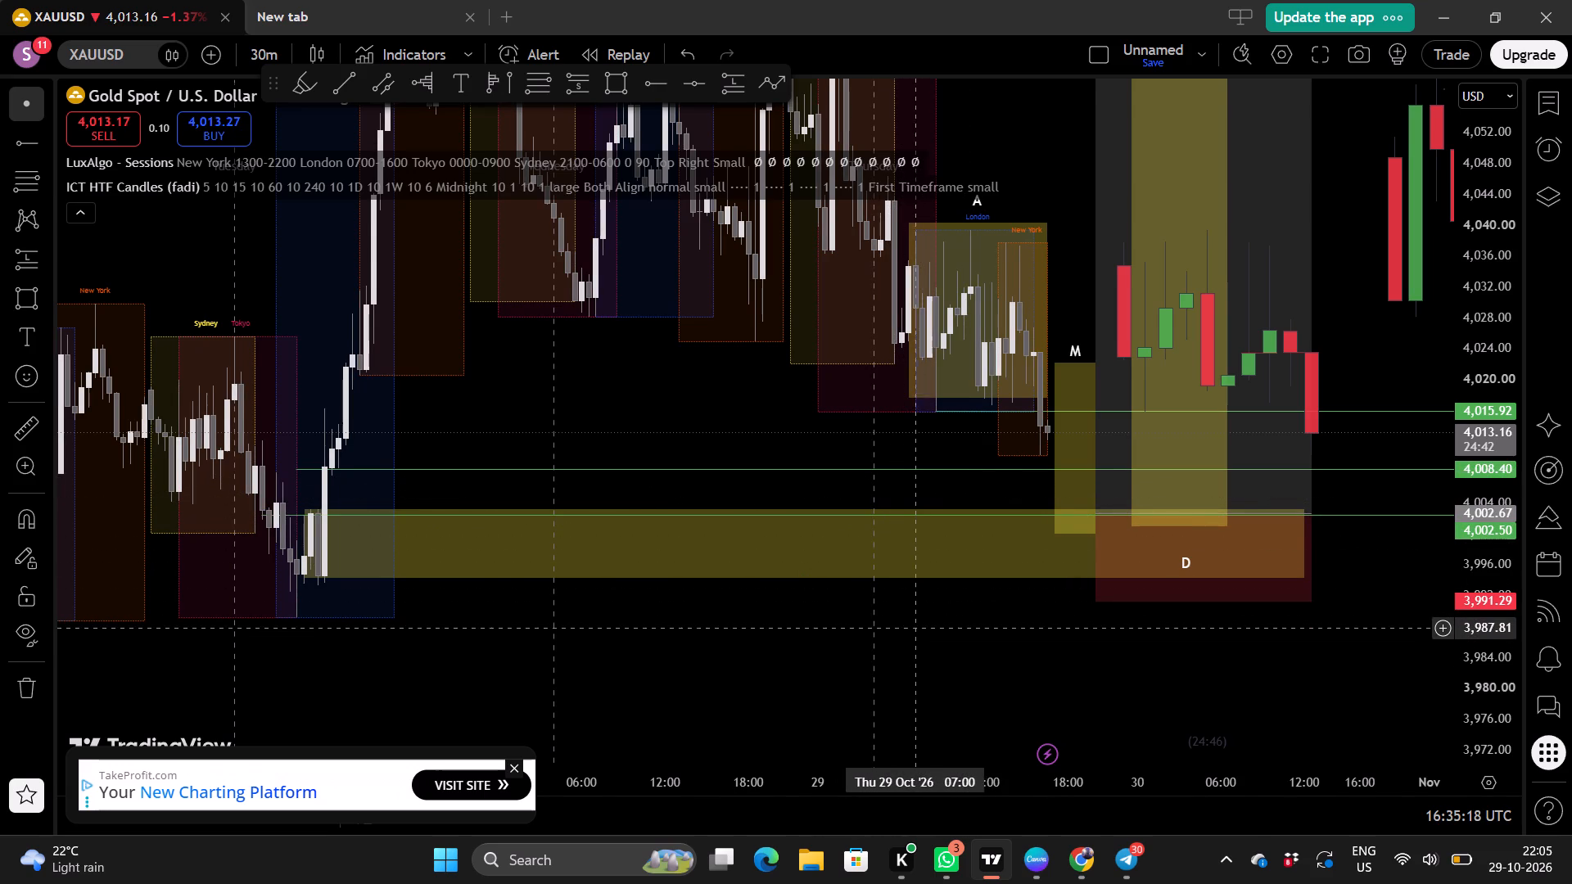
left_click_drag(892, 622, 874, 629)
scroll(879, 445, "up", 1)
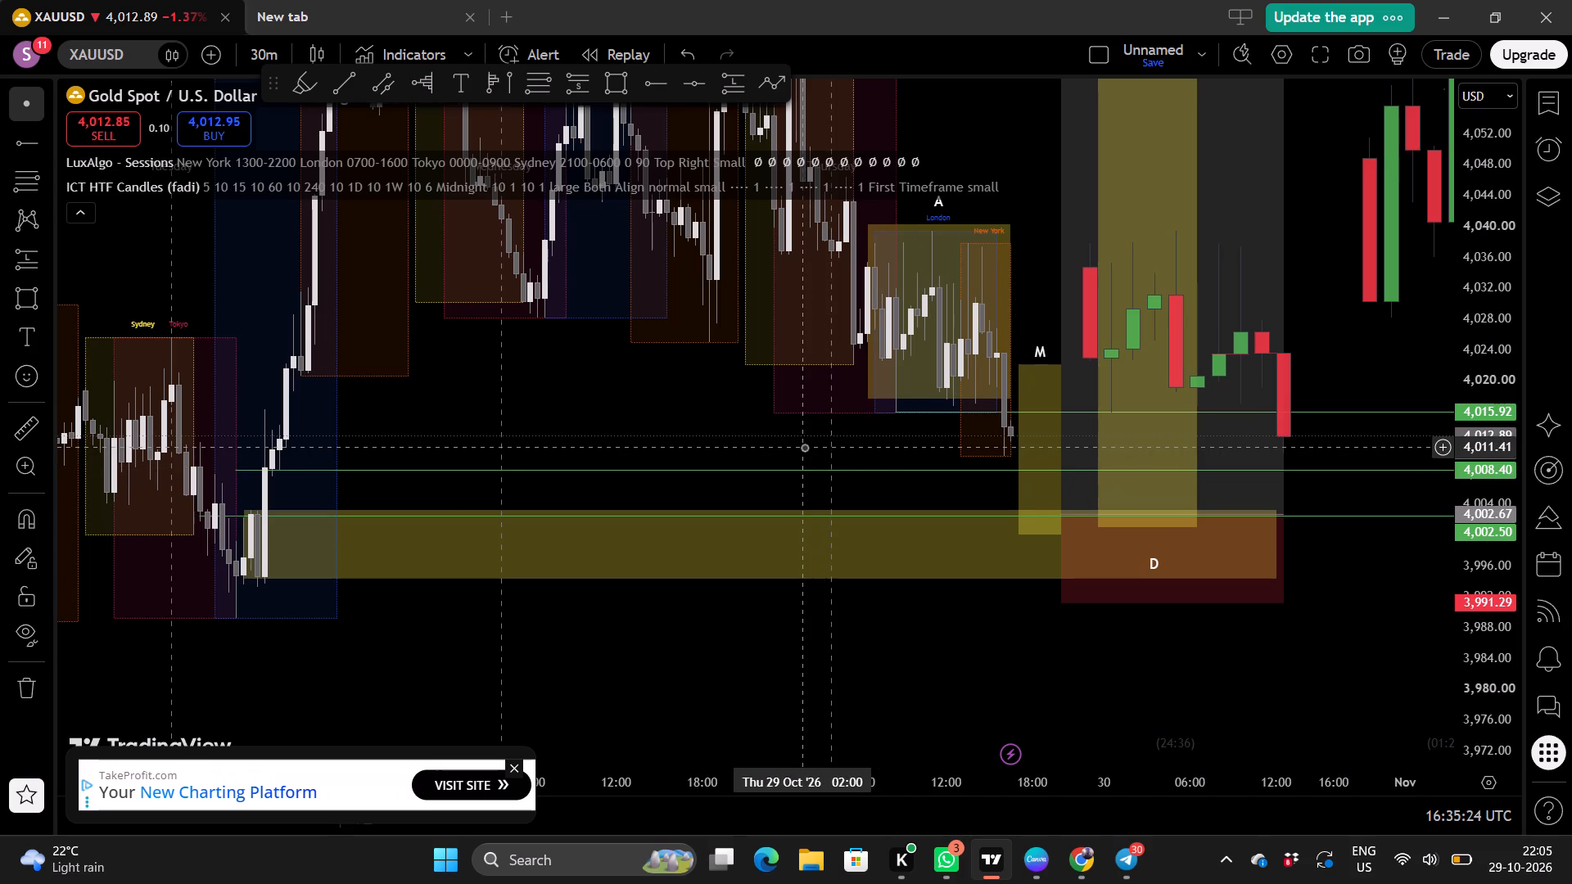
scroll(804, 447, "up", 1)
Examine the 1H, 4H, 1D and 1W higher-timeframe candles relative to the marked levels and the A, M and D areas.
left_click_drag(1353, 350, 775, 393)
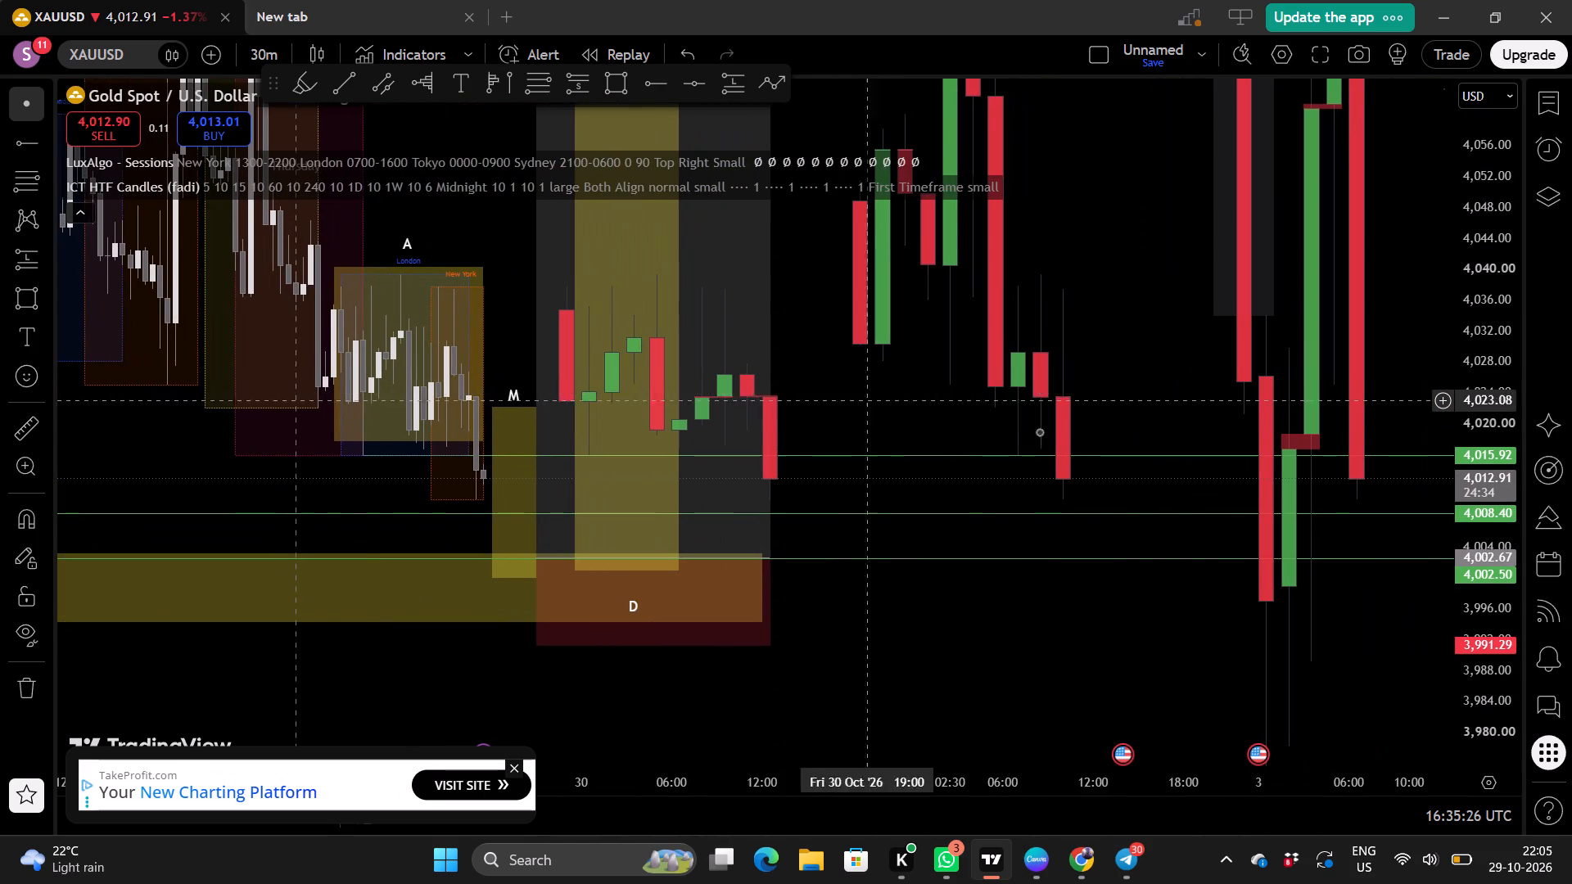
left_click_drag(1132, 403, 866, 397)
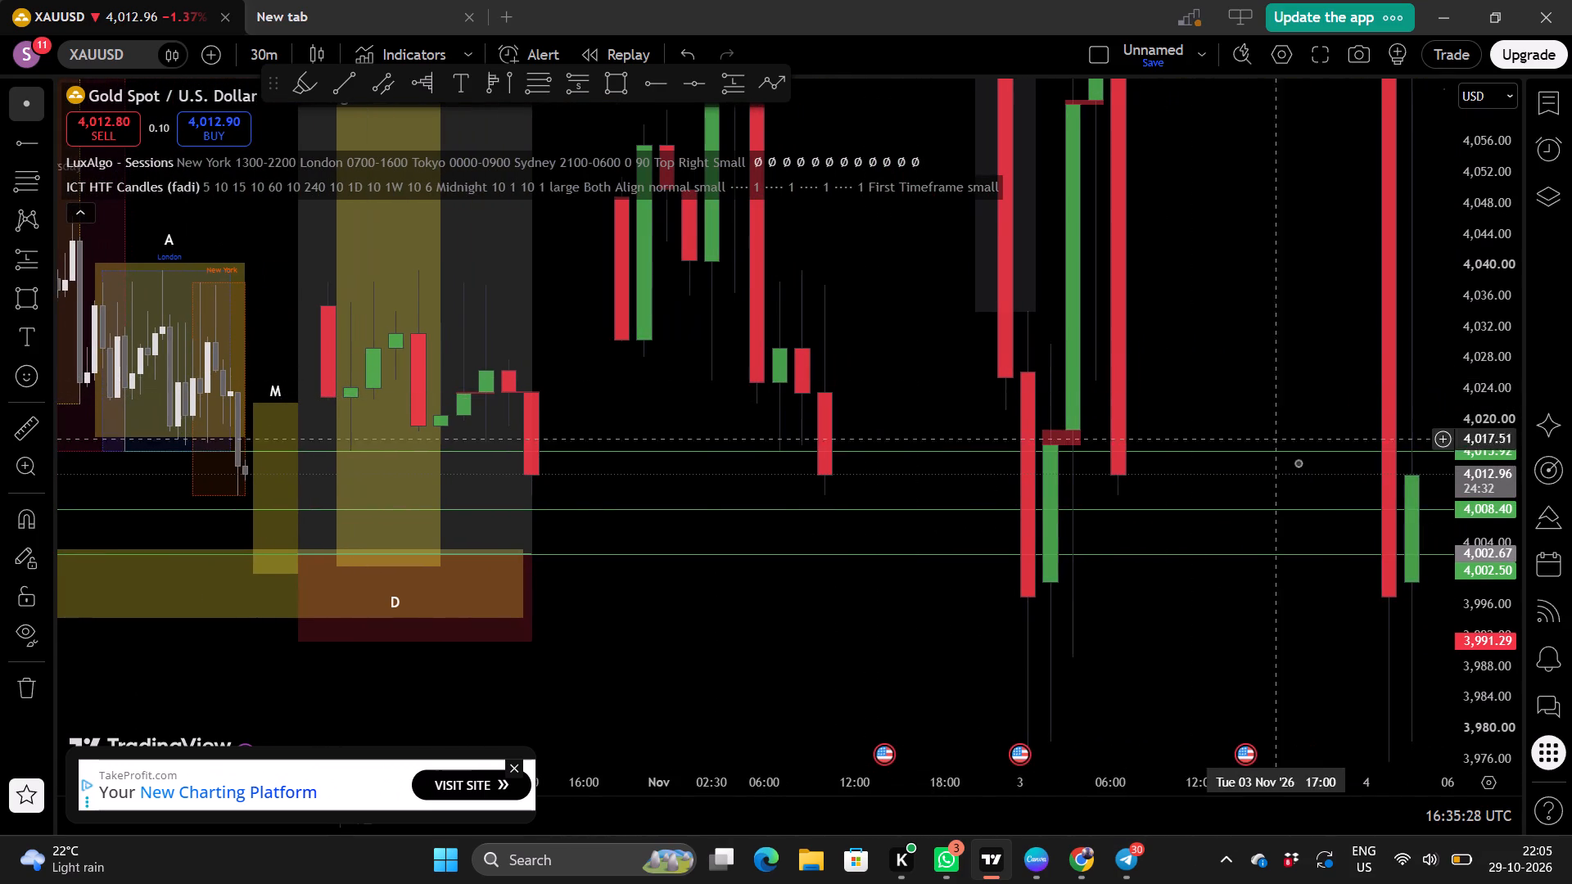
scroll(1481, 567, "down", 5)
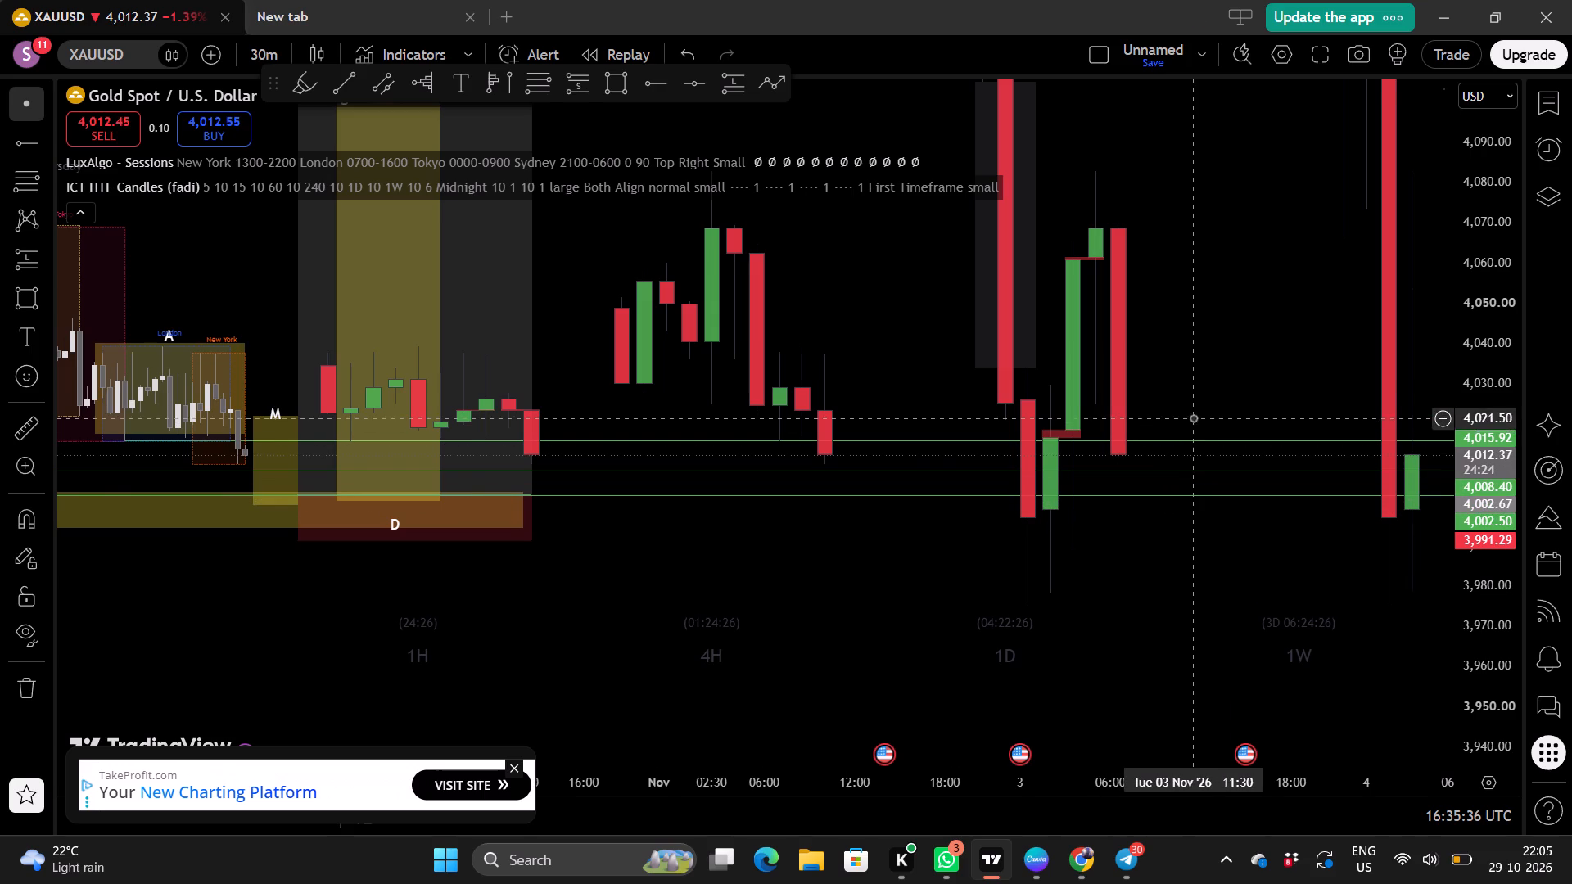
left_click_drag(1217, 349, 1070, 359)
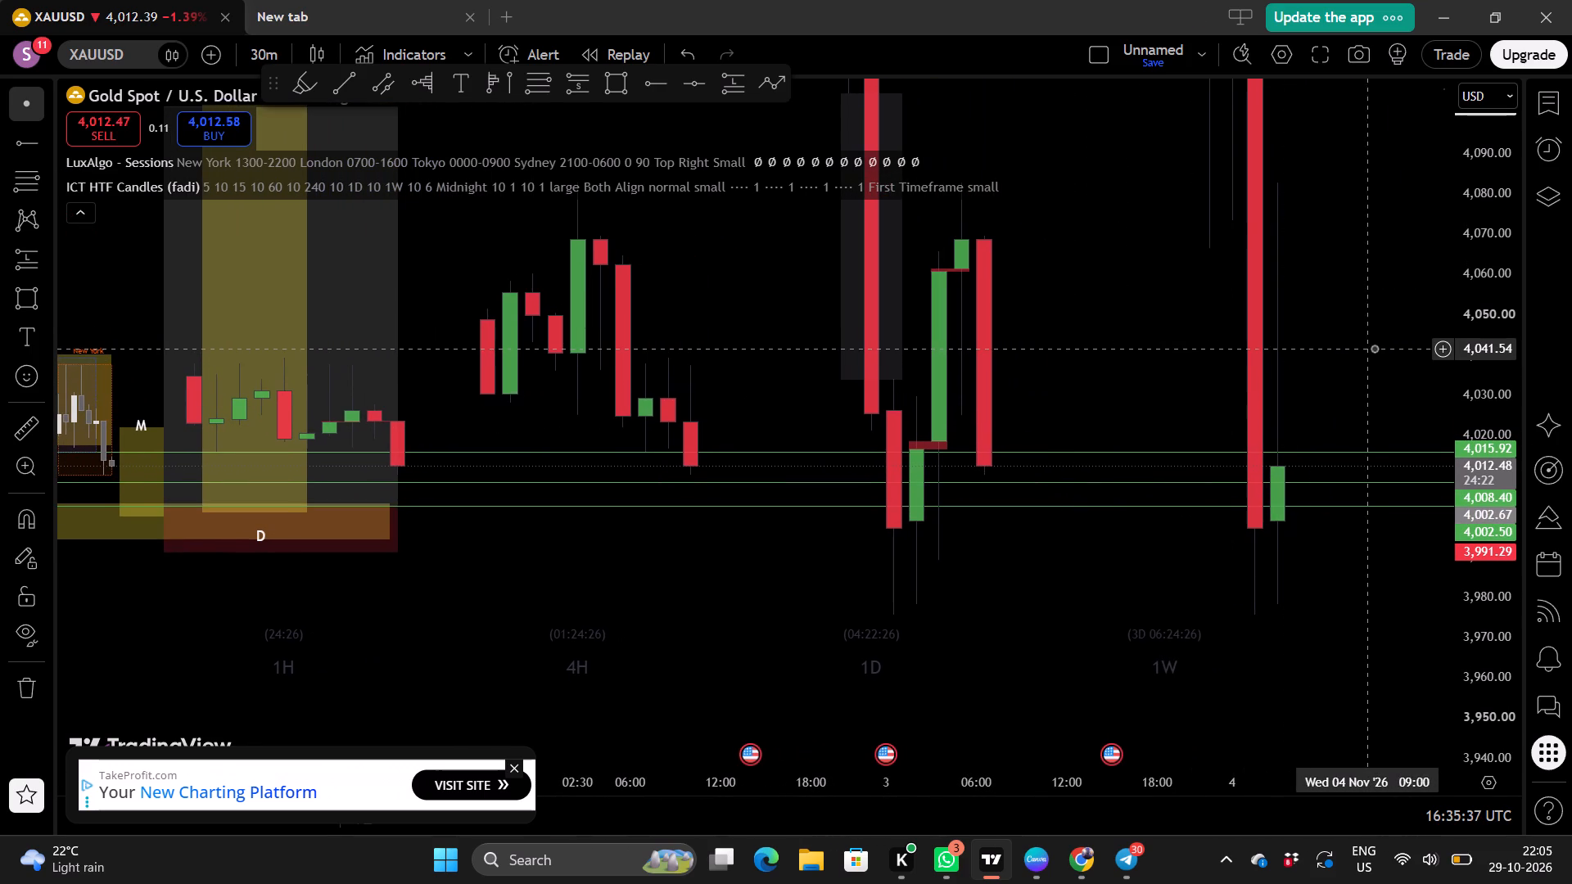
left_click_drag(1374, 348, 1213, 397)
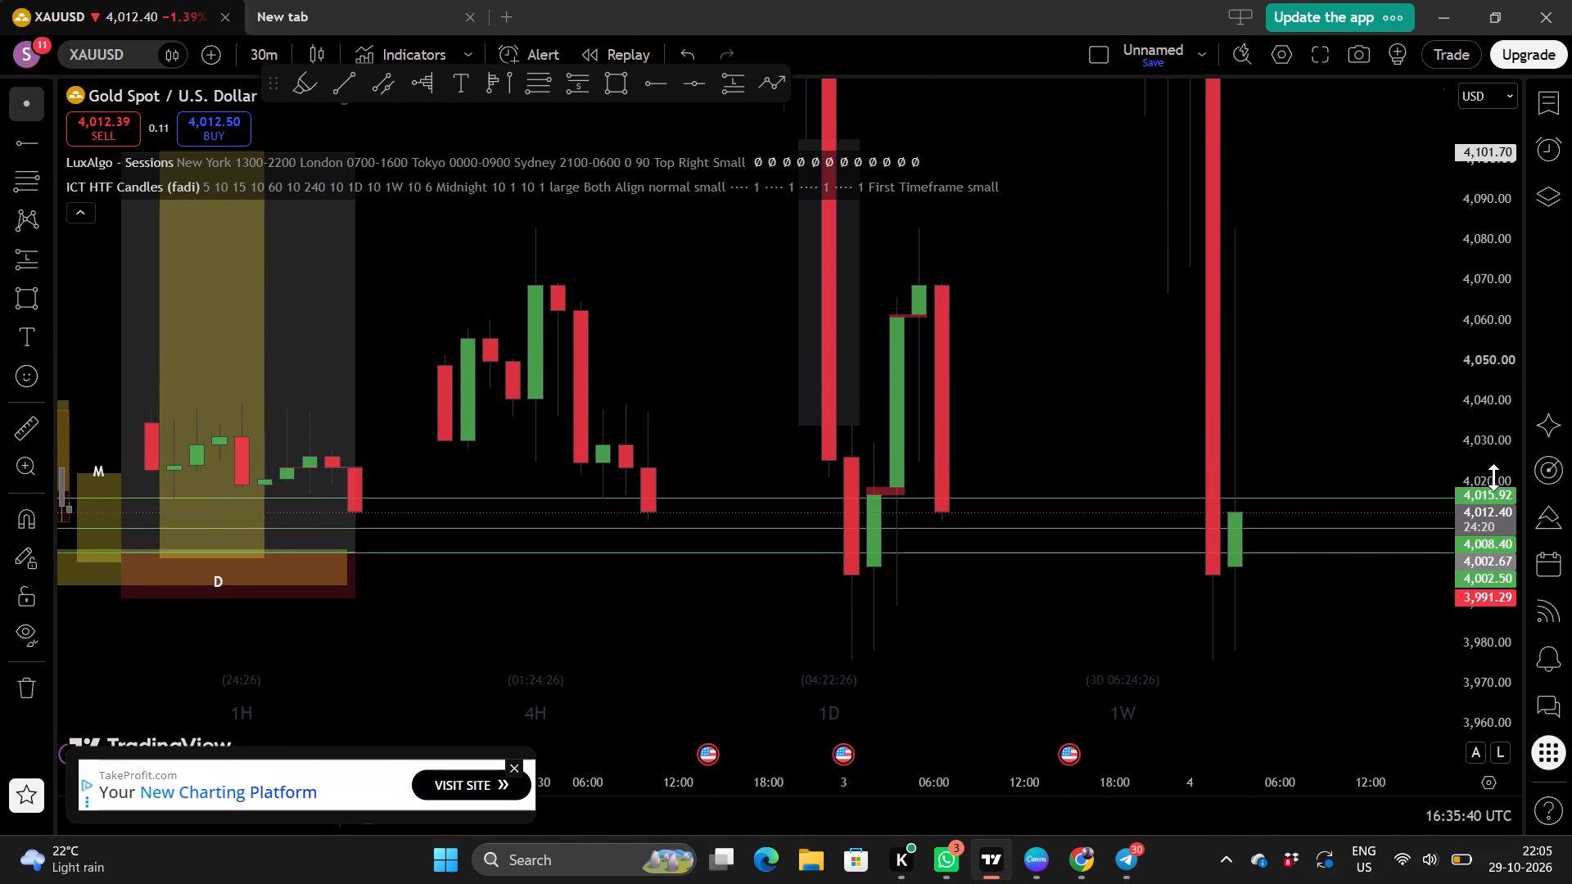
scroll(1493, 477, "down", 1)
scroll(909, 518, "down", 3)
scroll(980, 338, "up", 1)
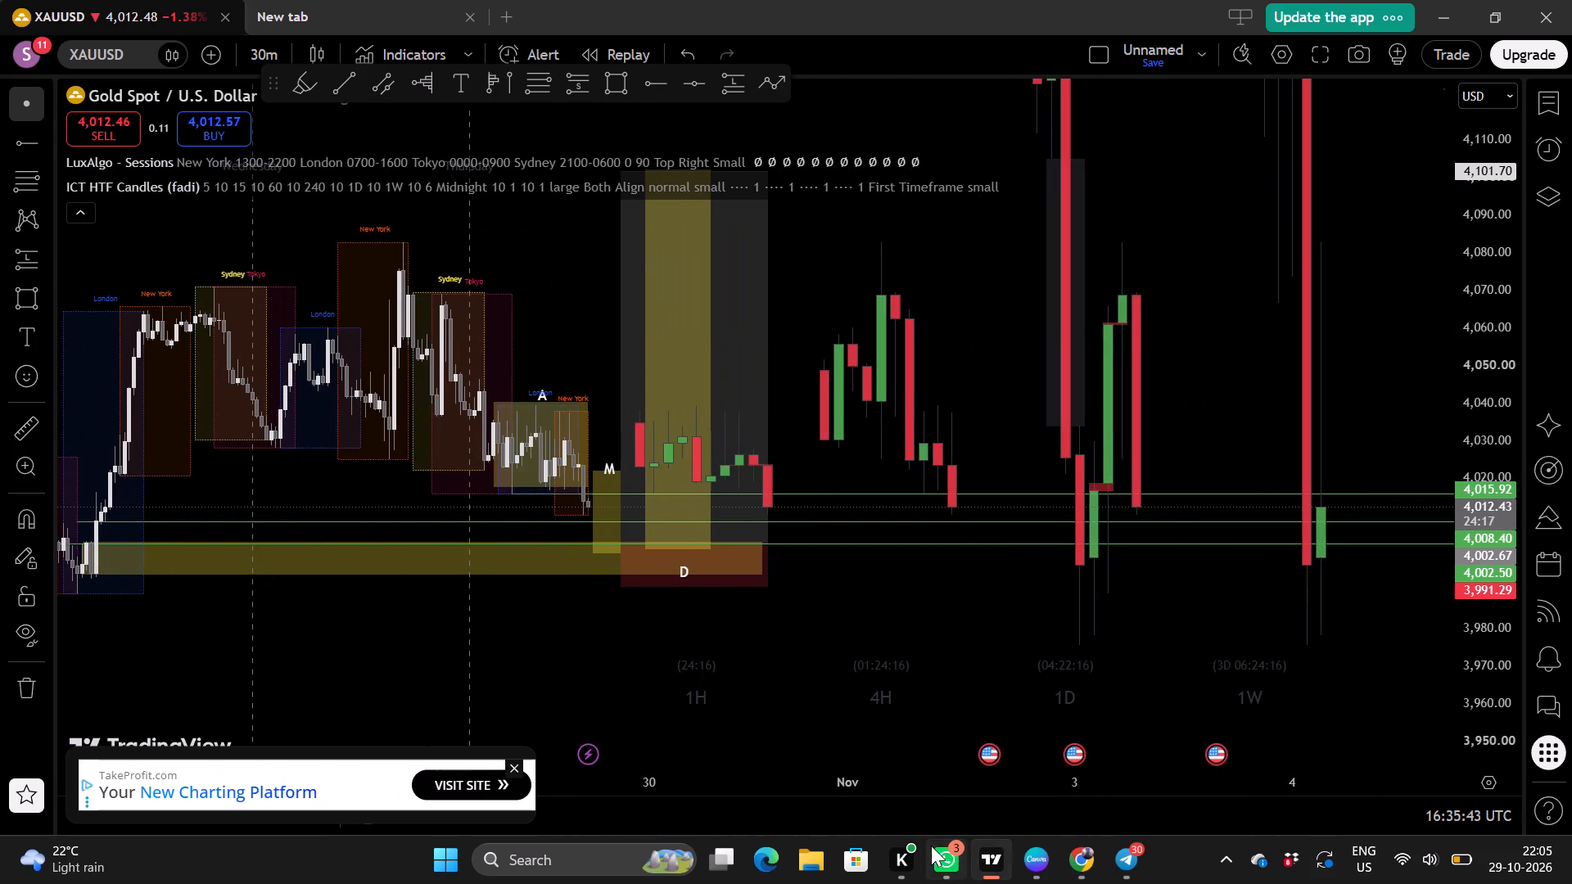
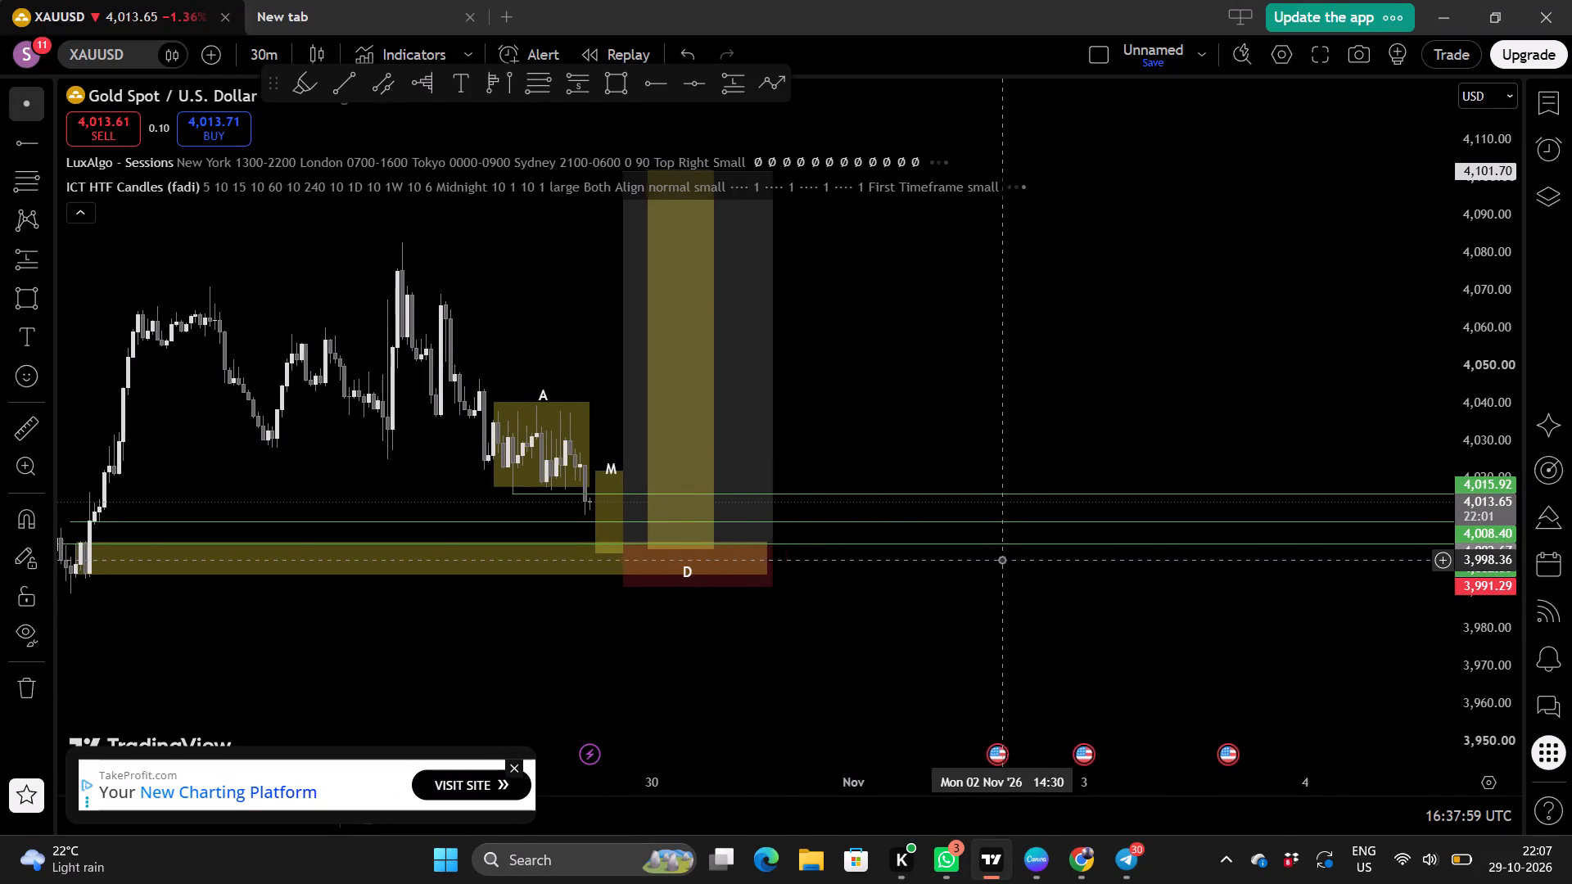
Resize the A box from its upper corner so it starts at 07:30 on 29 Oct and its top sits at 4,038.81.
left_click_drag(973, 372, 1125, 363)
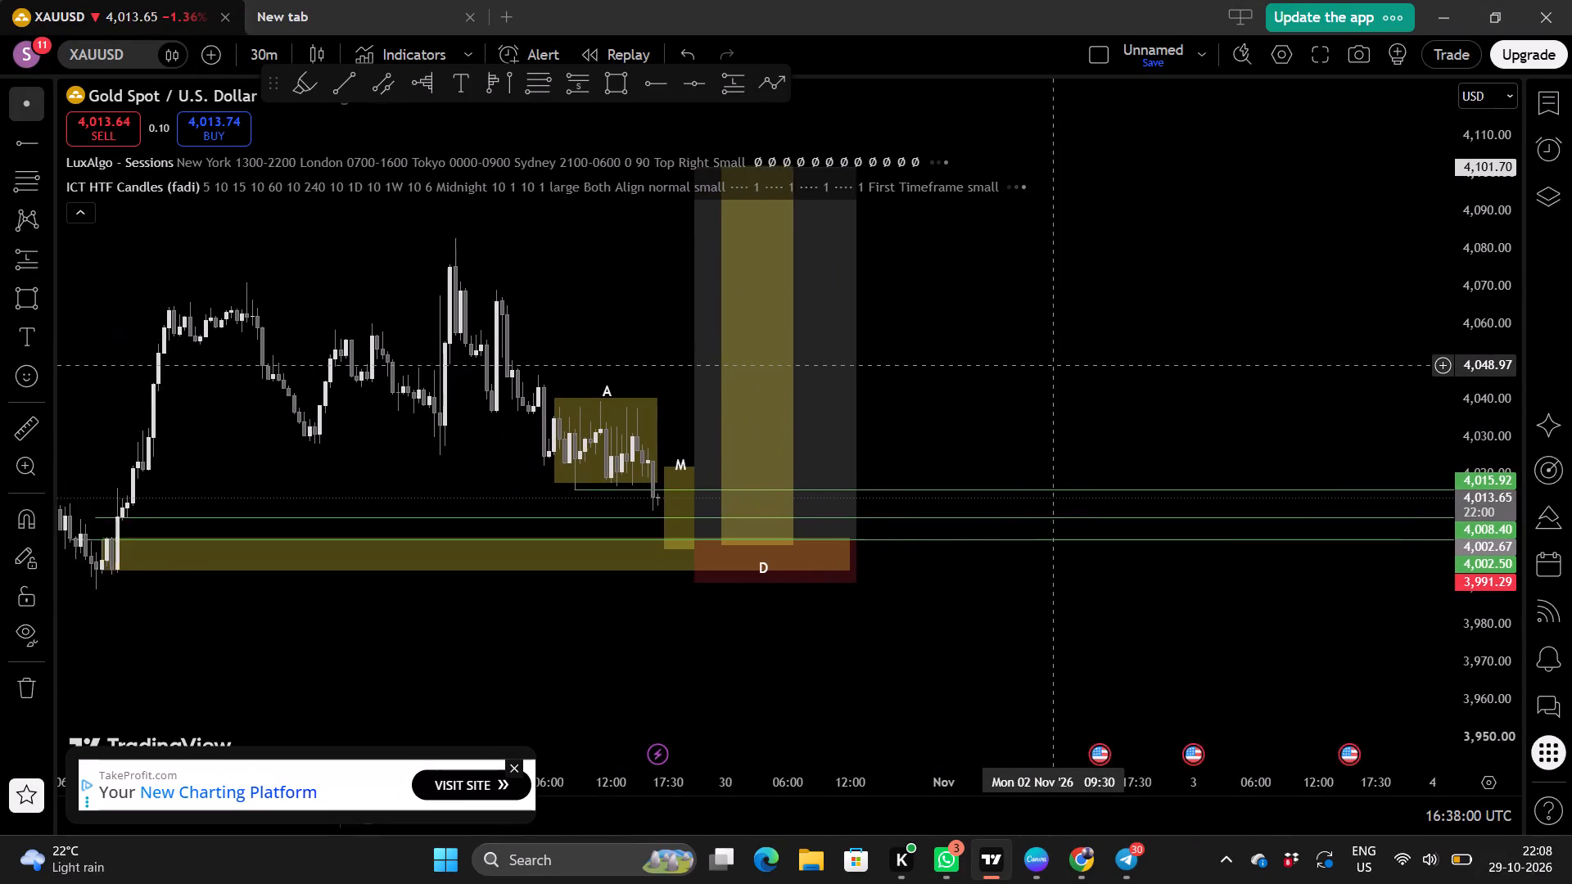
left_click_drag(1125, 363, 1141, 363)
scroll(1141, 363, "right", 1)
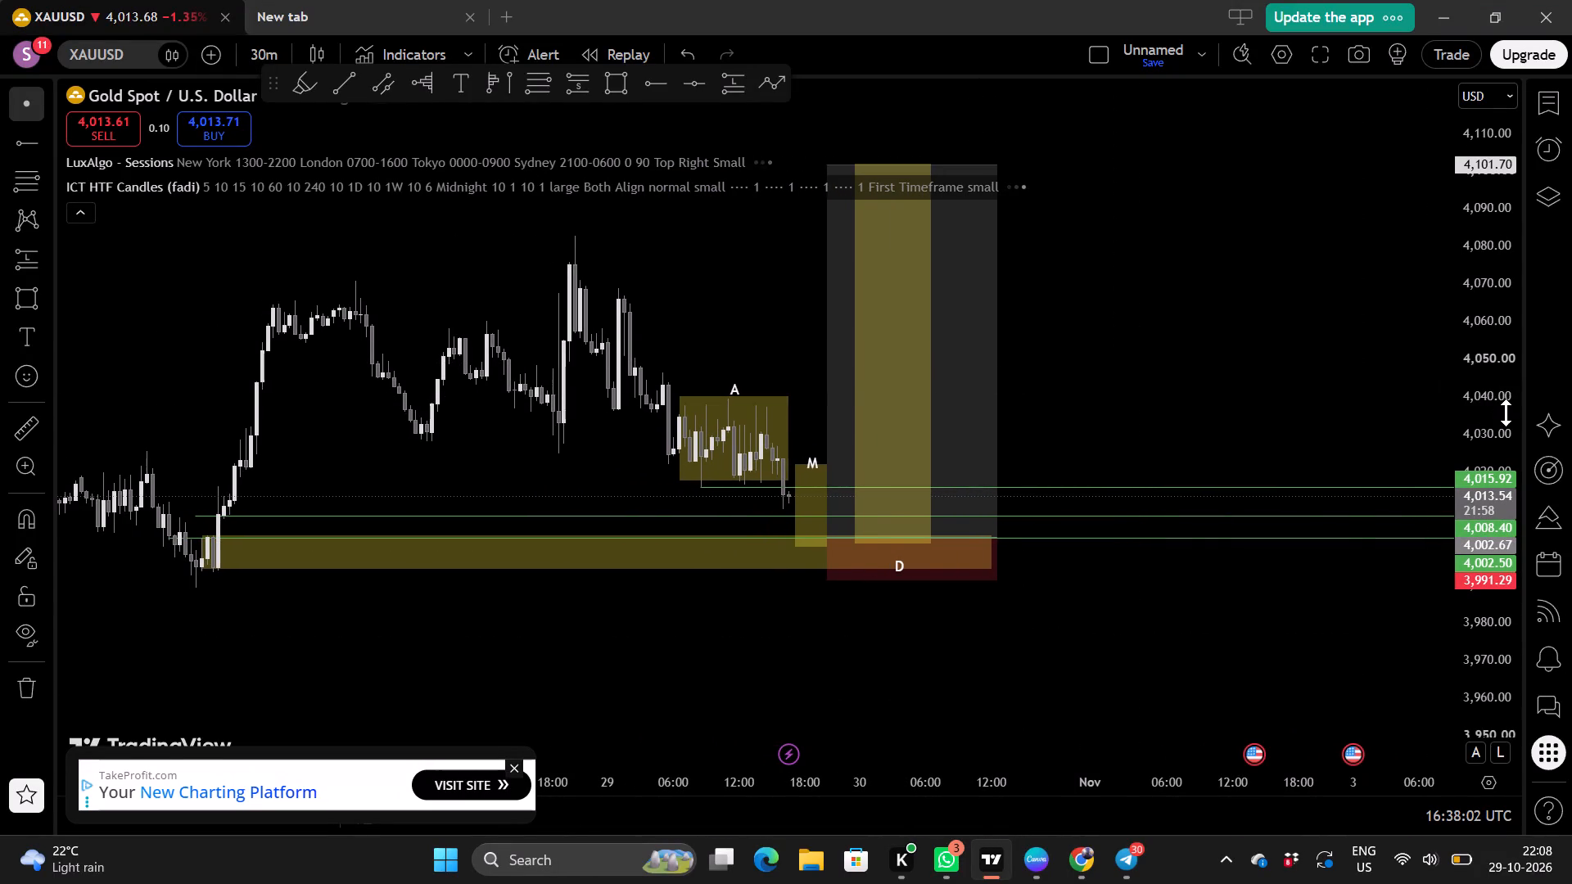
scroll(1506, 413, "up", 6)
left_click_drag(1223, 387, 1323, 359)
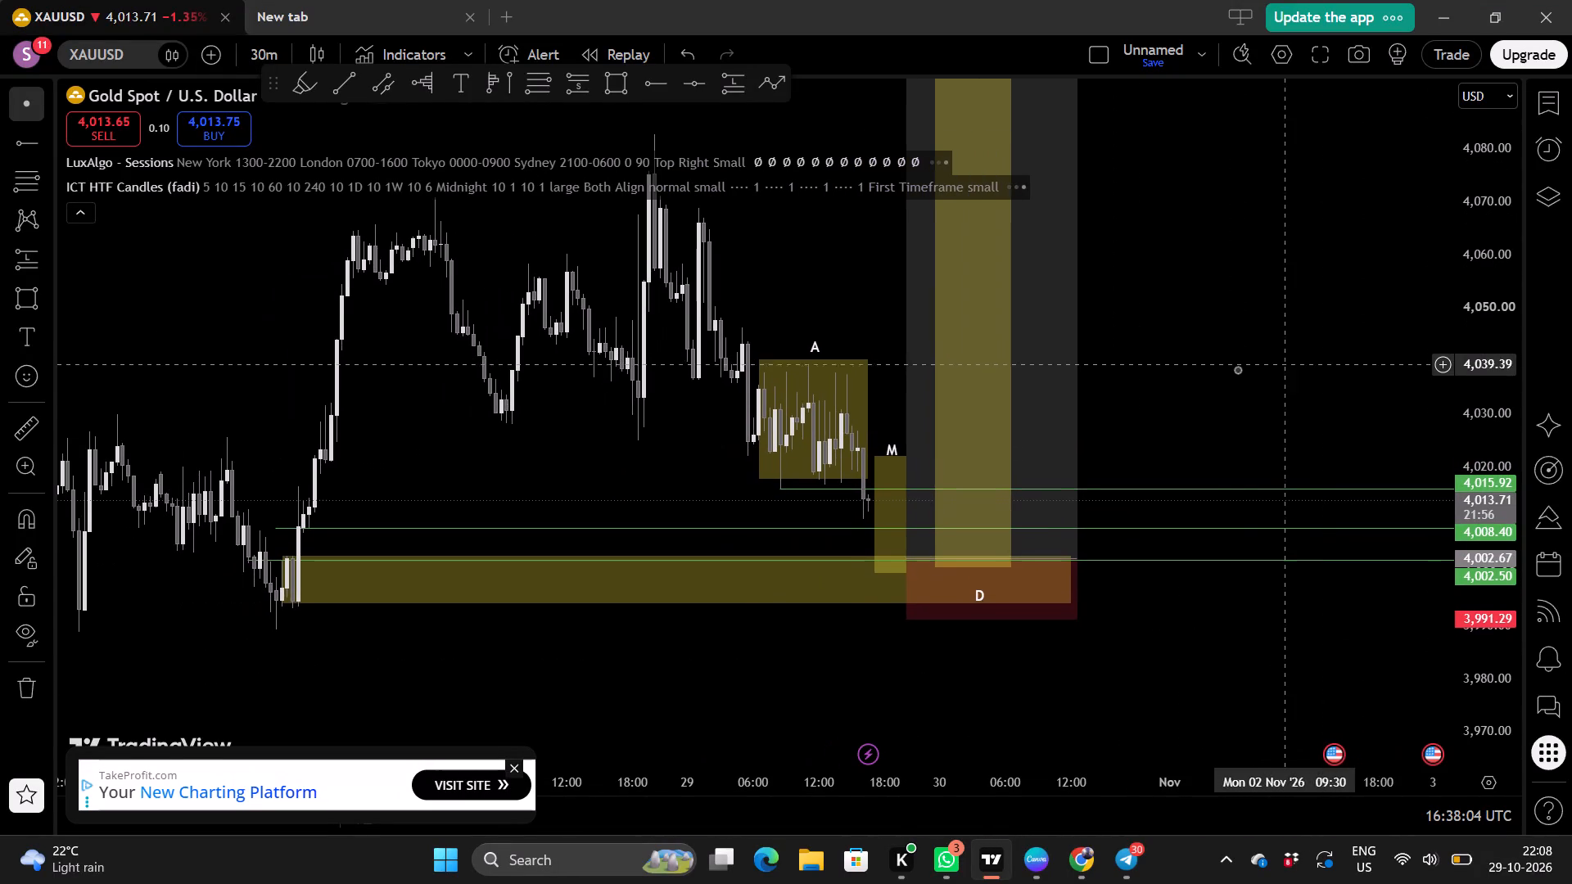
scroll(1237, 369, "right", 1)
left_click_drag(1196, 363, 1096, 355)
scroll(1196, 377, "up", 1)
left_click_drag(1141, 382, 1172, 305)
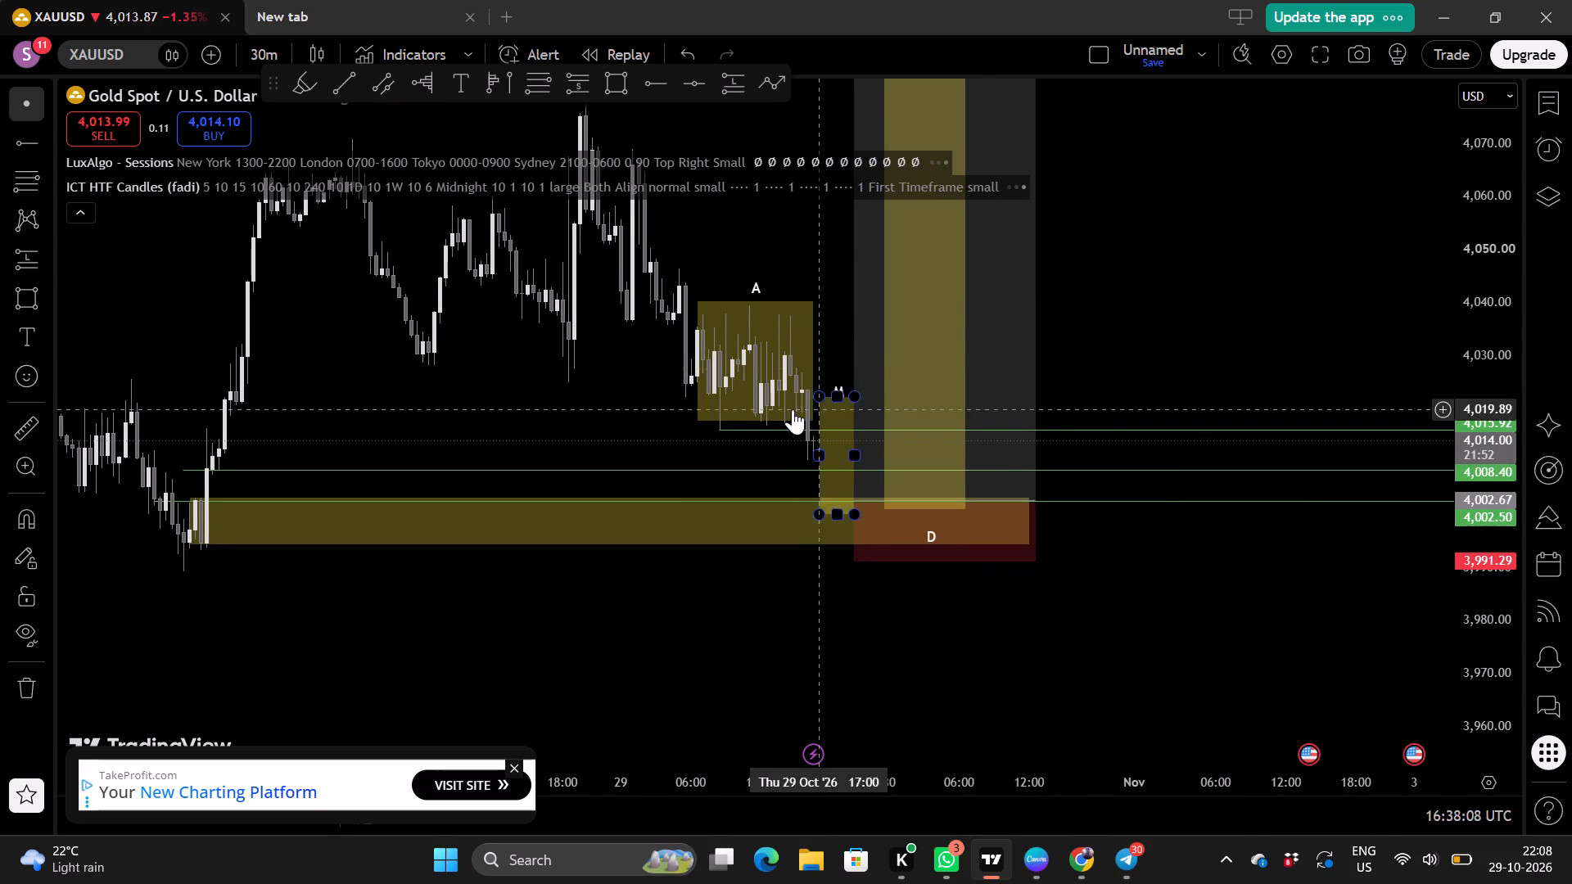
scroll(1148, 324, "up", 1)
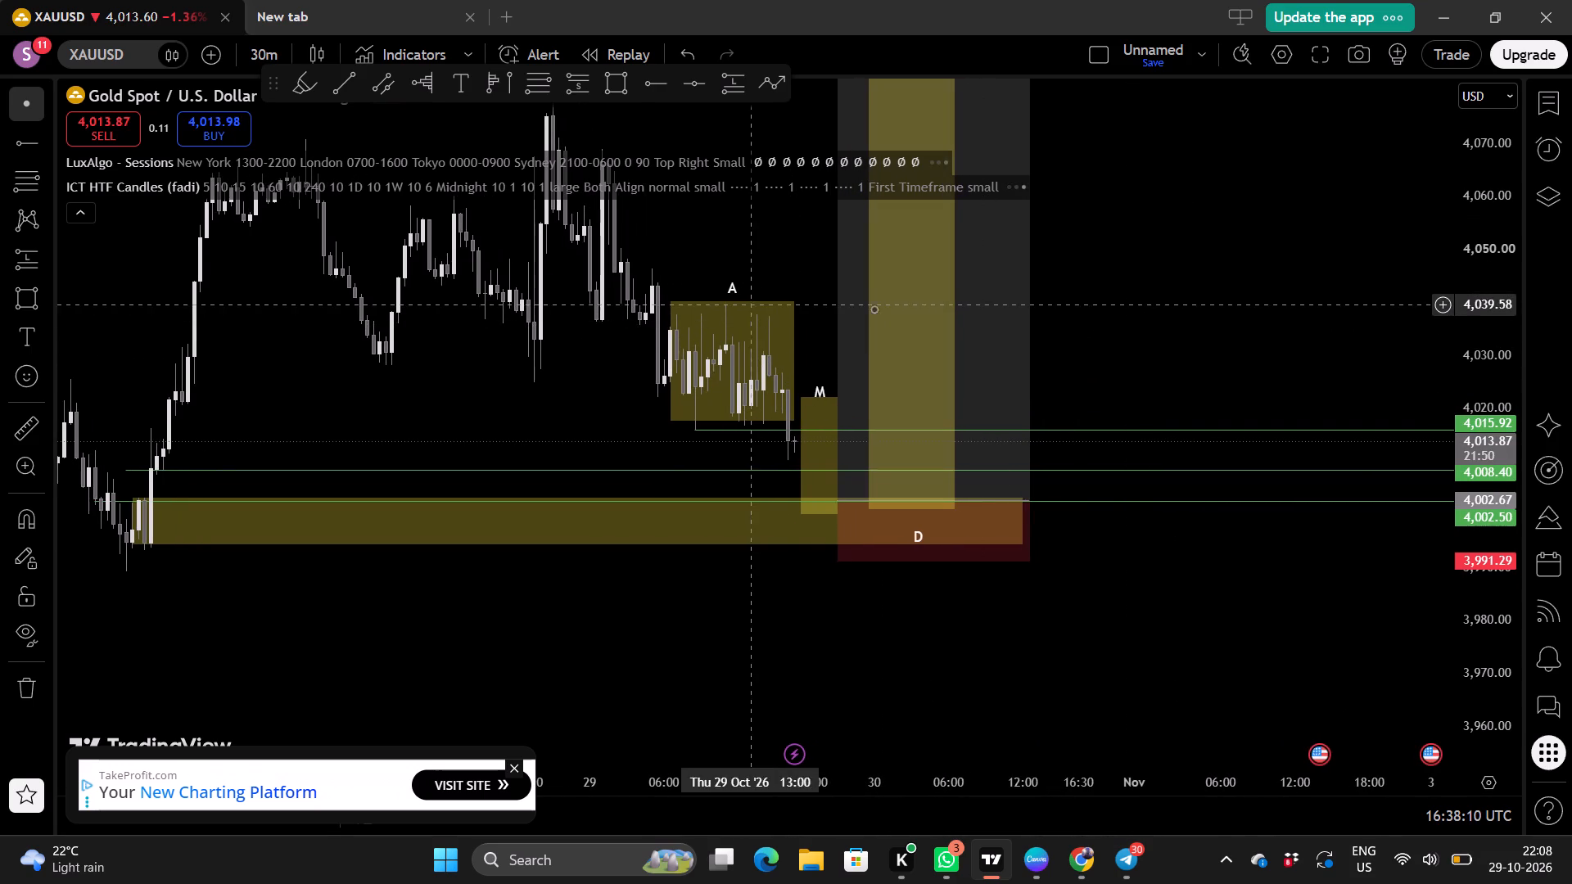
left_click_drag(1170, 329, 1150, 376)
scroll(1150, 376, "up", 1)
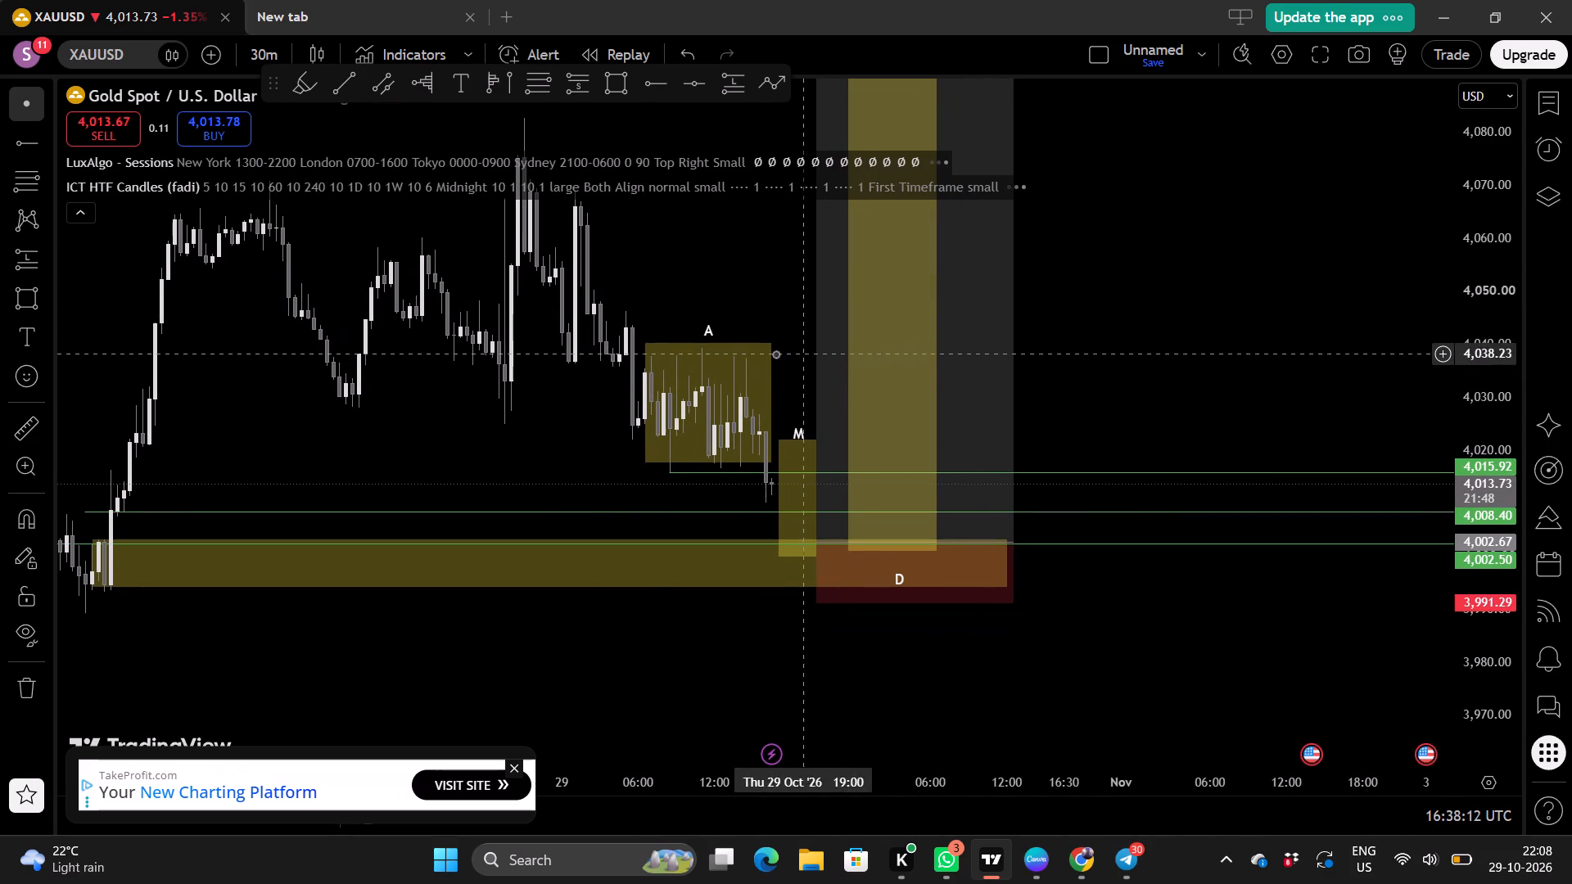
left_click_drag(645, 342, 673, 348)
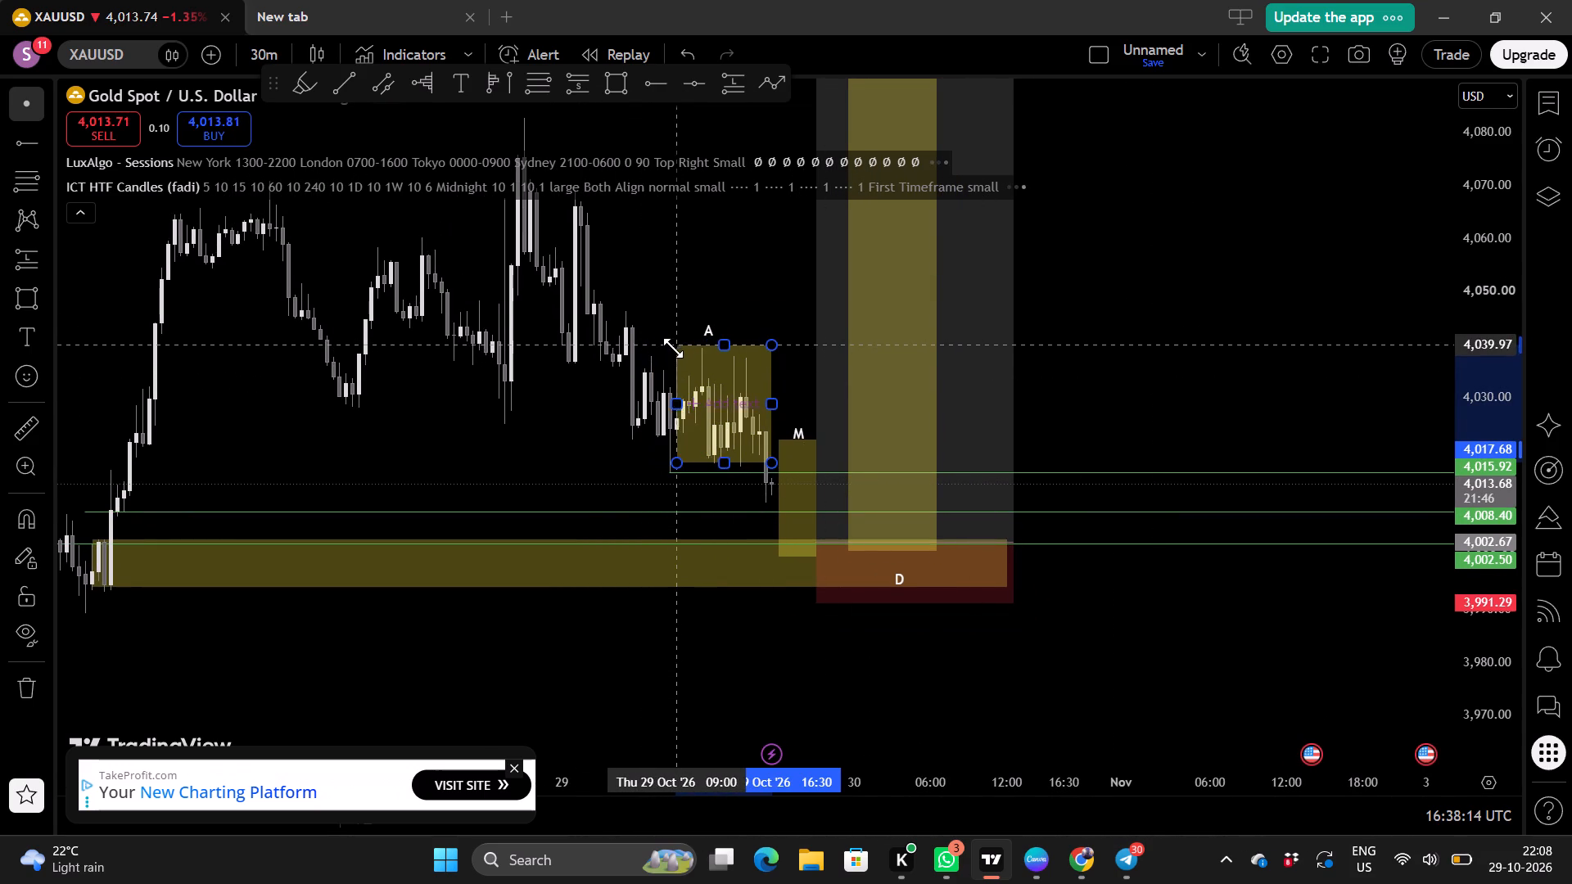
left_click_drag(673, 348, 658, 350)
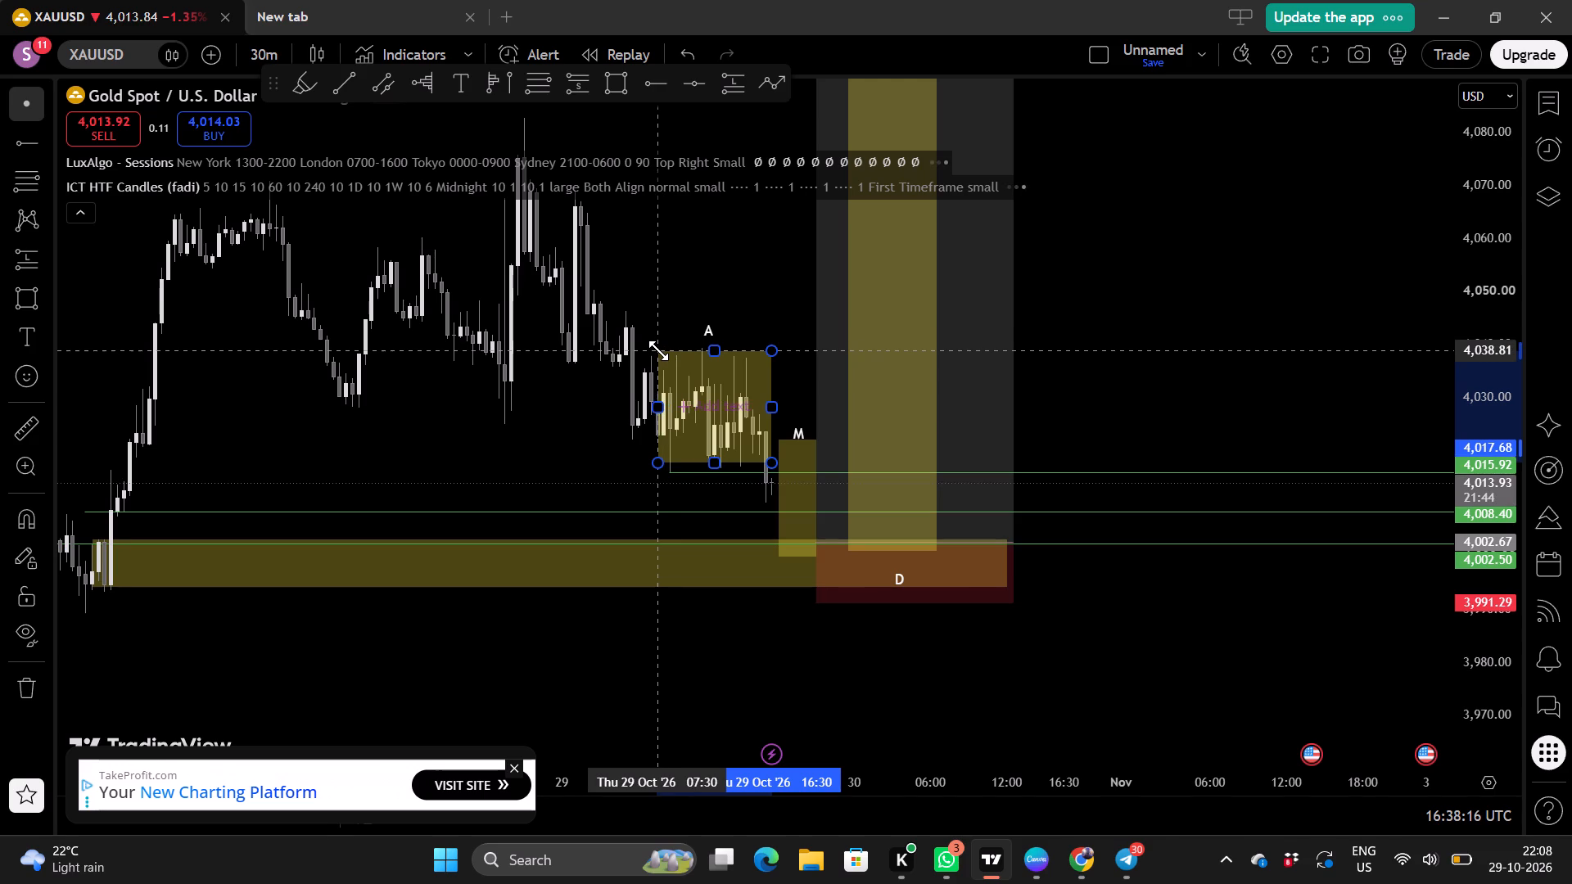
left_click_drag(658, 350, 657, 350)
Lower the long position's target to 4,037.84, near the top of the A box.
scroll(1198, 400, "up", 1)
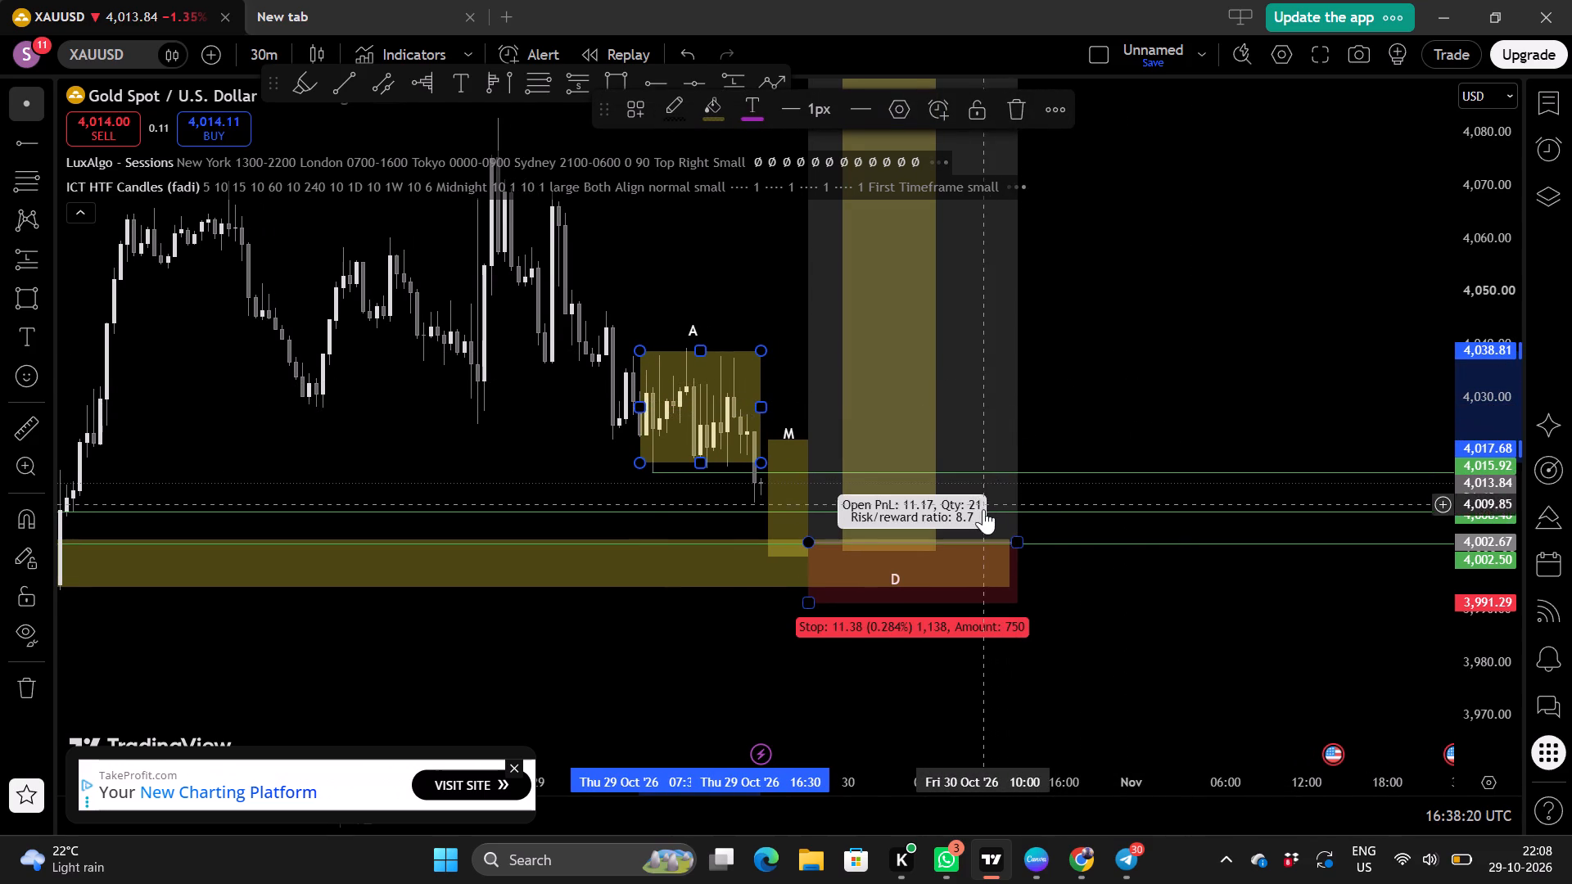
left_click_drag(1151, 350, 1025, 530)
left_click_drag(1059, 475, 1082, 602)
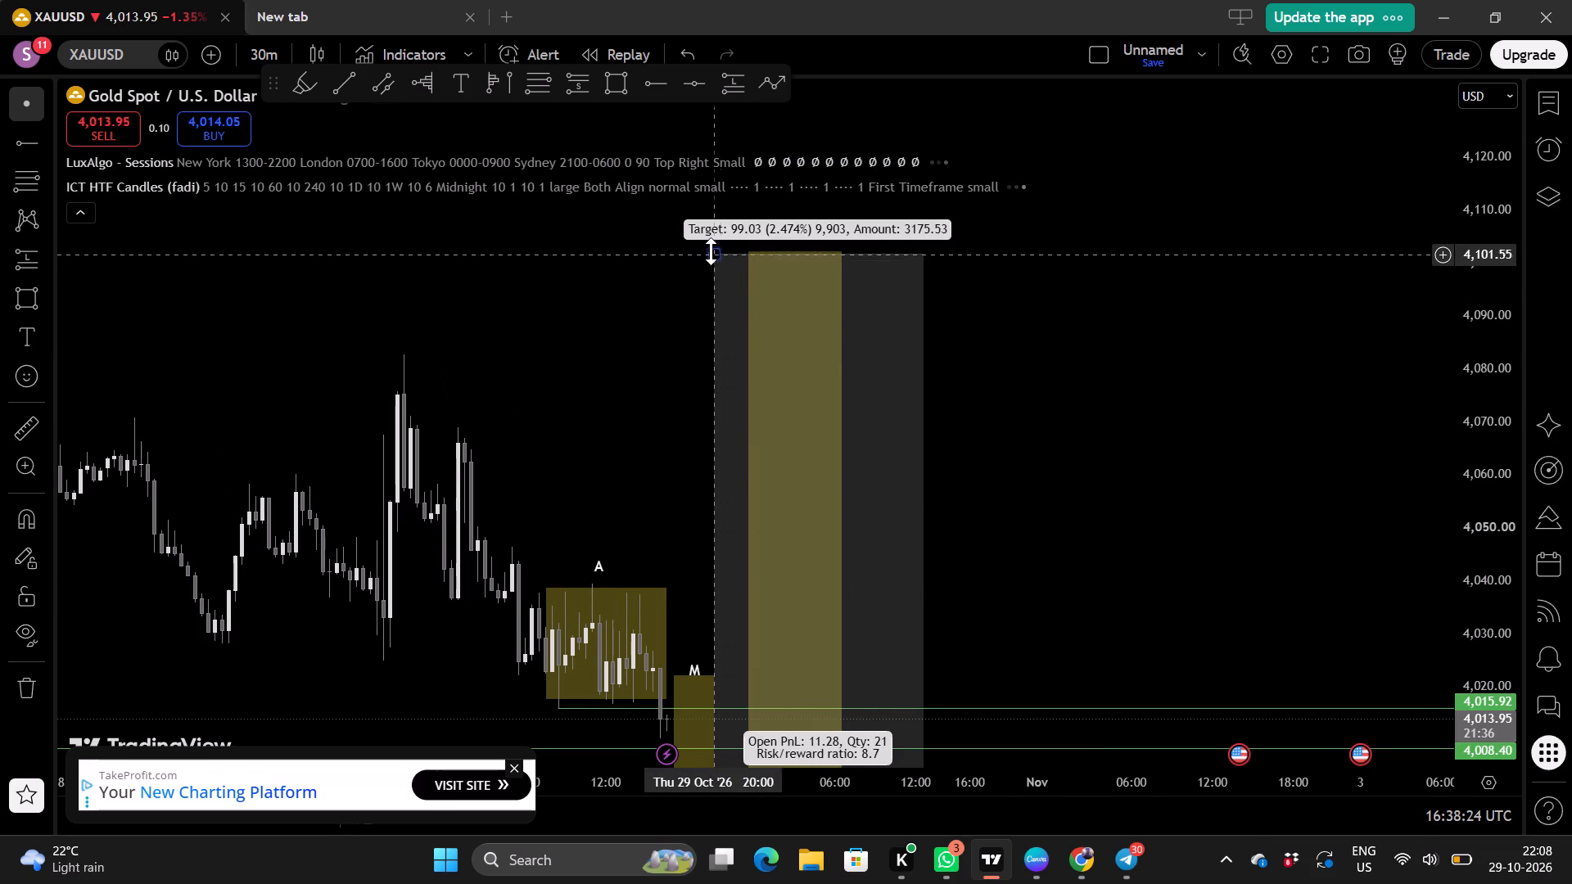
left_click_drag(709, 250, 732, 571)
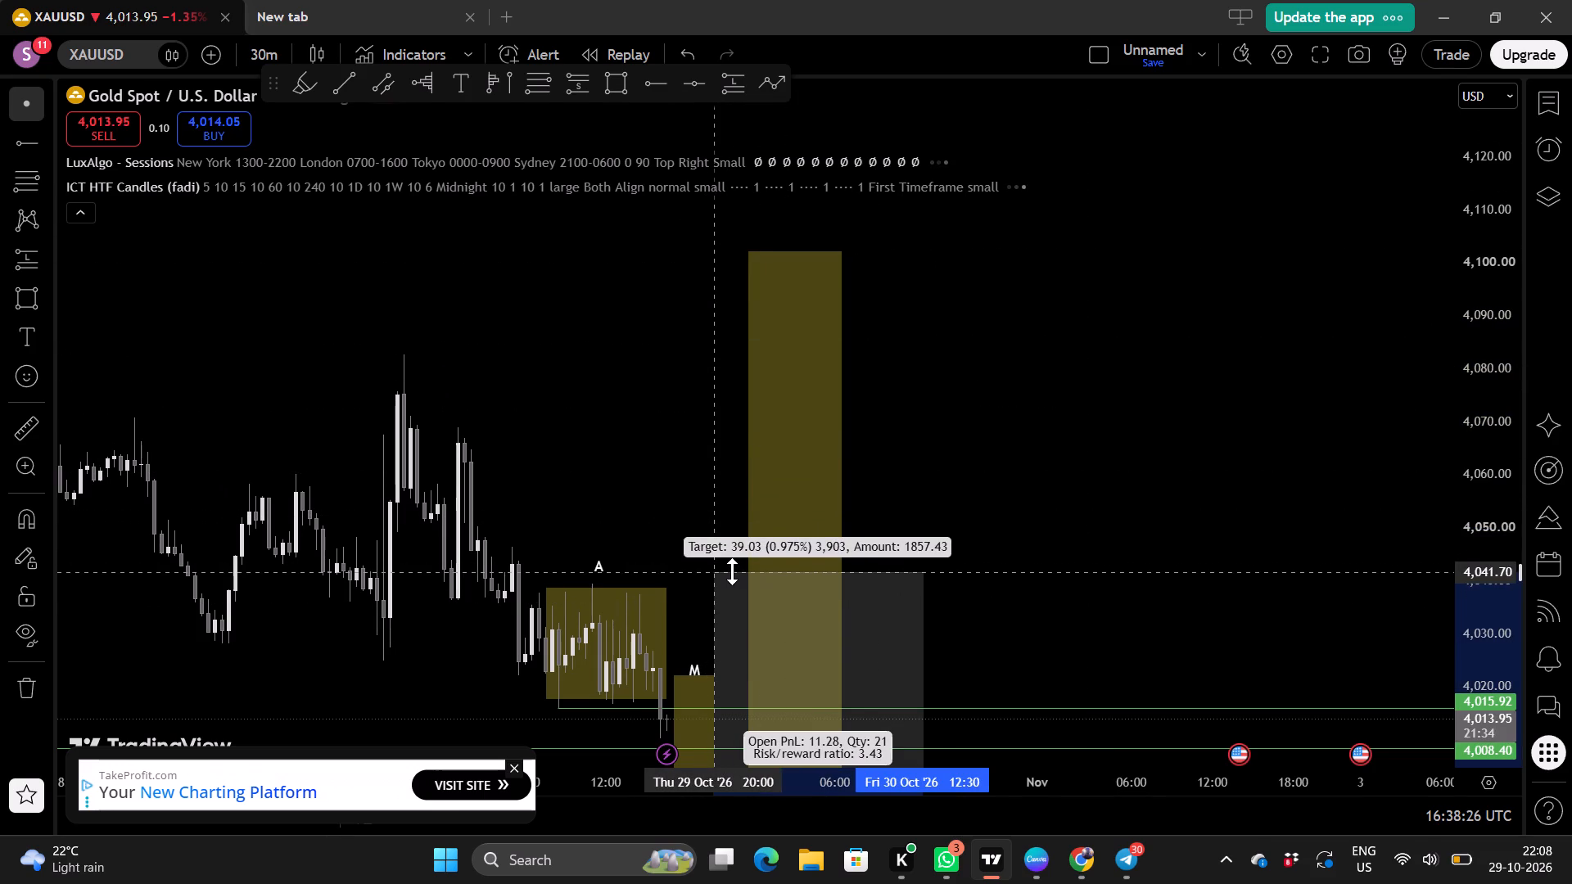
left_click_drag(732, 571, 732, 585)
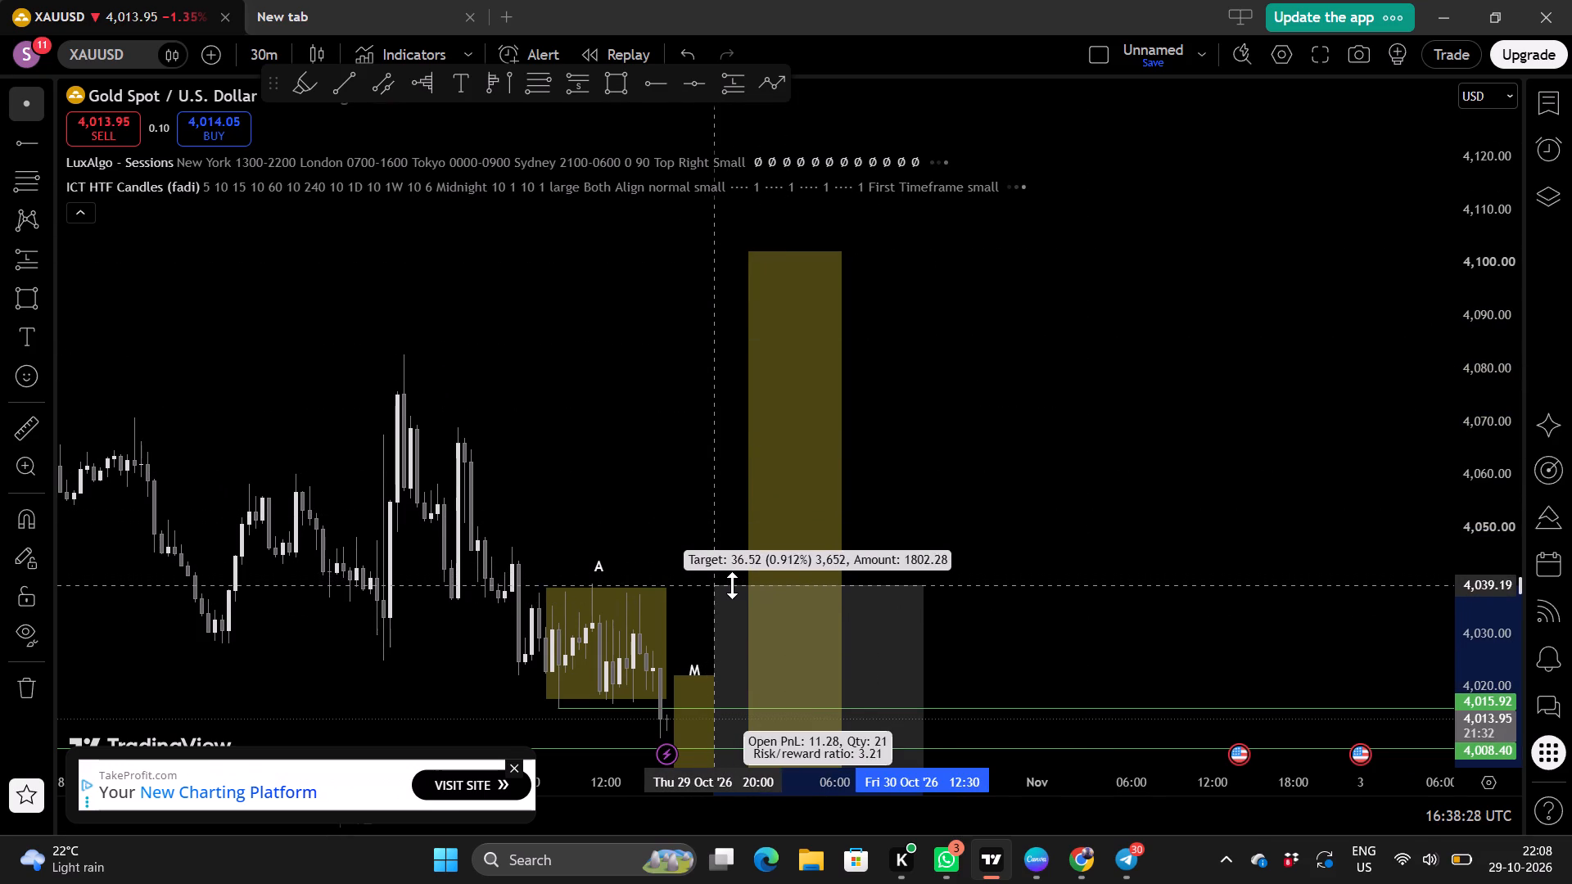
left_click_drag(732, 585, 732, 592)
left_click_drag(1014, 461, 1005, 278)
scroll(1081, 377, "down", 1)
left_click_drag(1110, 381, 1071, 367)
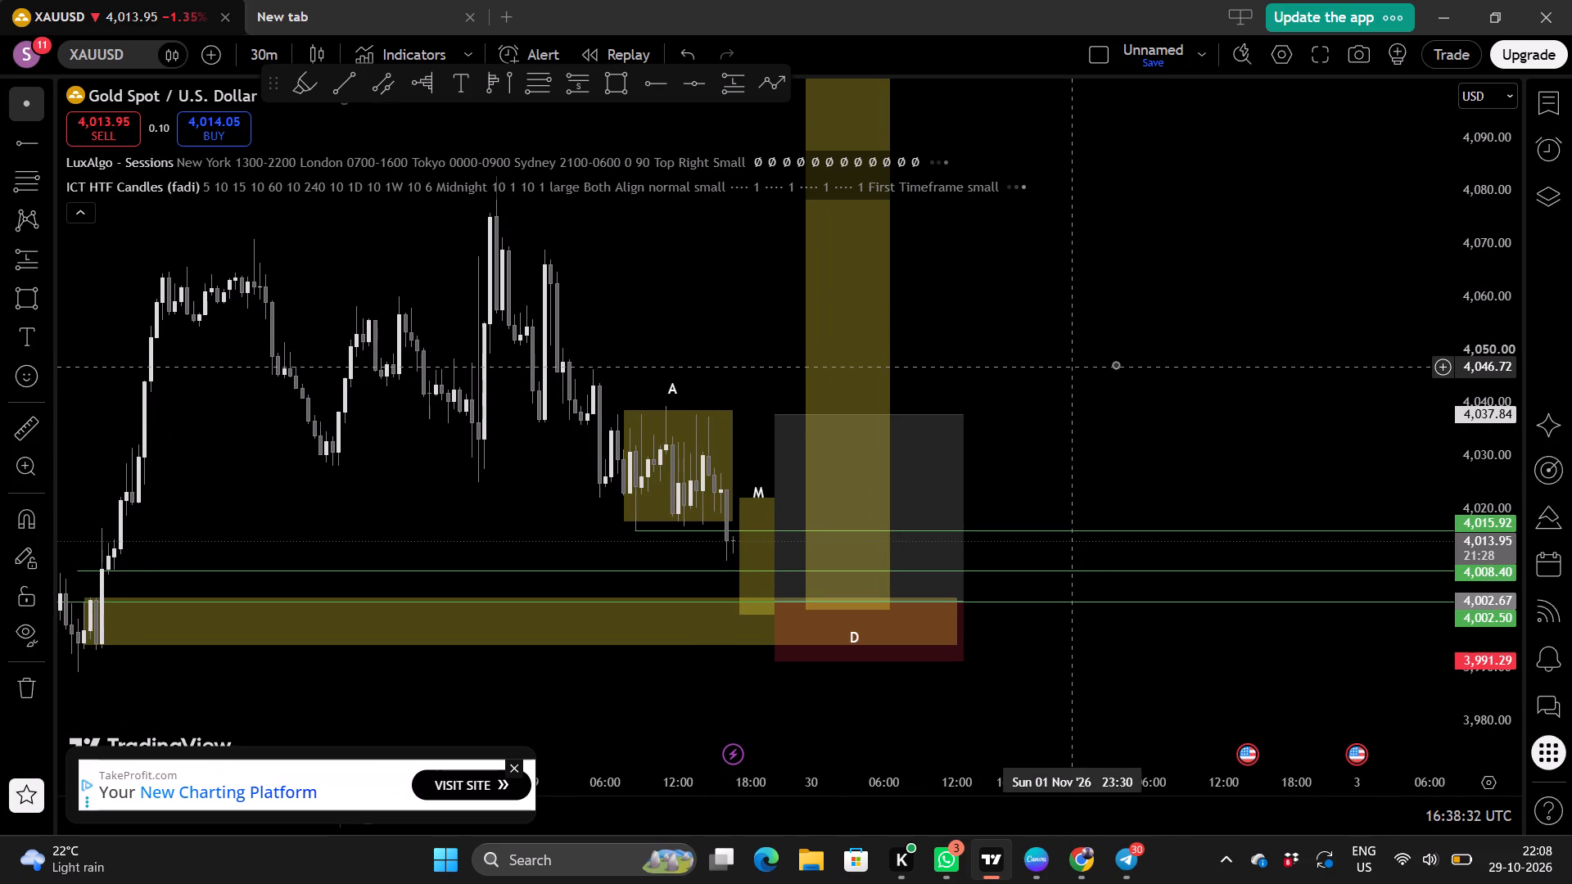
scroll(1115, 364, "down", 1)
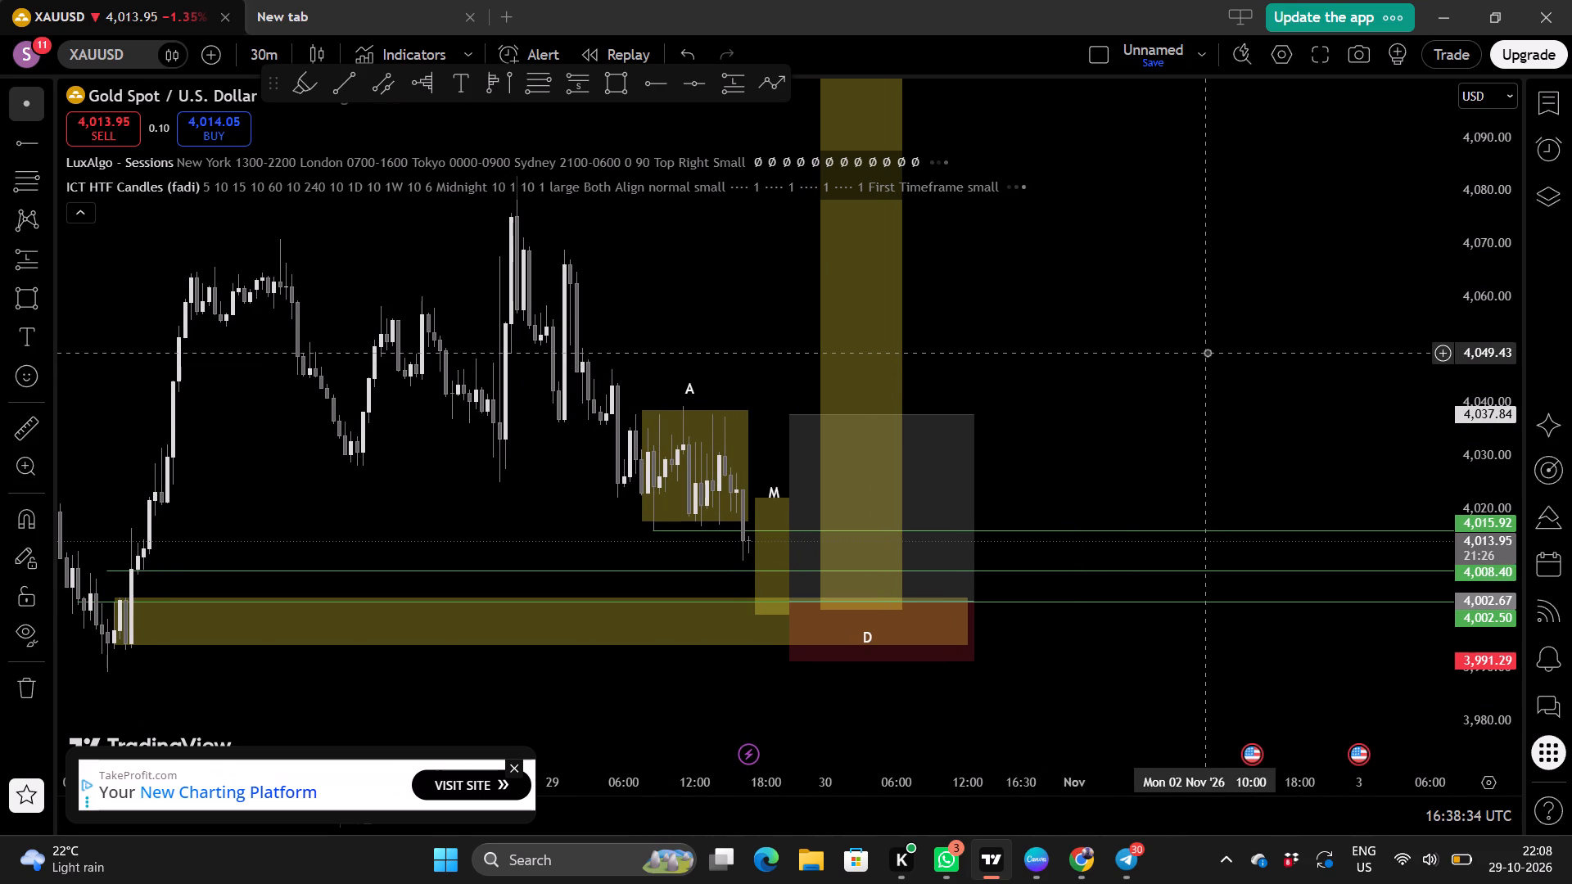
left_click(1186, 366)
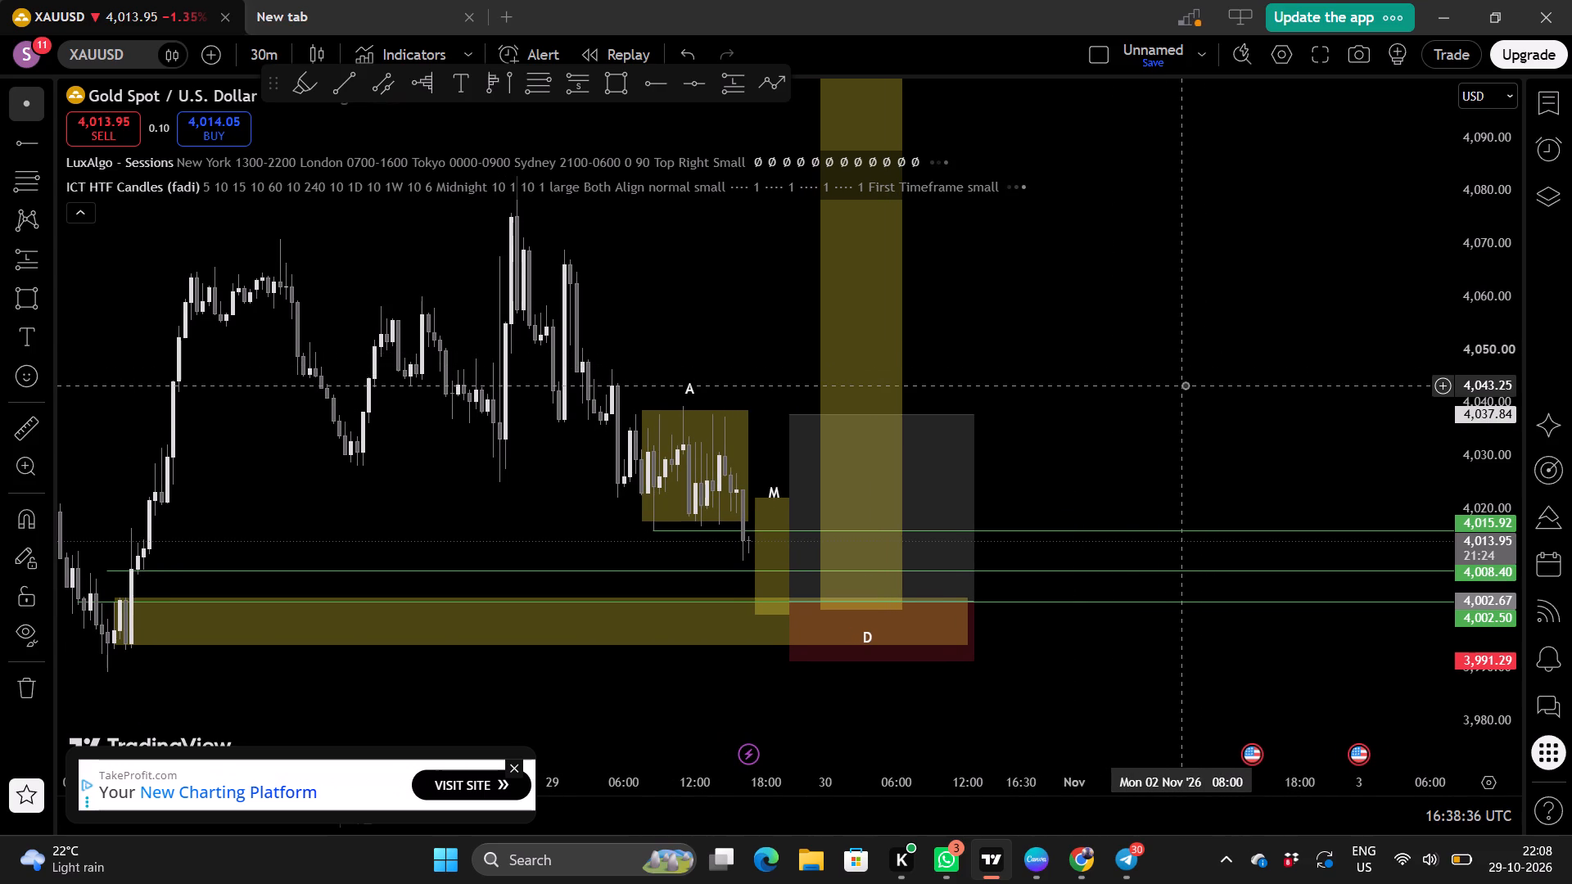
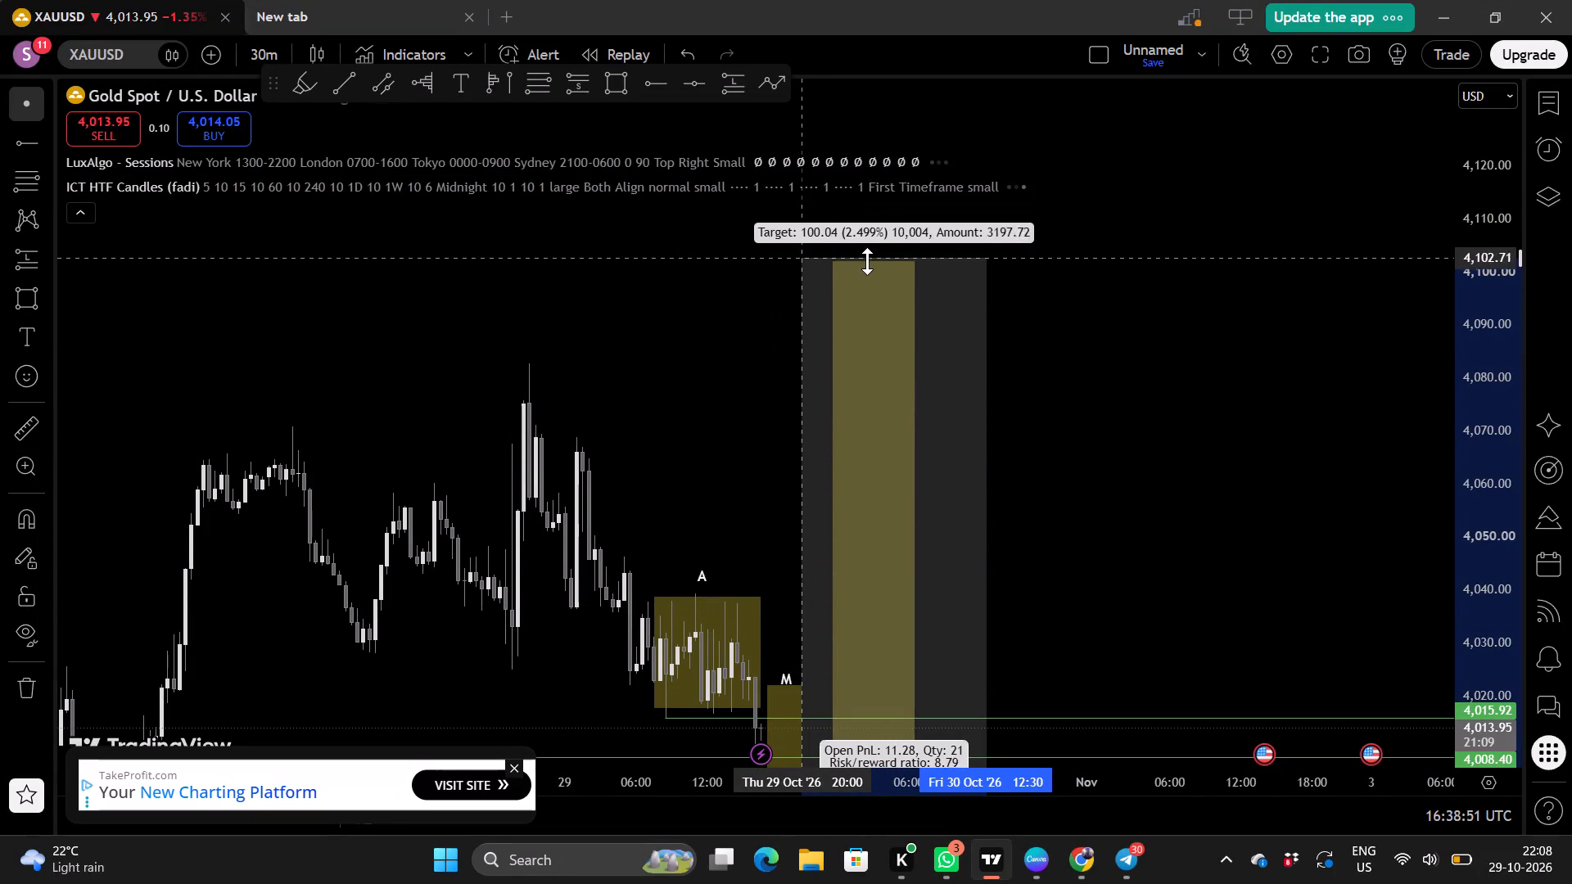
Frame the A, M and D boxes with the full long position on the 30-minute gold chart and capture a full-screen screenshot.
left_click_drag(1163, 345, 1181, 232)
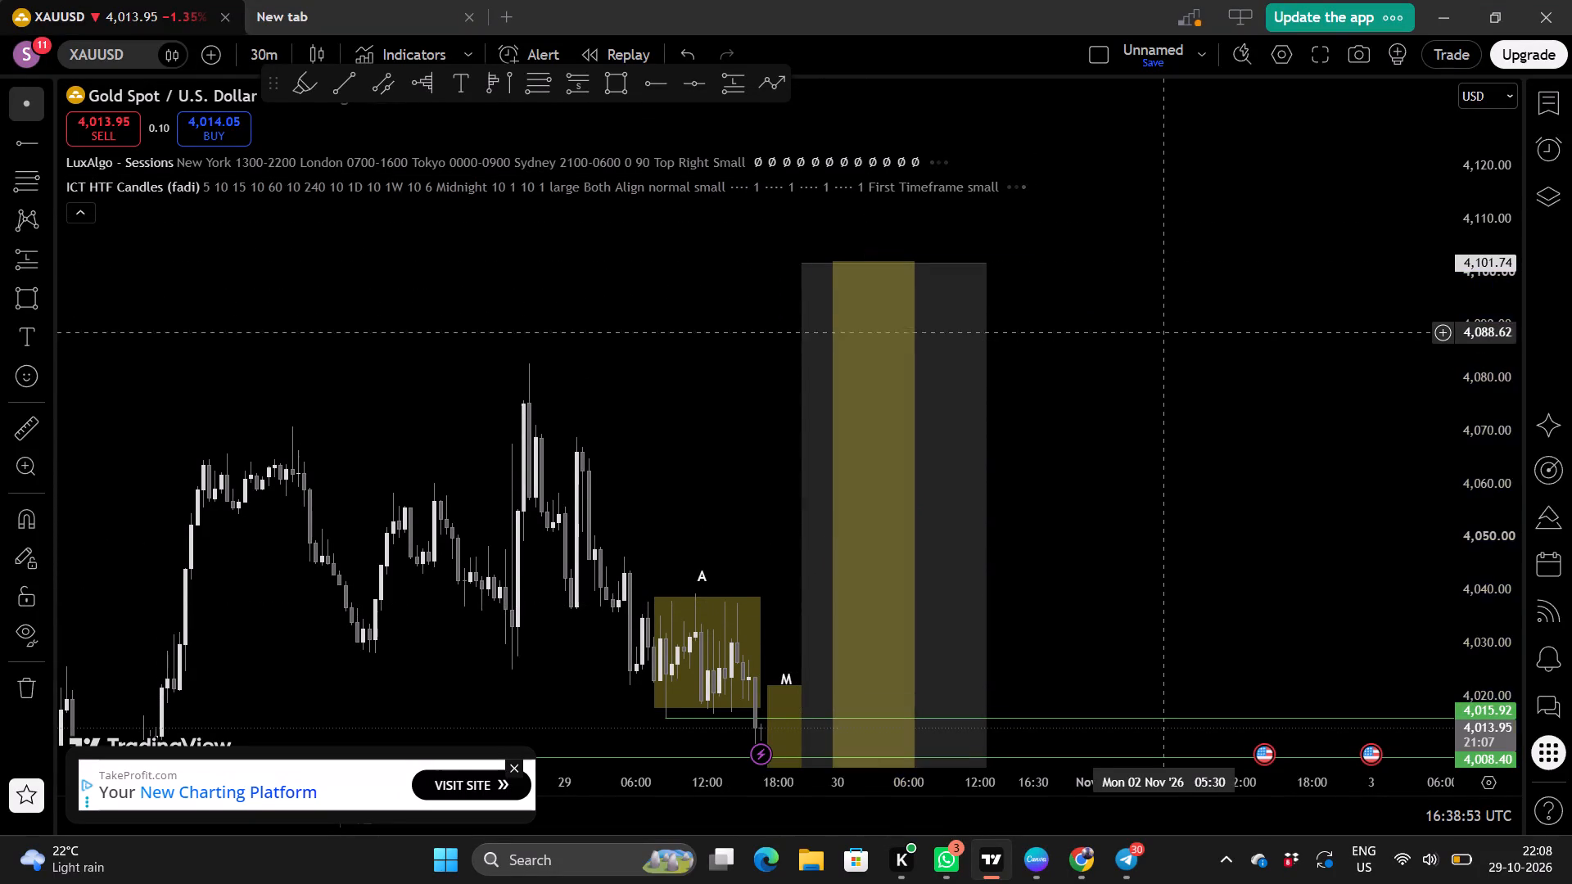
left_click_drag(1181, 232, 1187, 173)
scroll(1245, 318, "up", 1)
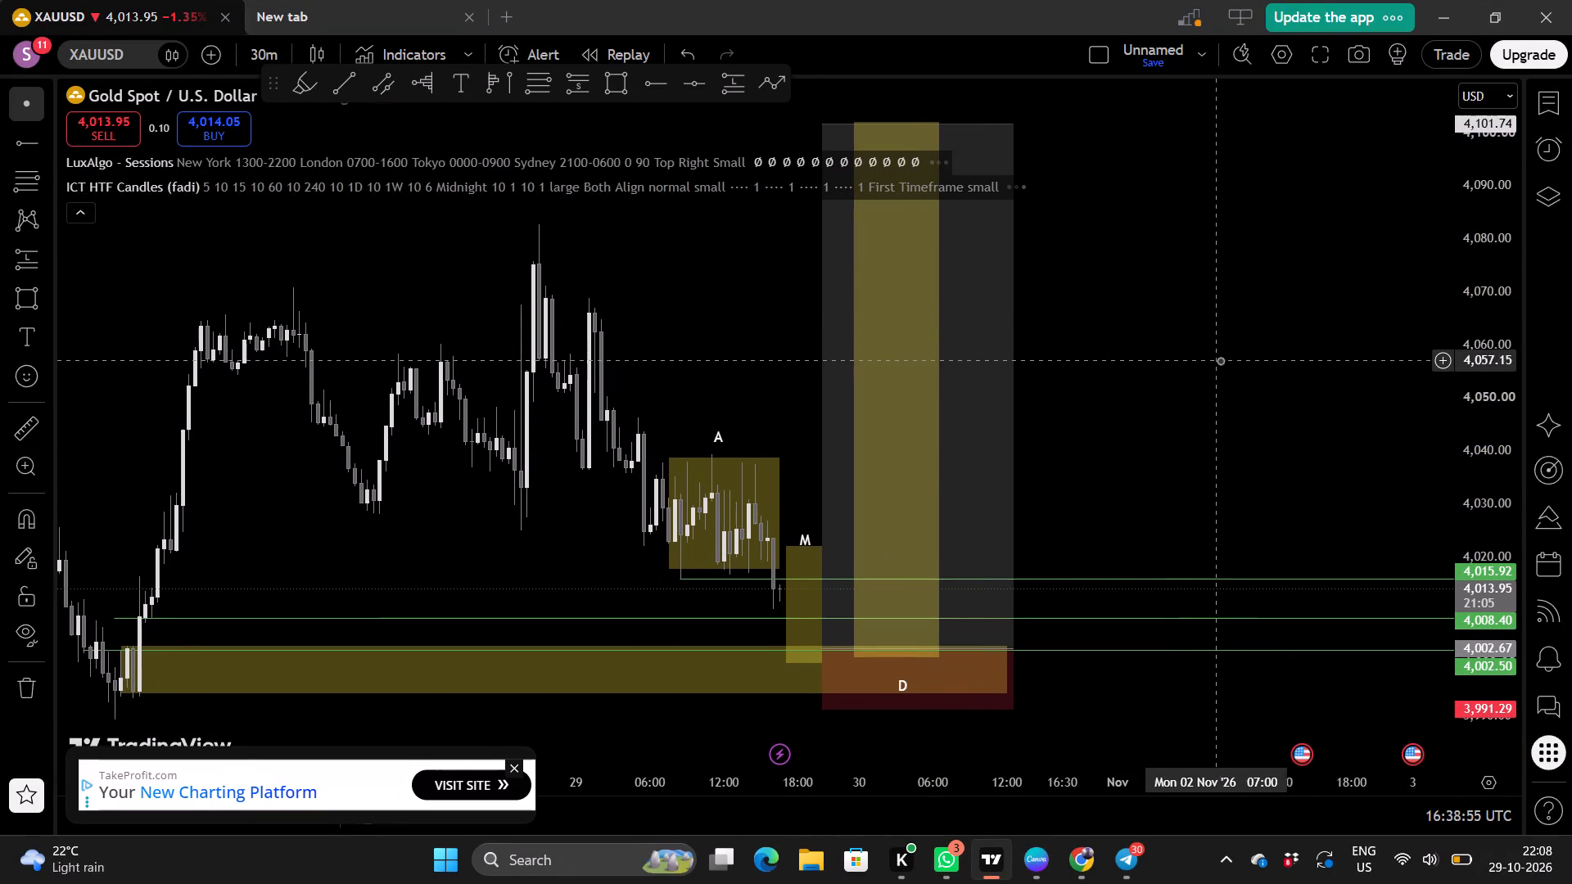
left_click_drag(1220, 360, 1401, 363)
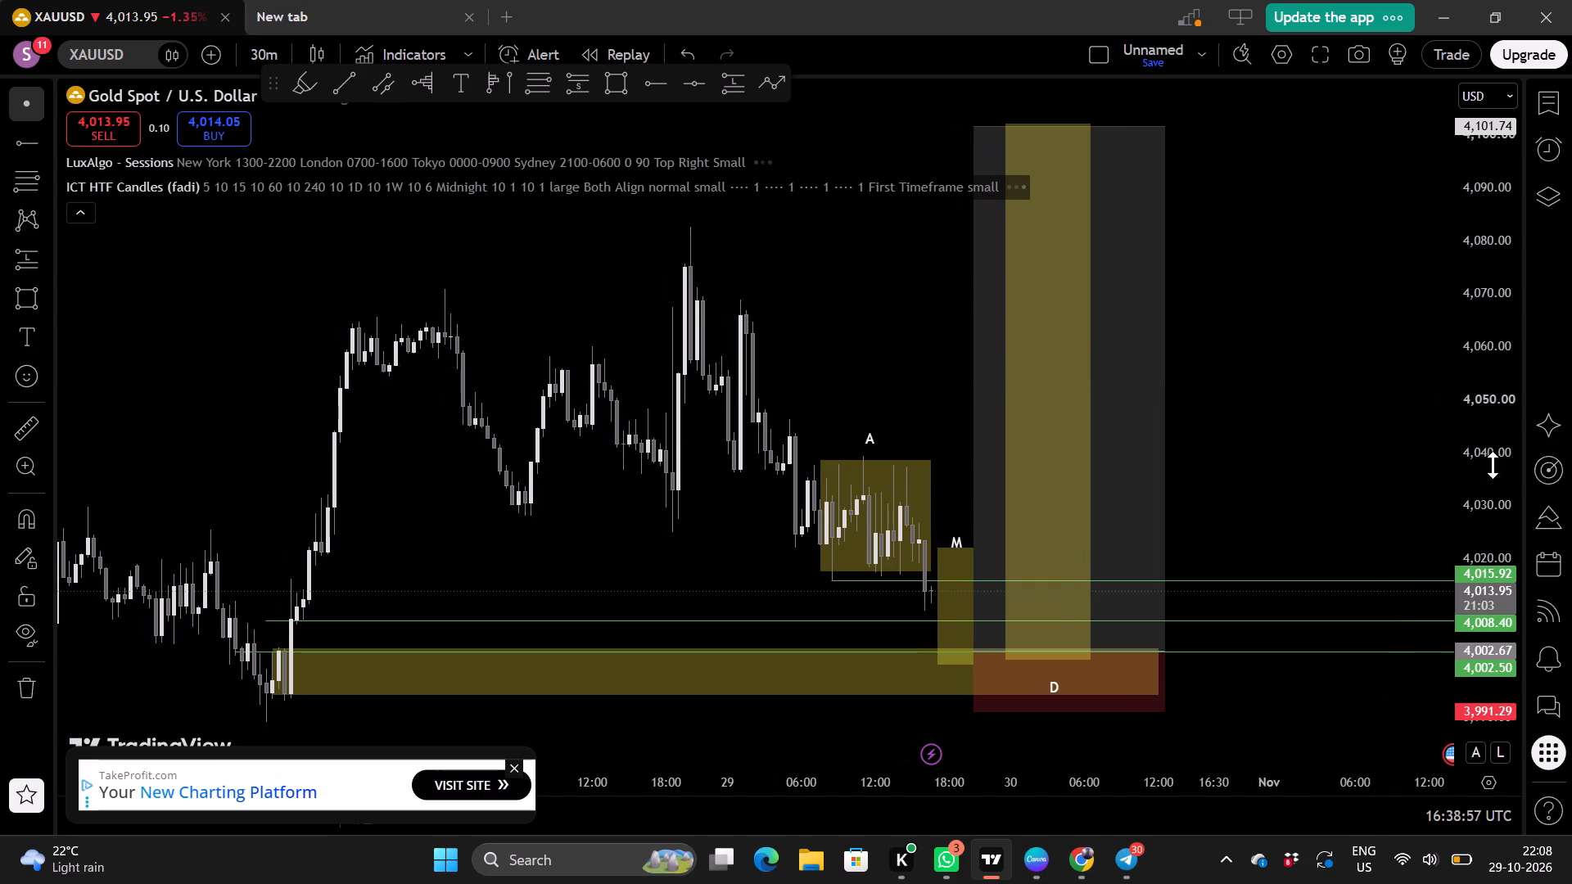
scroll(1498, 485, "down", 1)
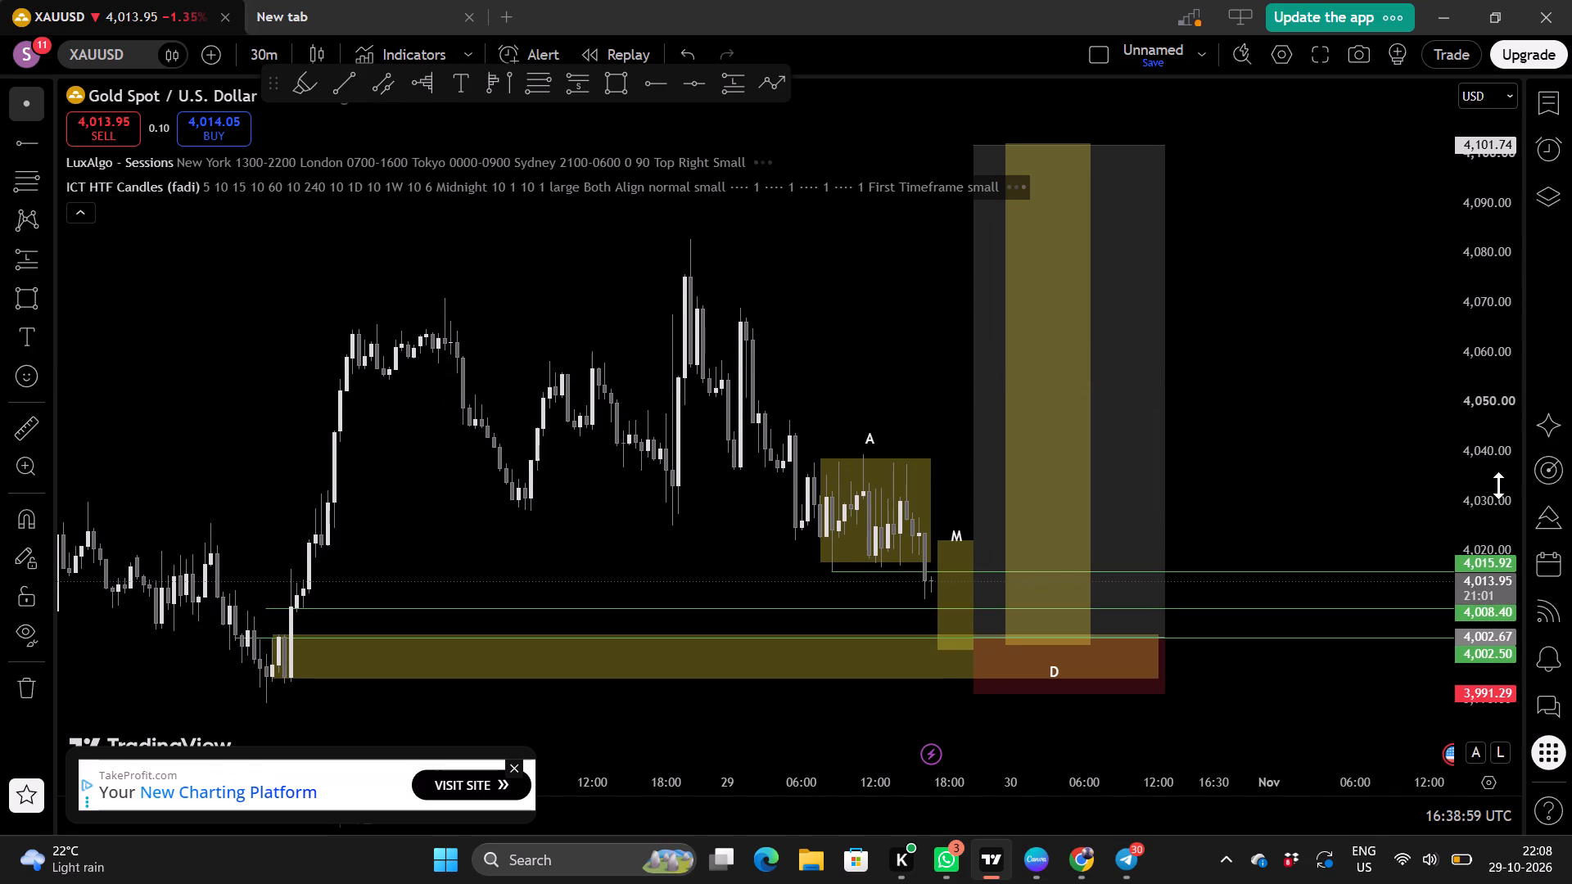
key("Print")
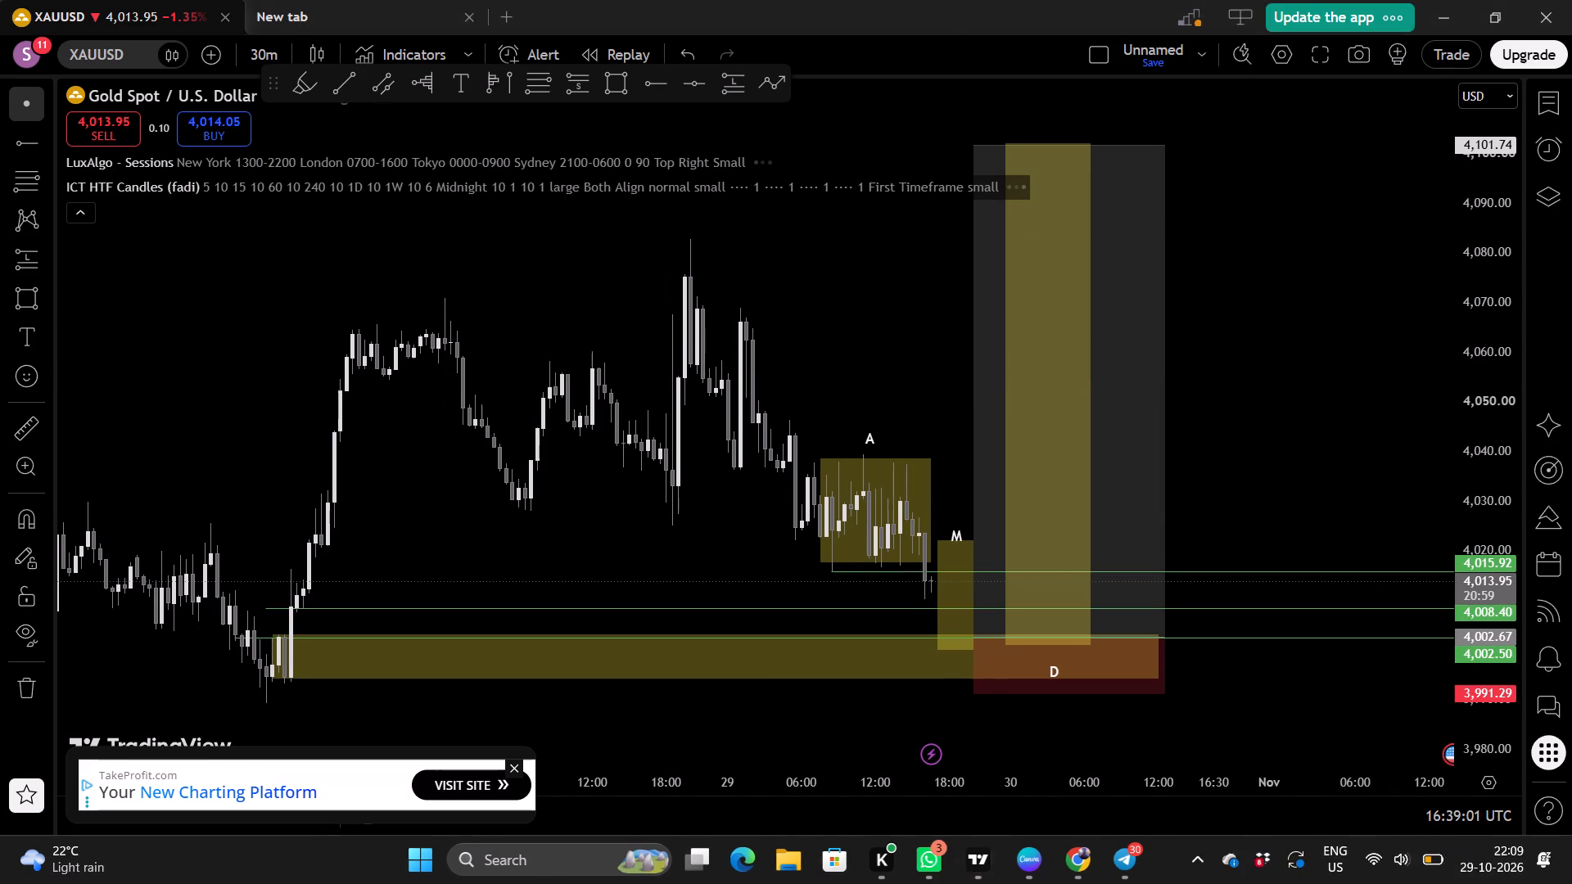
left_click(750, 43)
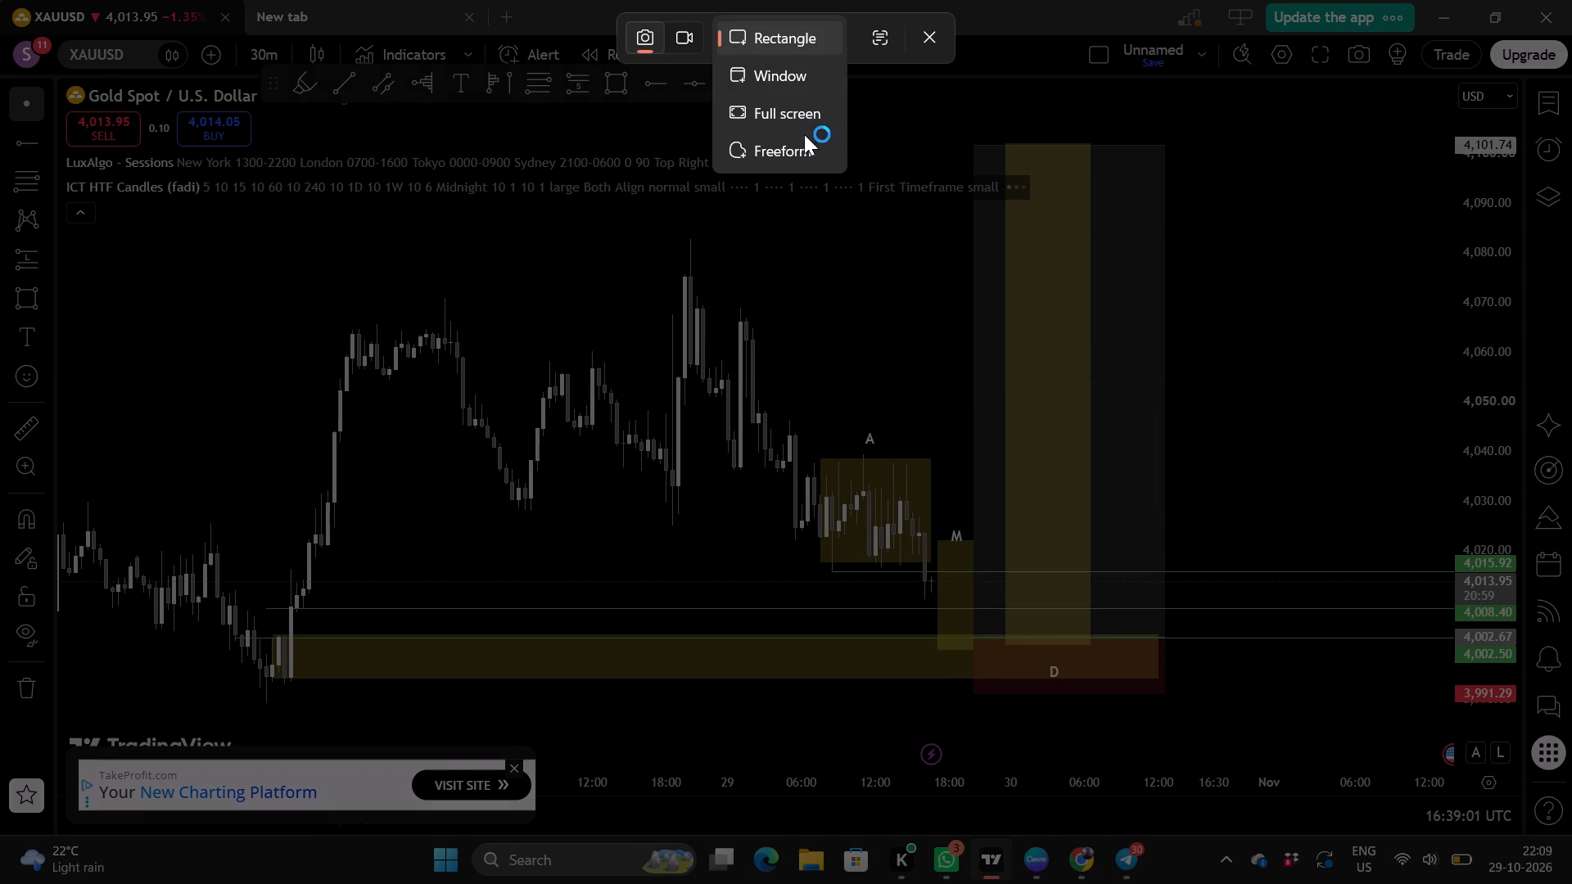
left_click(791, 118)
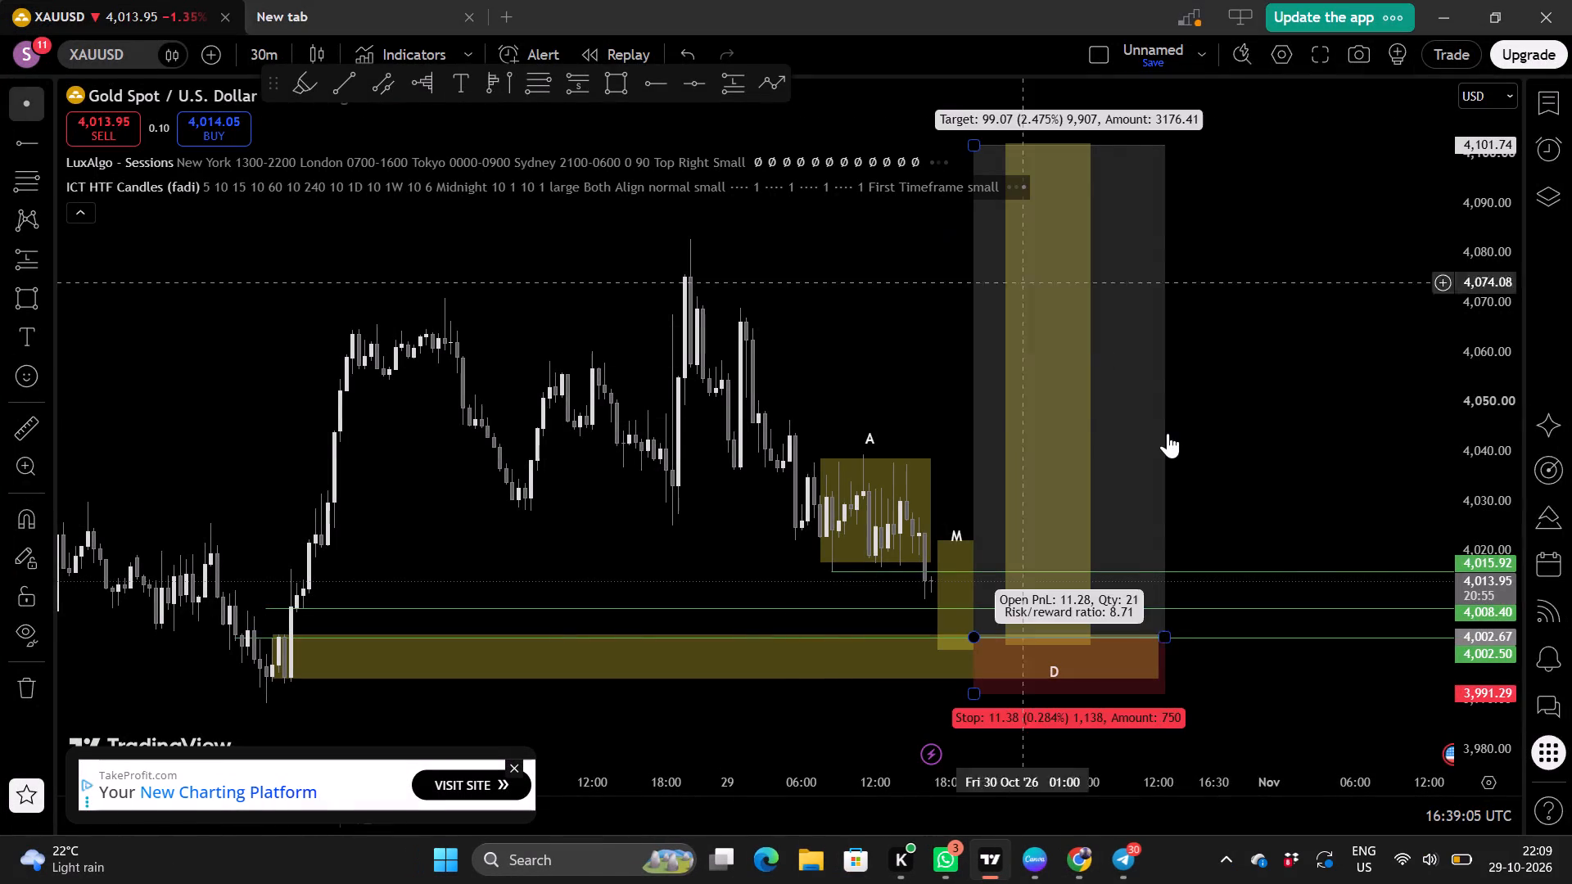
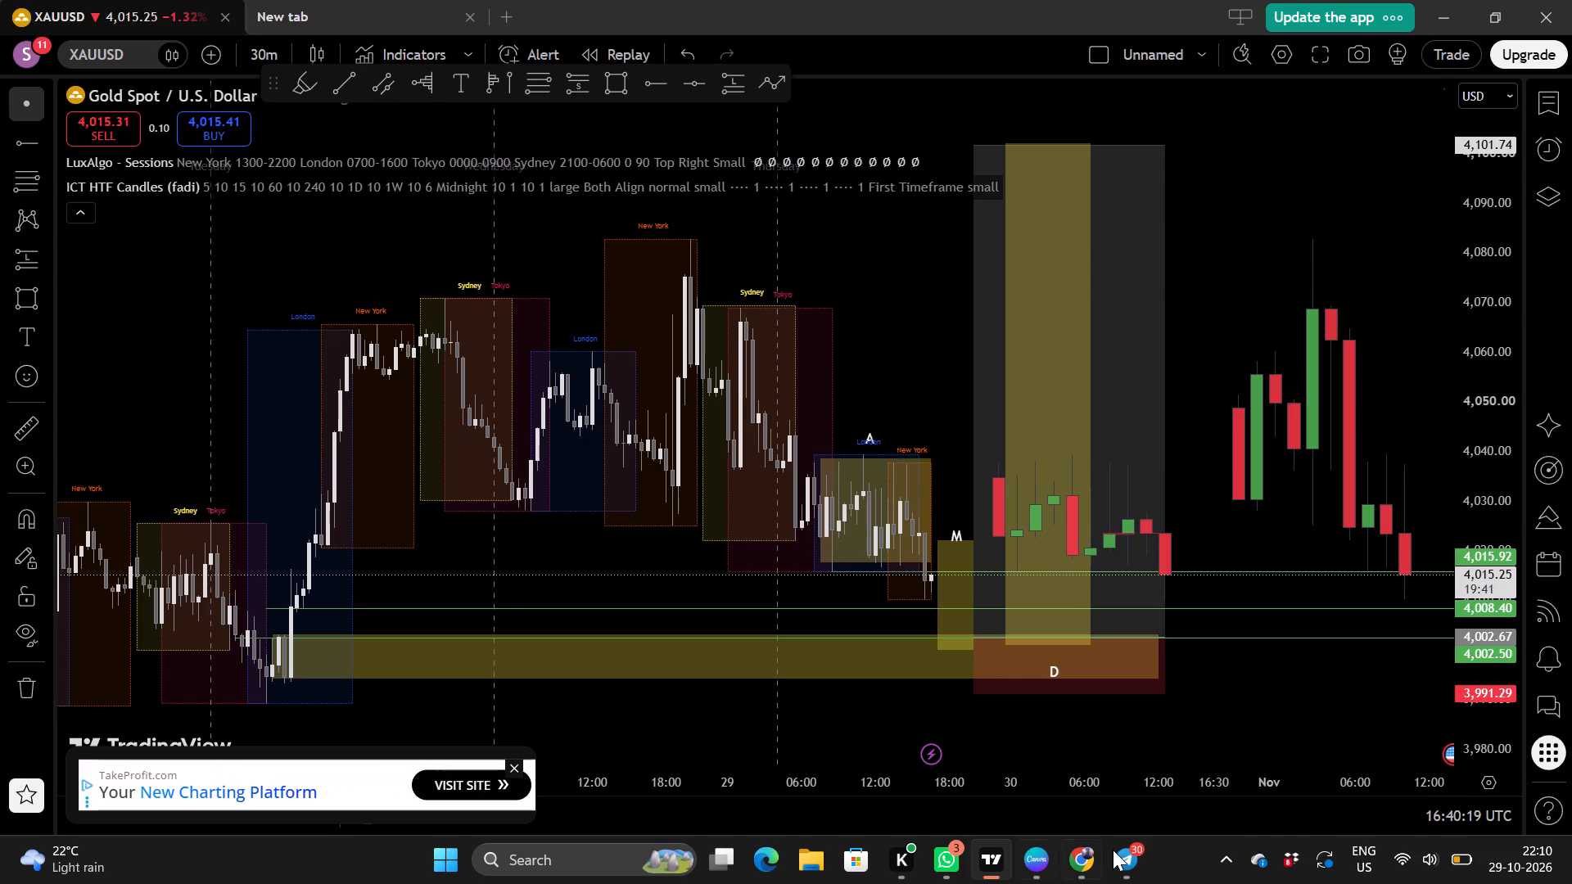
Examine the higher-timeframe candles beside the A, M and D boxes on the 30-minute gold chart.
scroll(1217, 559, "up", 1)
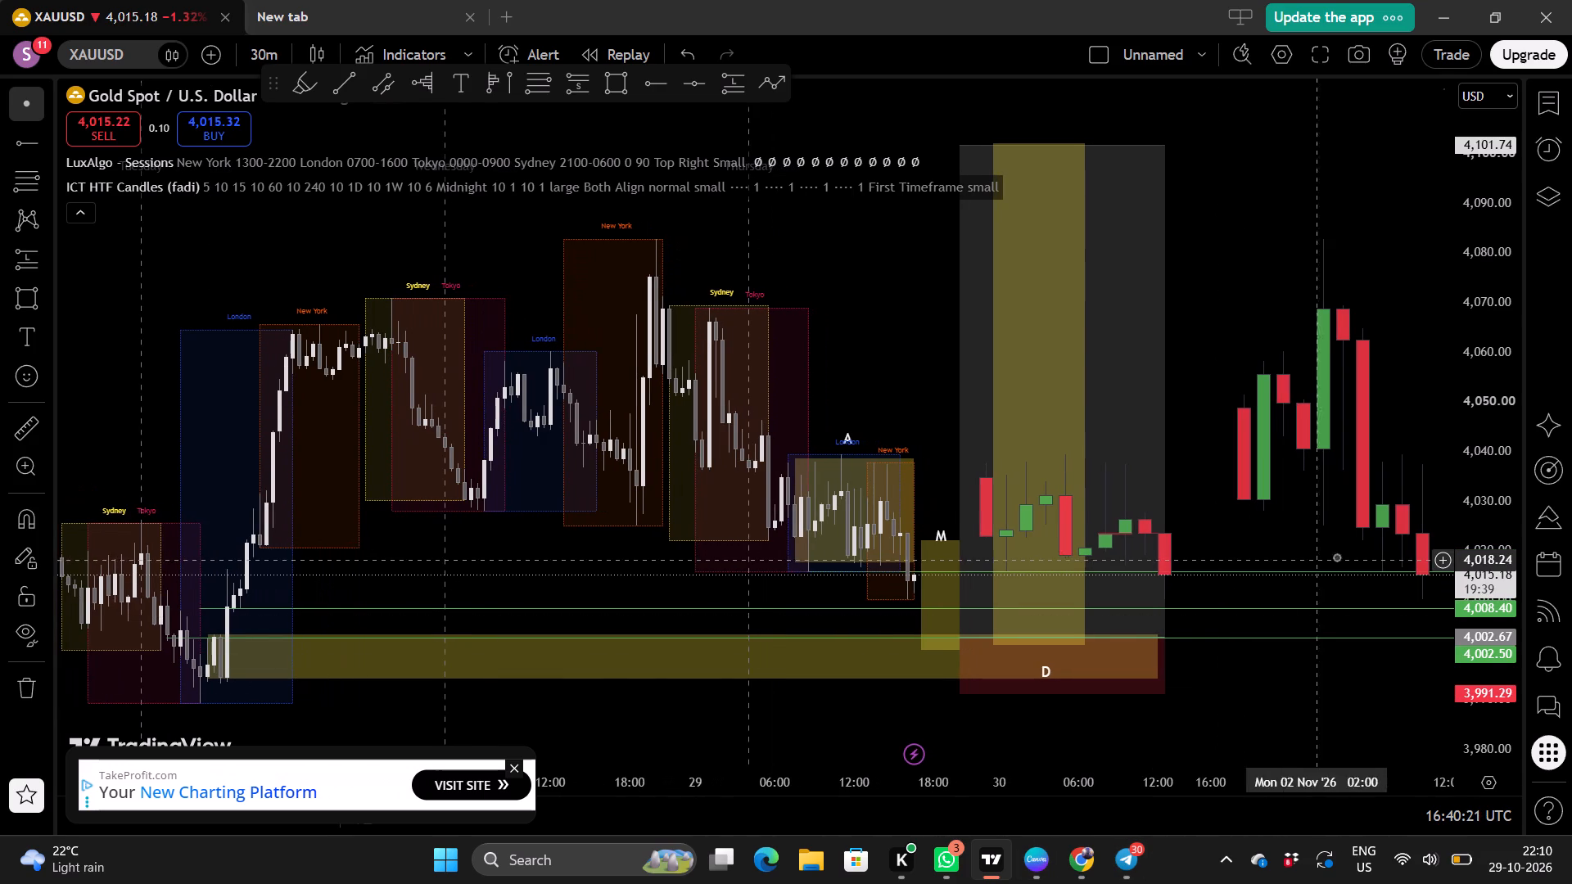
scroll(1512, 531, "up", 4)
scroll(1195, 462, "up", 1)
left_click_drag(1173, 522, 1190, 325)
scroll(1240, 455, "up", 1)
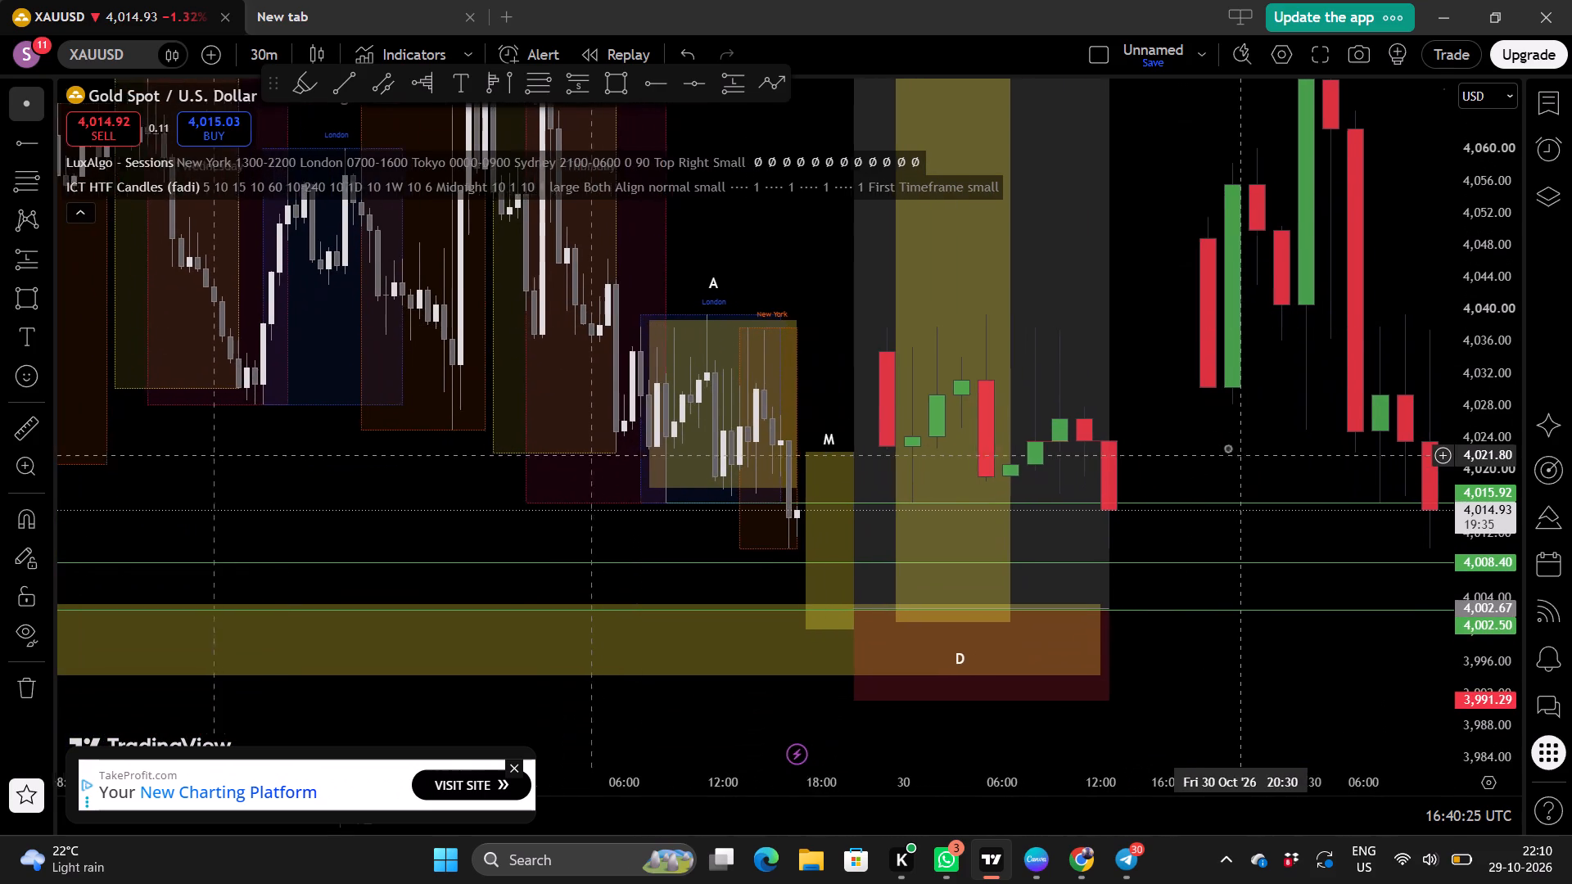
left_click_drag(1196, 428, 843, 390)
left_click_drag(1175, 397, 1065, 390)
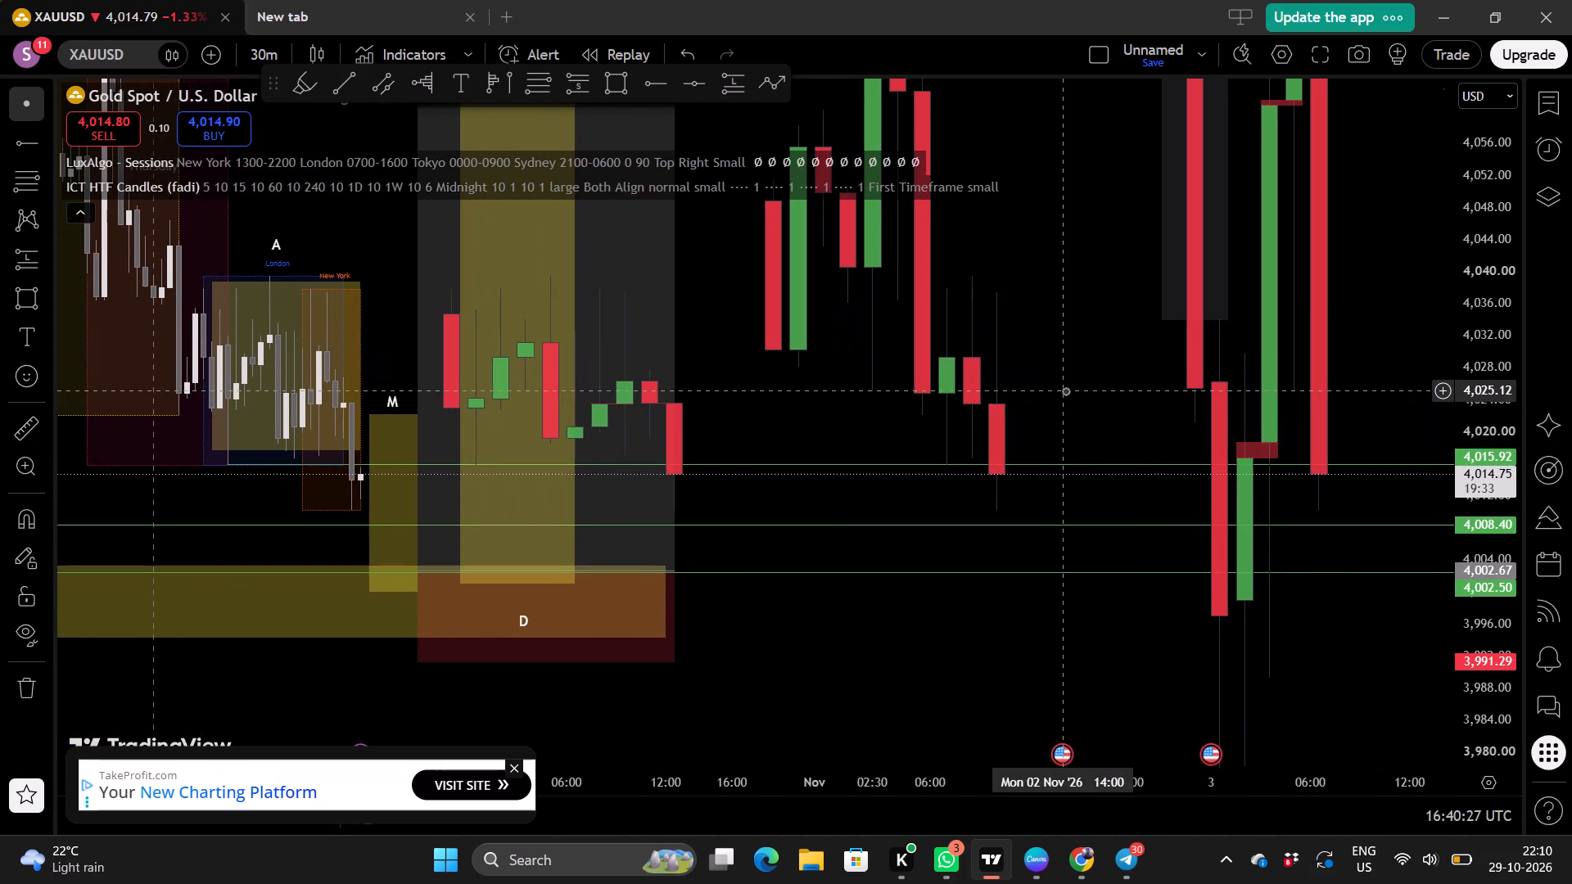
left_click_drag(1389, 378, 1338, 455)
scroll(1037, 377, "down", 2)
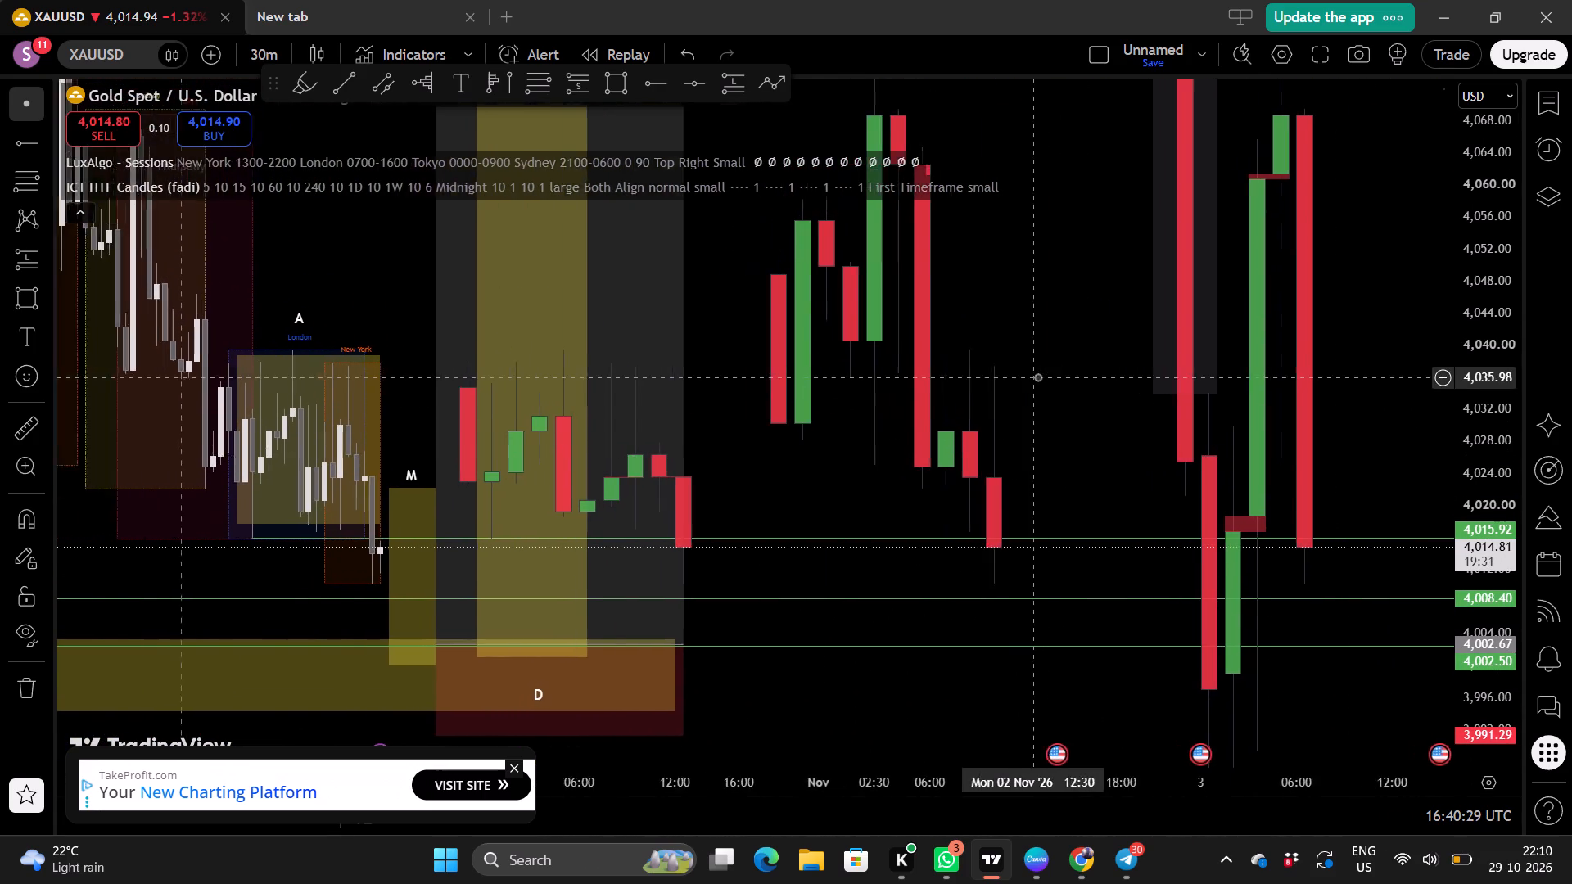
Examine the D zone and planned long against the preceding sessions' price action on the 30-minute gold chart.
left_click_drag(1139, 422, 1193, 252)
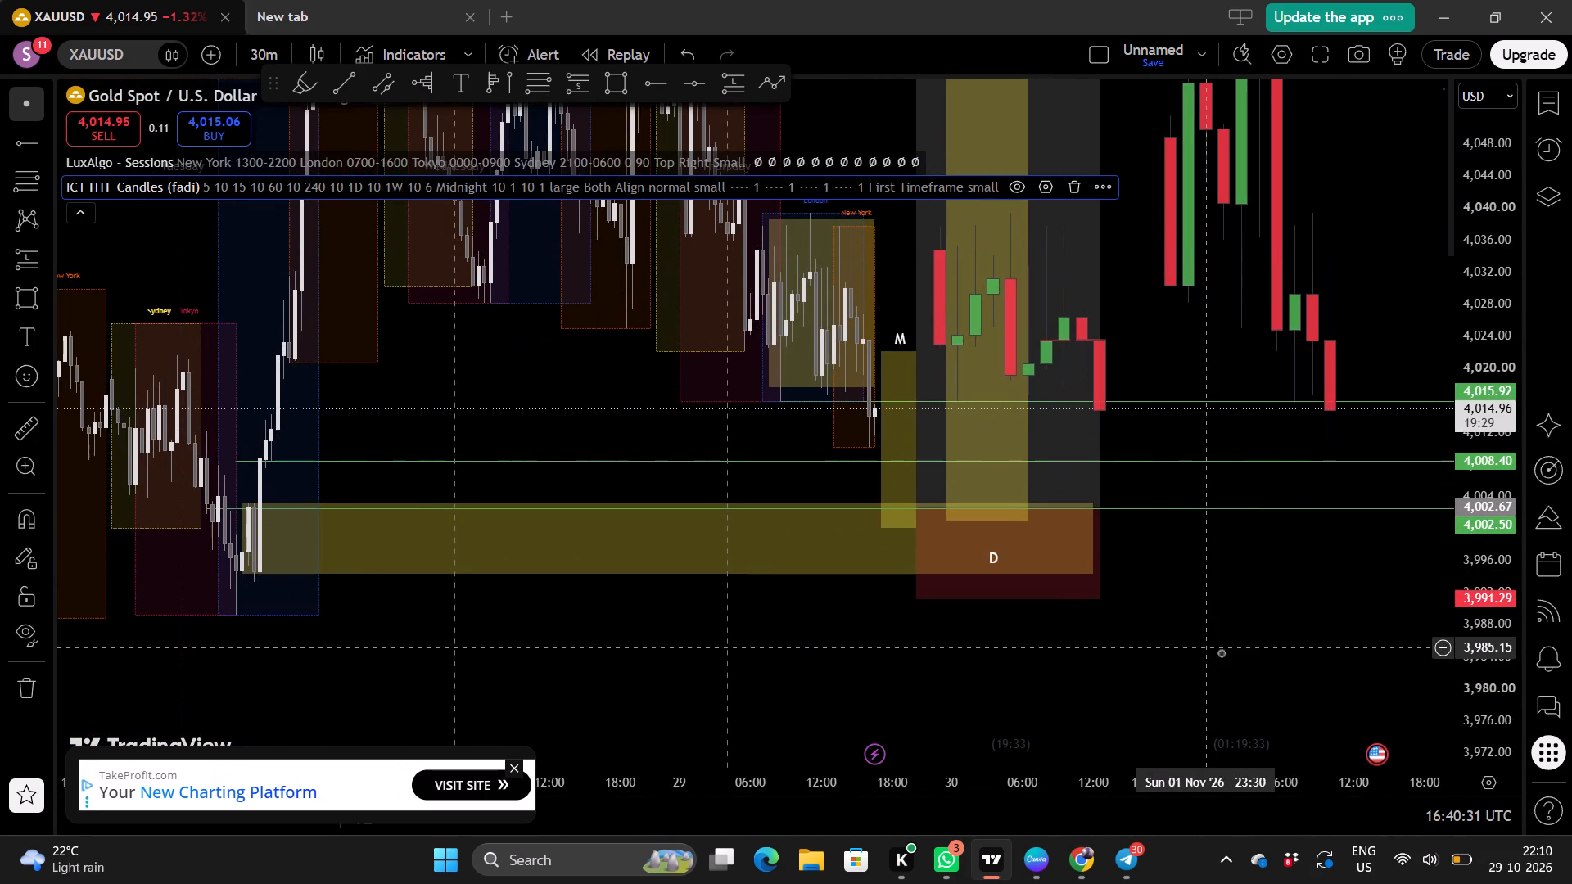
scroll(1244, 661, "up", 1)
left_click_drag(1173, 642, 1267, 651)
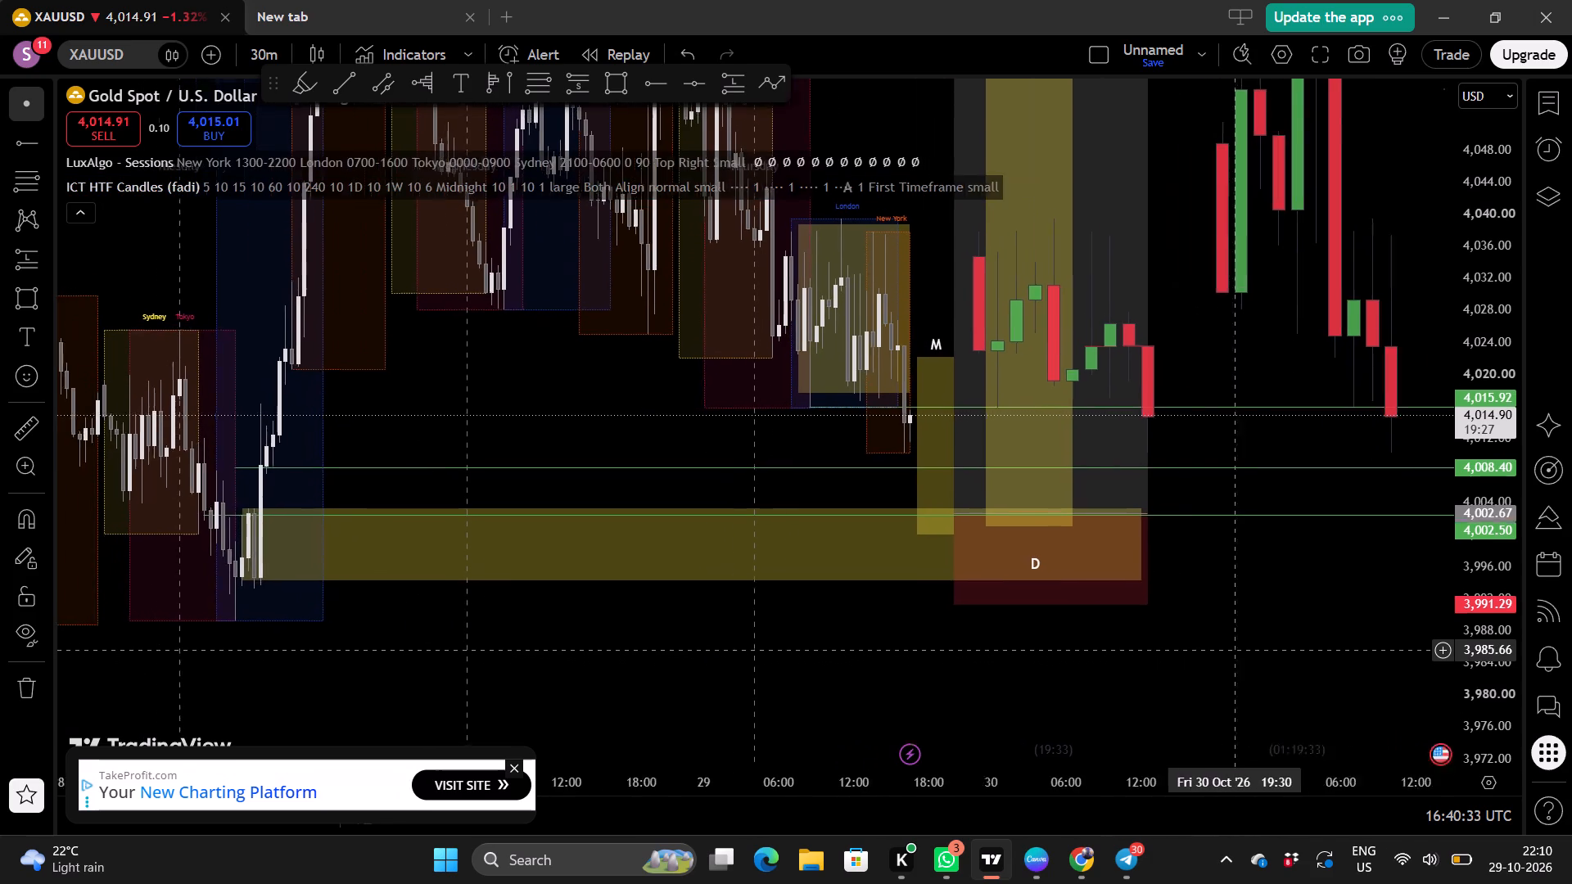
left_click_drag(1267, 651, 1267, 651)
scroll(1136, 644, "right", 1)
left_click_drag(1010, 640, 953, 652)
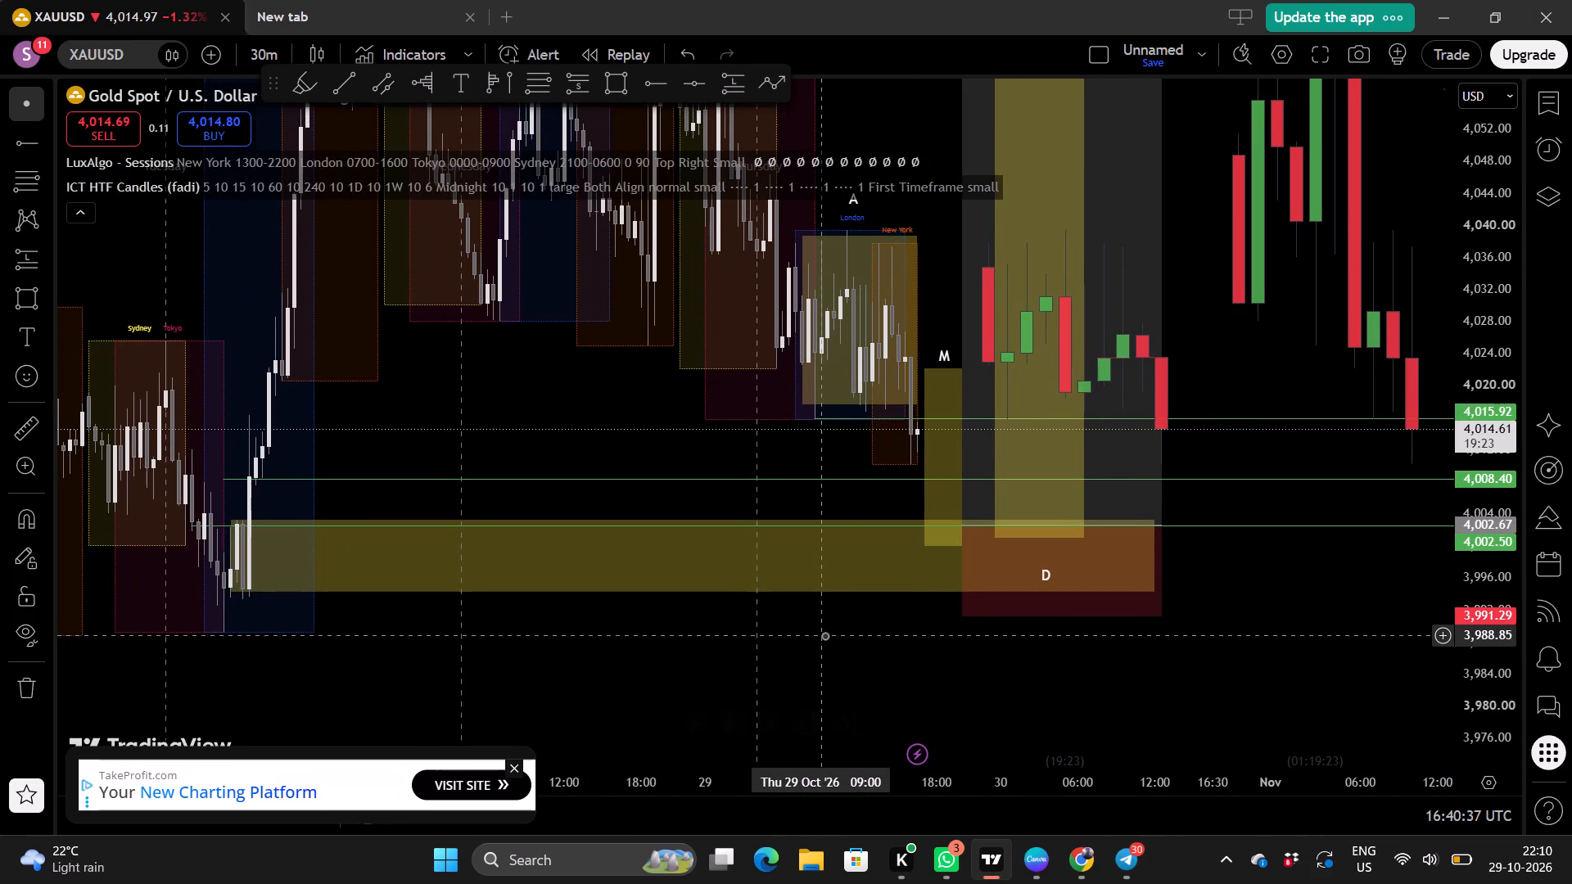
left_click_drag(824, 635, 915, 607)
left_click_drag(820, 628, 813, 628)
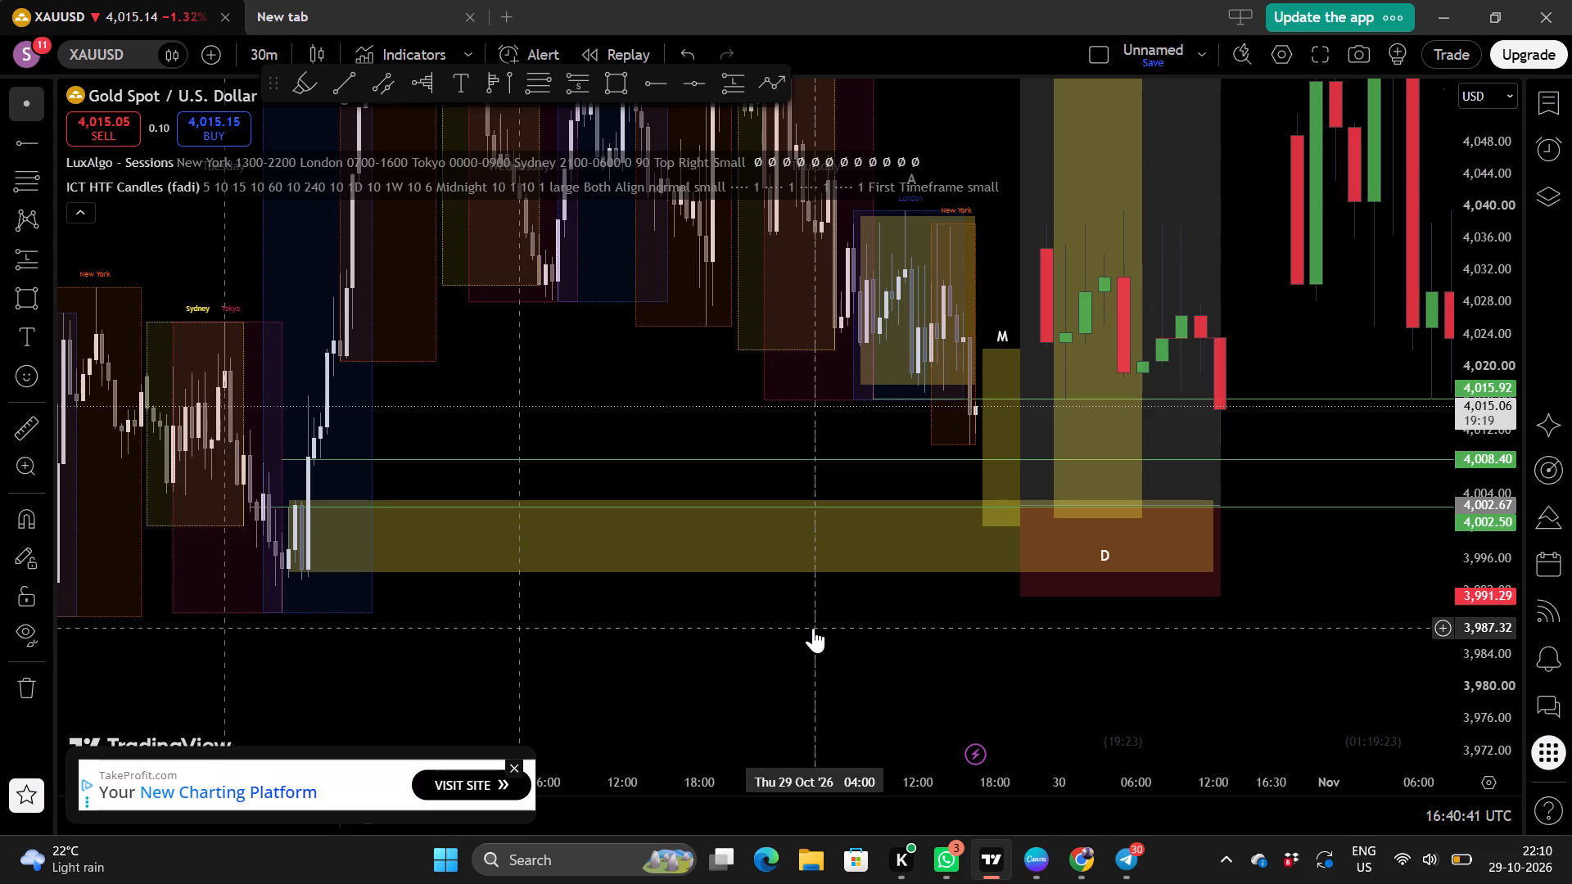
scroll(813, 628, "down", 1)
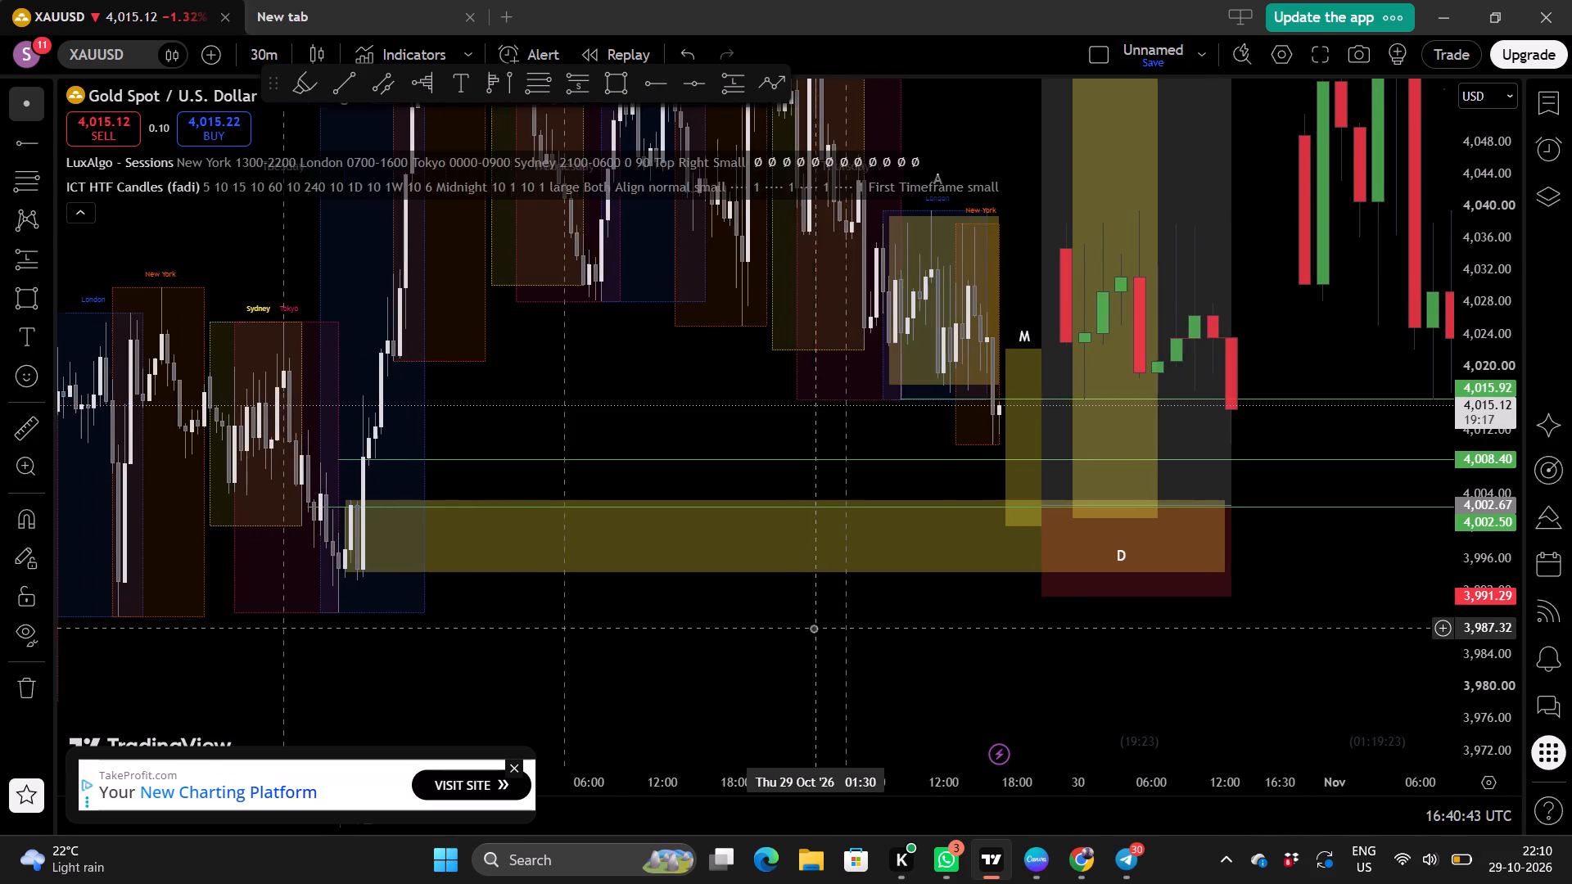
scroll(813, 628, "down", 1)
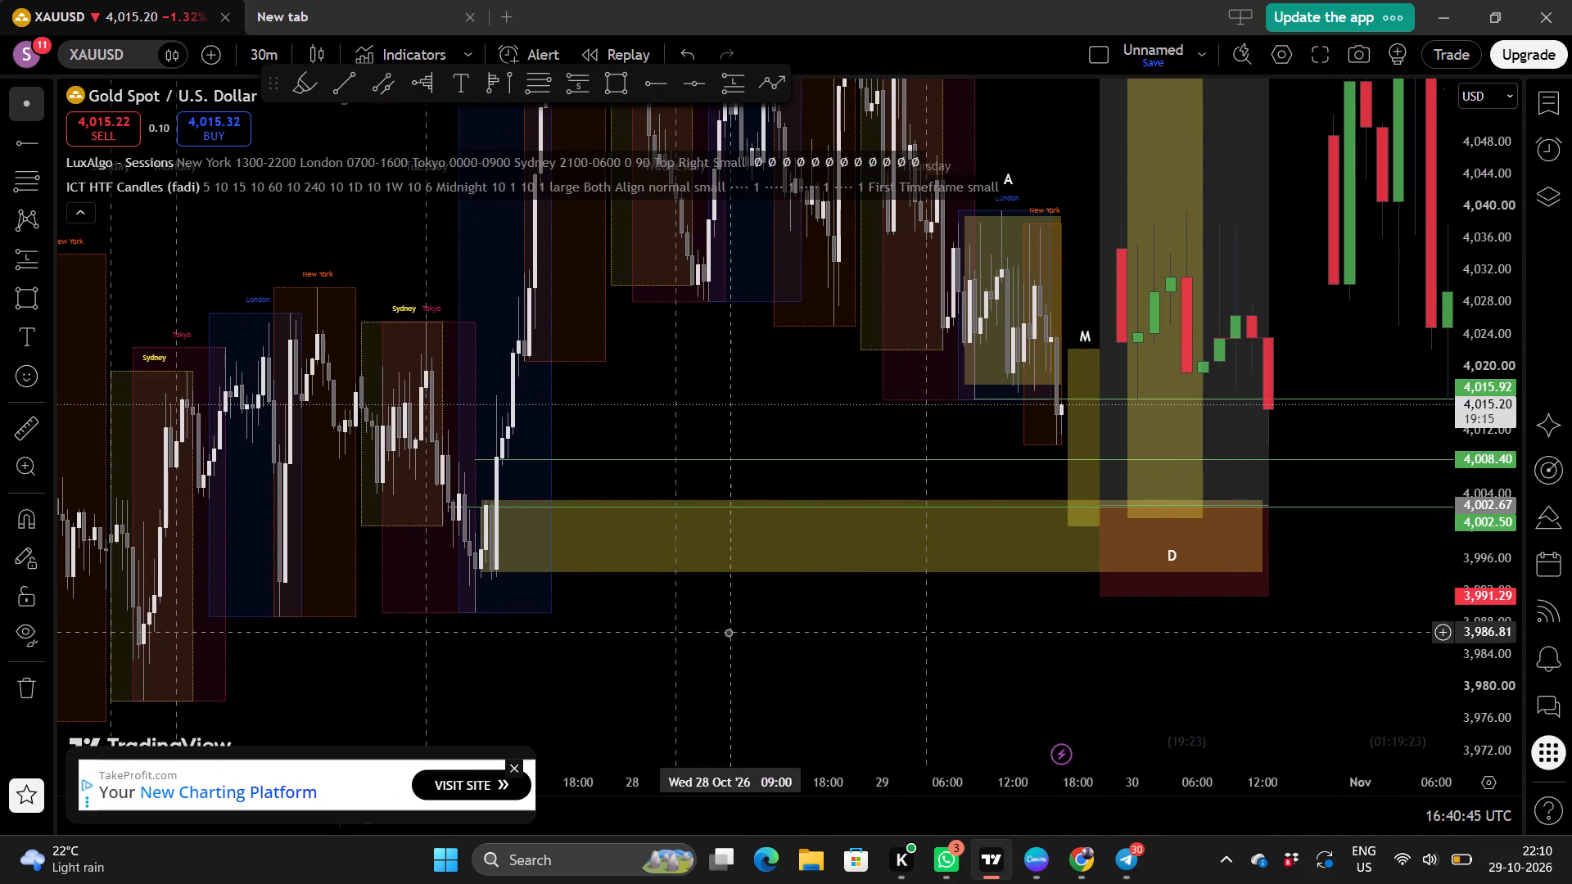
left_click_drag(728, 632, 706, 629)
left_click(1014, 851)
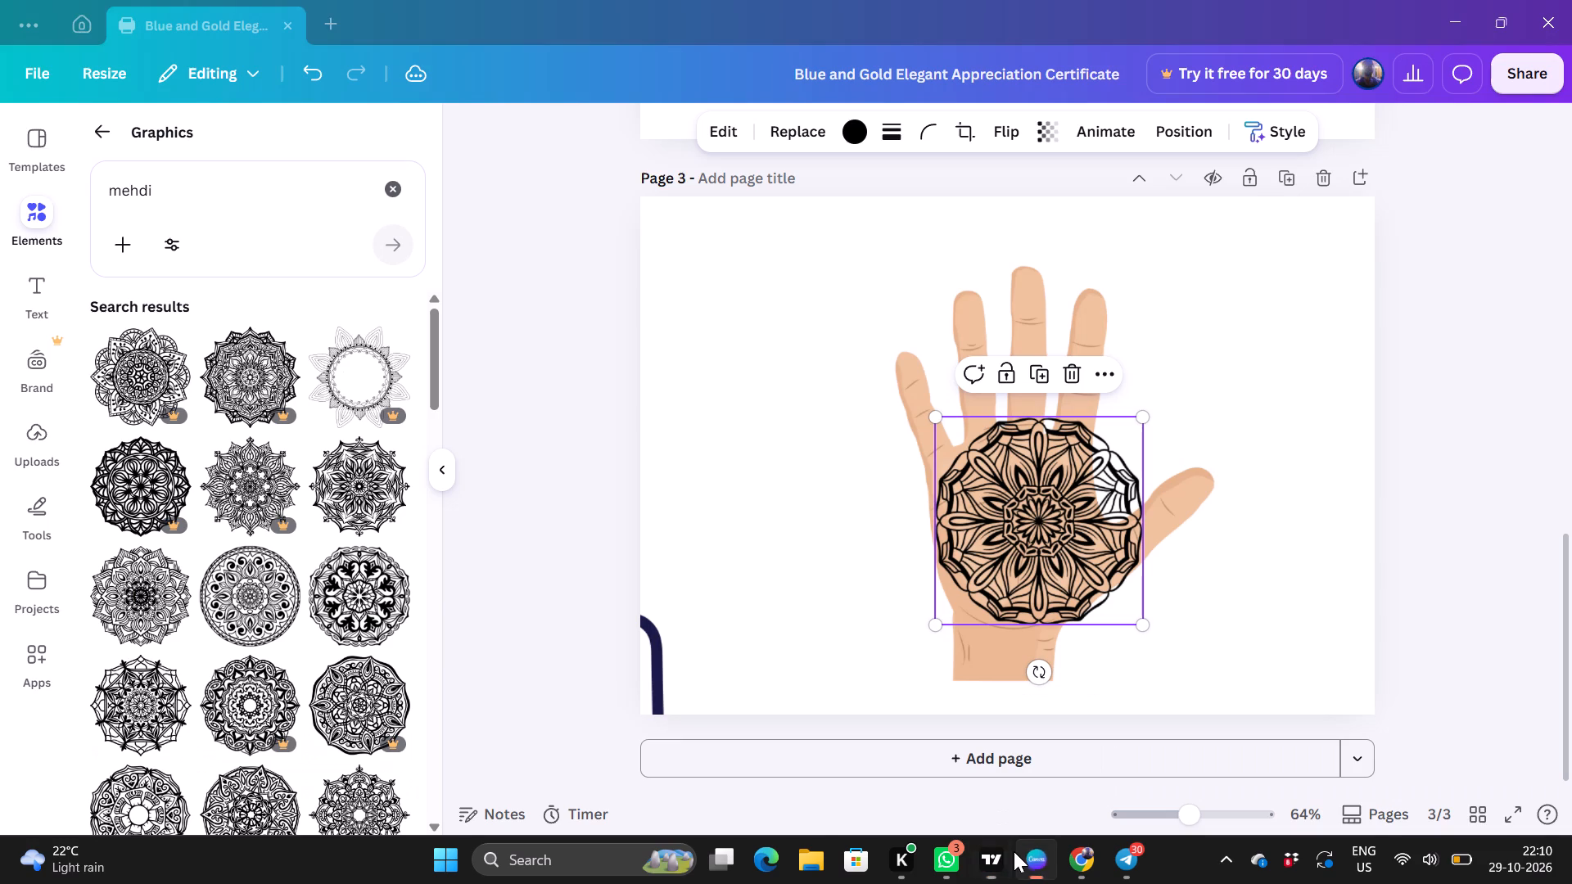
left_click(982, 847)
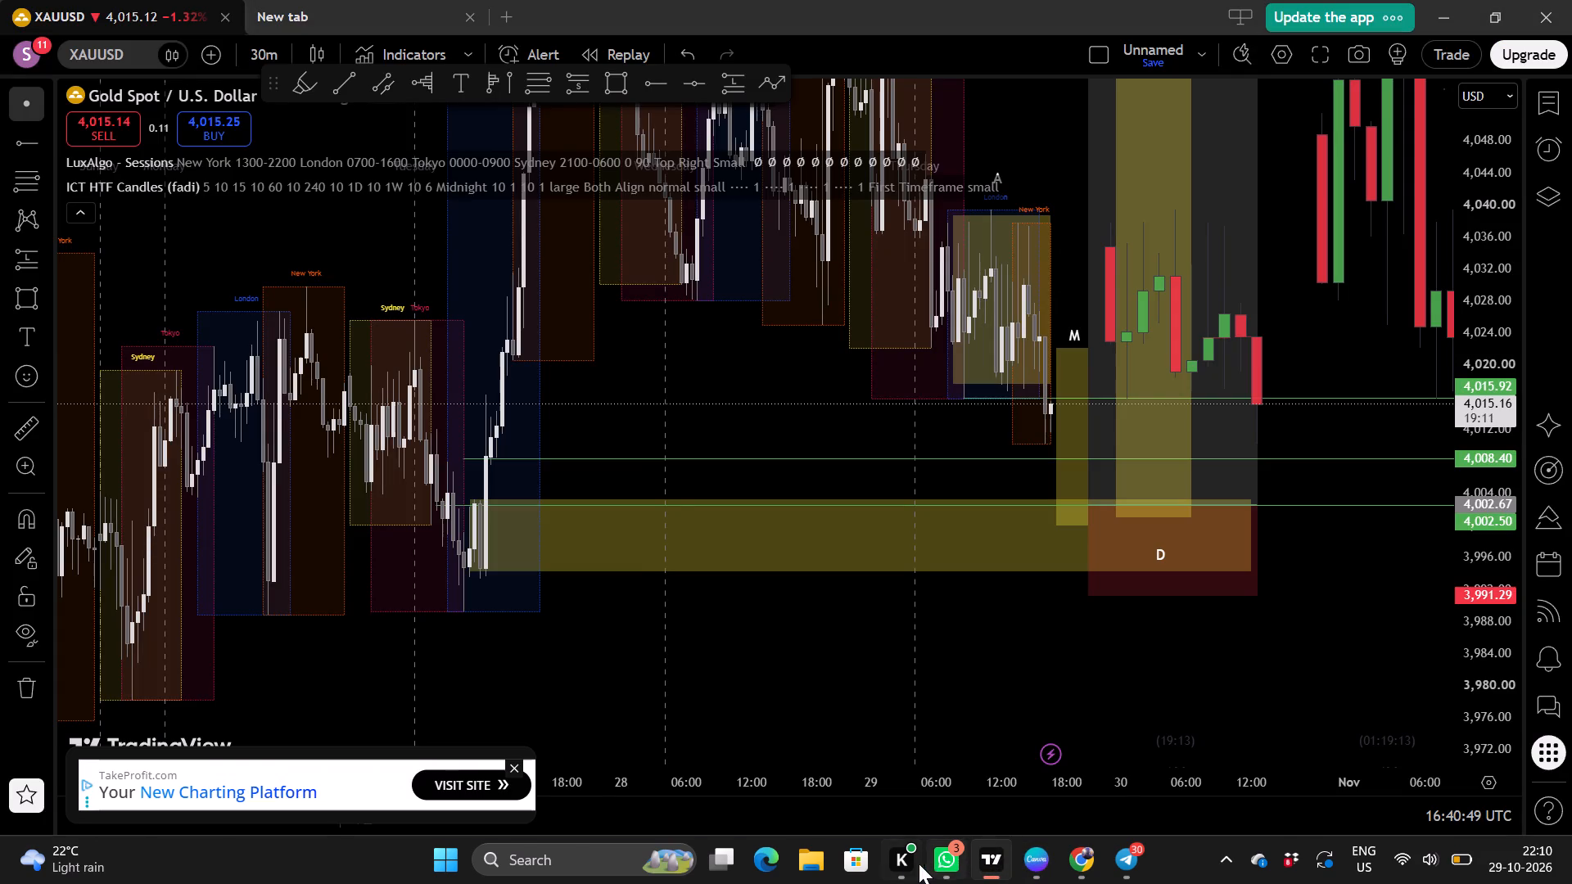